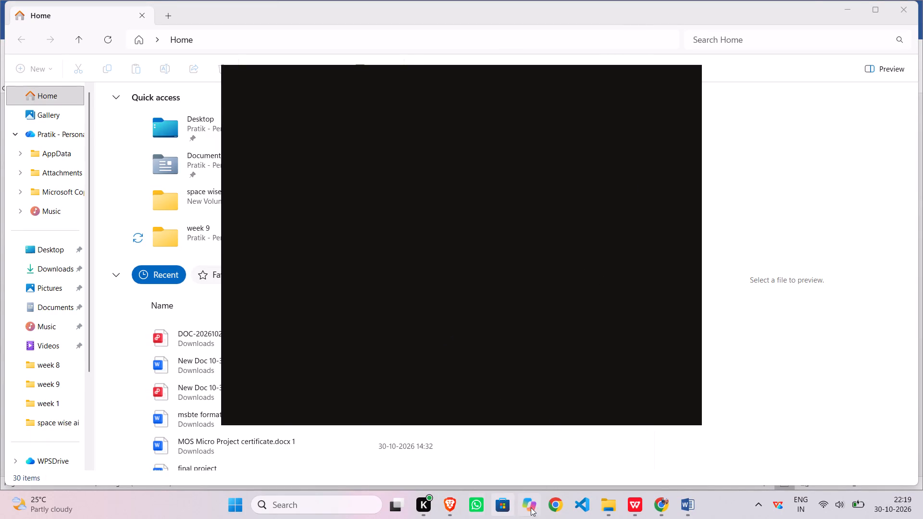
Open the Downloads folder in File Explorer.
click(606, 508)
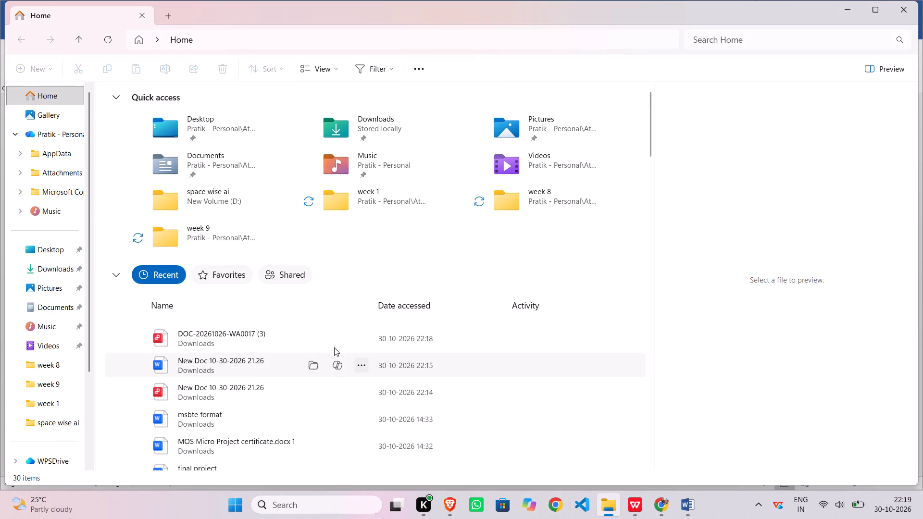
click(40, 119)
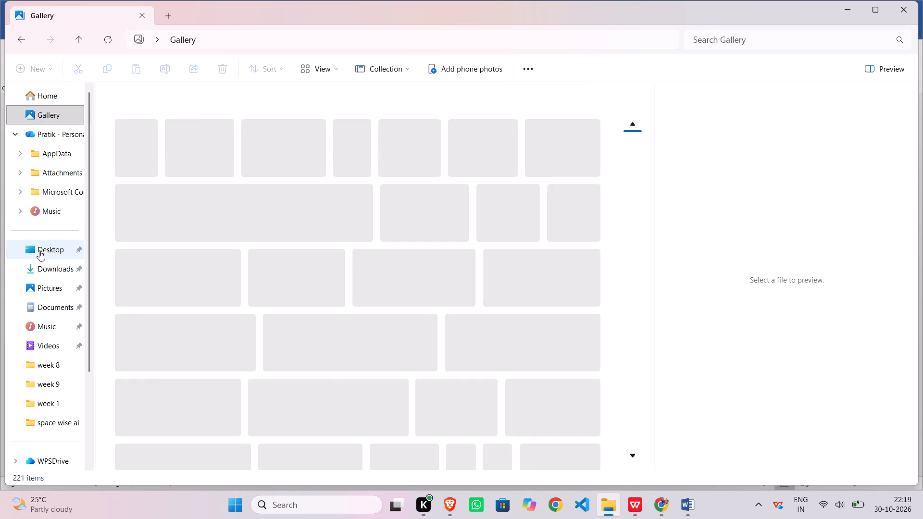
double_click(44, 268)
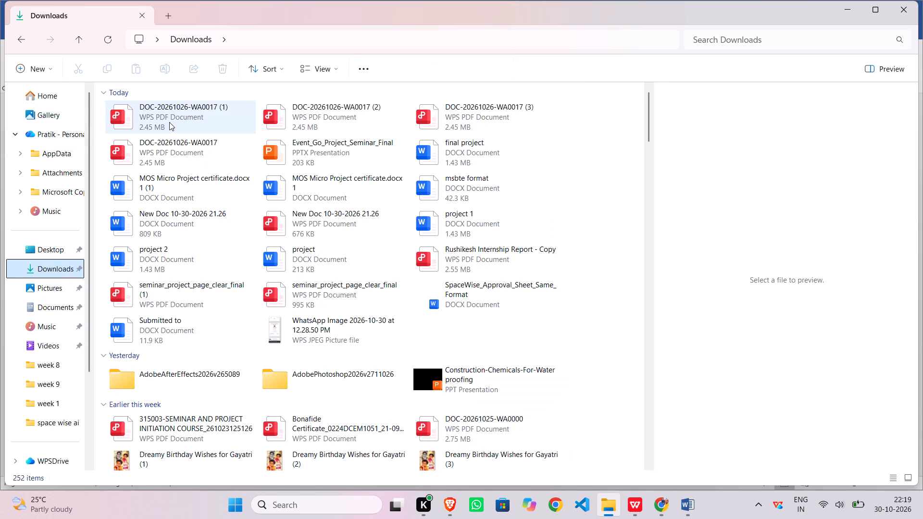
scroll(244, 247, up, 3)
click(54, 251)
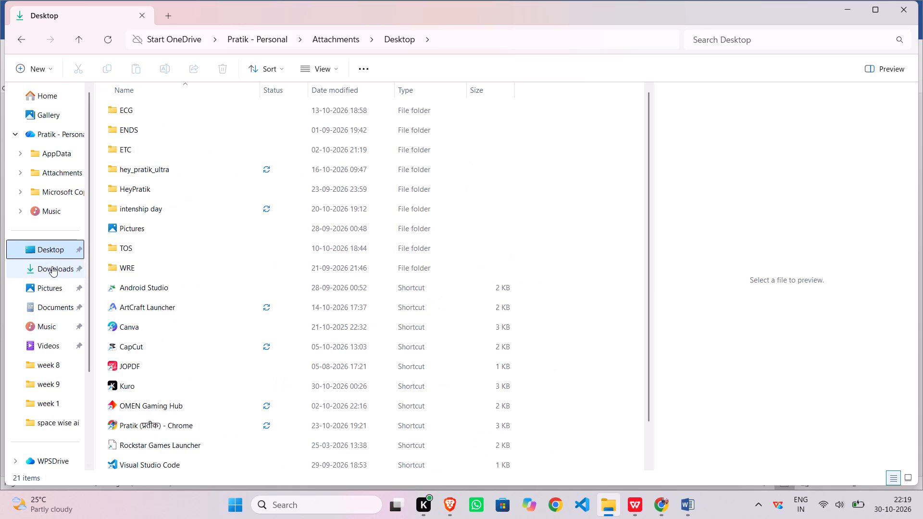
double_click(52, 267)
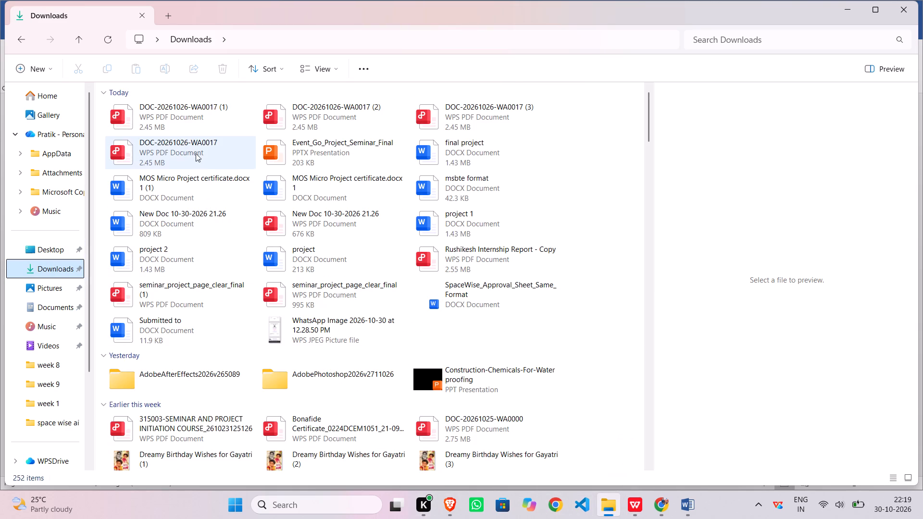
Preview the DOC-20261026-WA0017 (1), DOC-20261026-WA0017 and DOC-20261026-WA0017 (3) PDFs in Downloads.
click(195, 131)
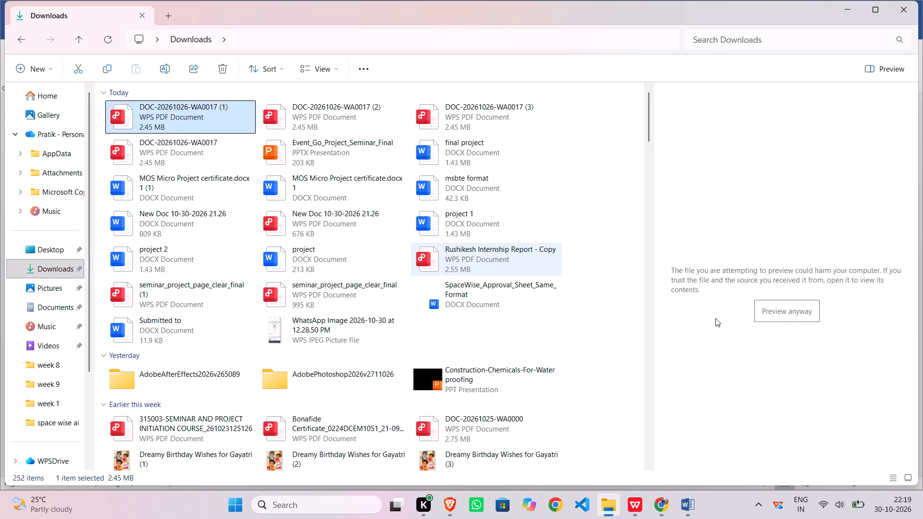
click(780, 312)
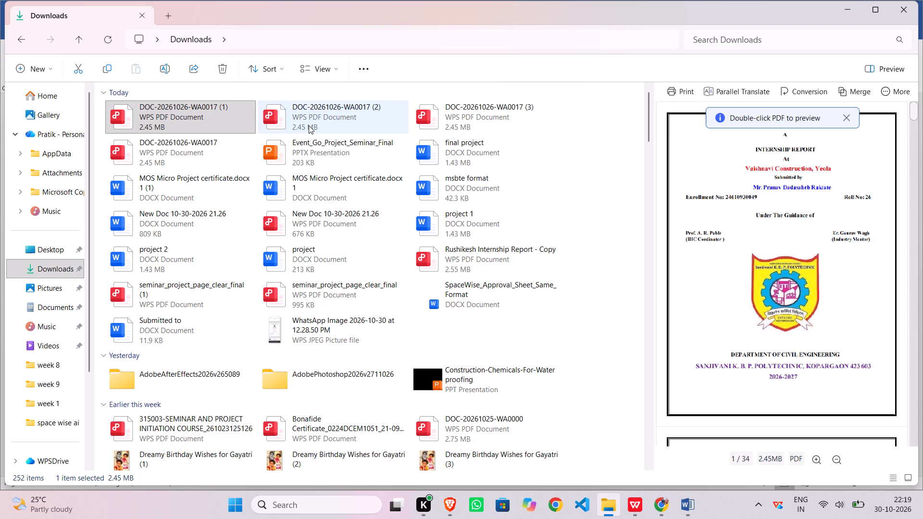
click(217, 165)
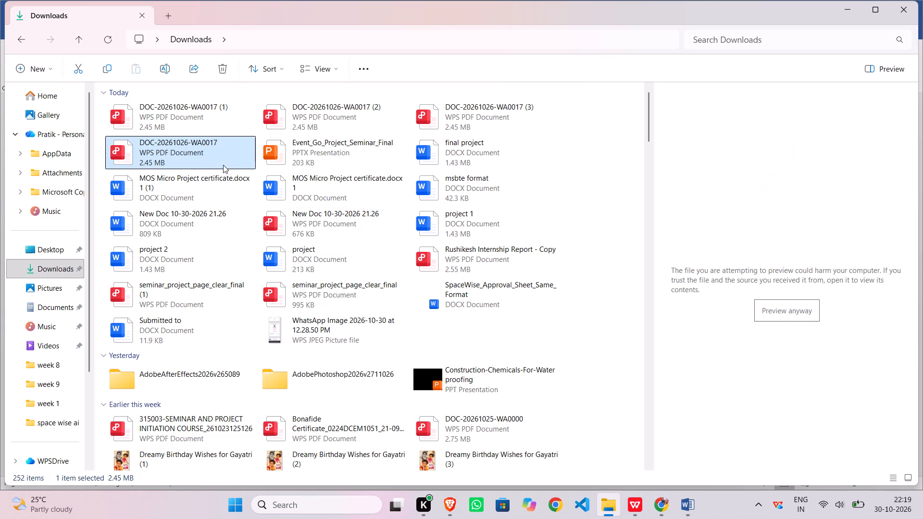
click(793, 304)
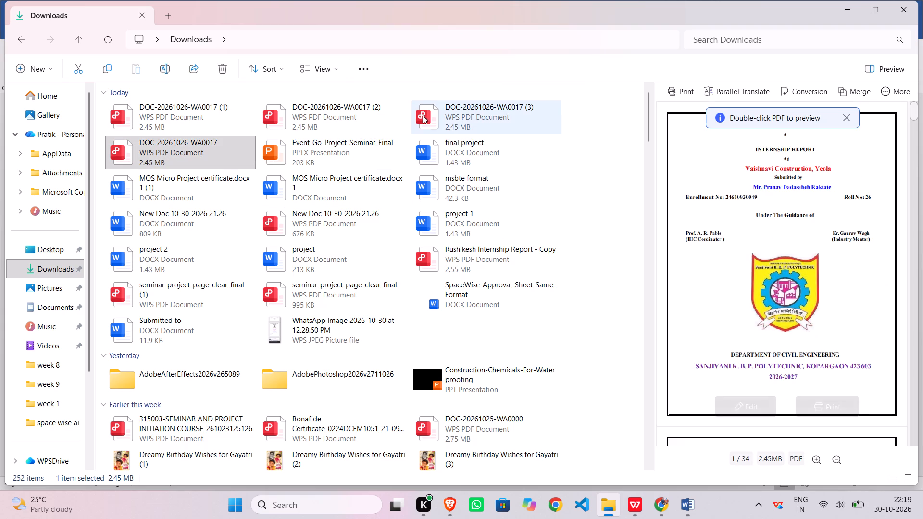
click(423, 108)
click(770, 313)
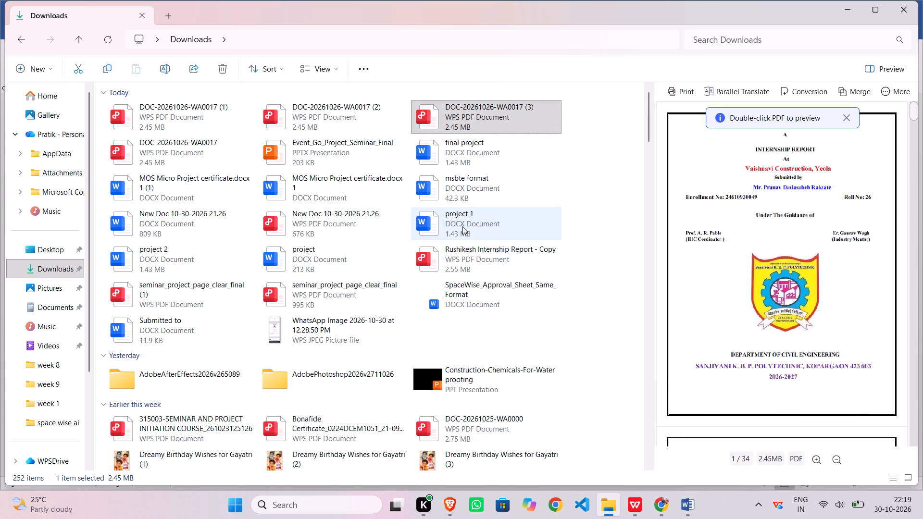
Preview the New Doc 10-30-2026 21.26 PDF in Downloads and open it in WPS Office.
click(306, 234)
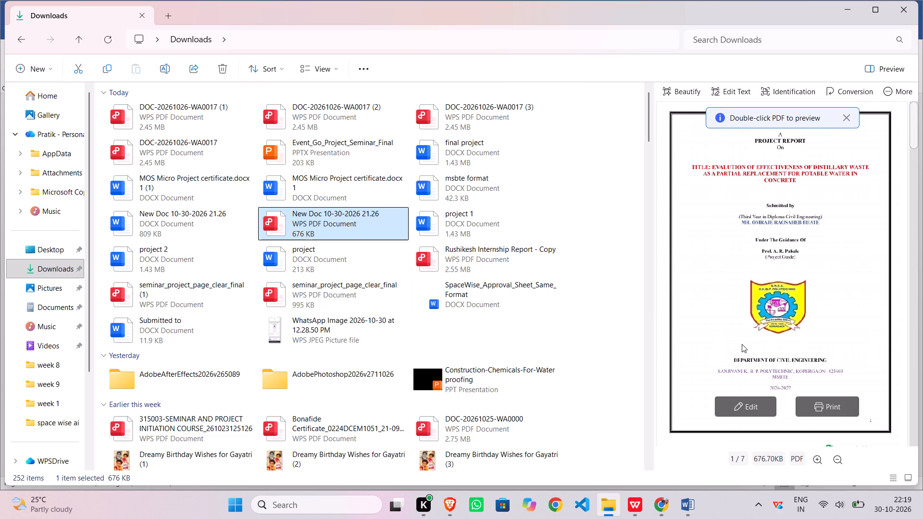
scroll(742, 344, down, 1)
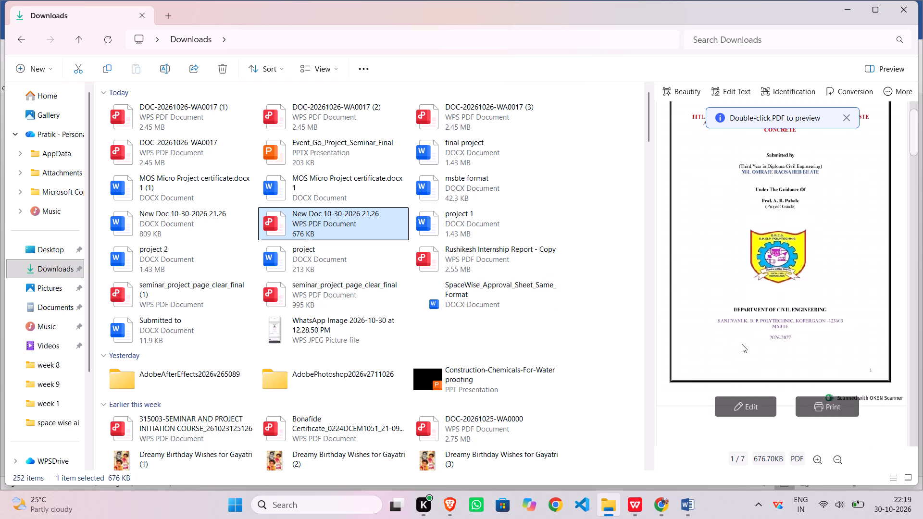
scroll(742, 344, down, 5)
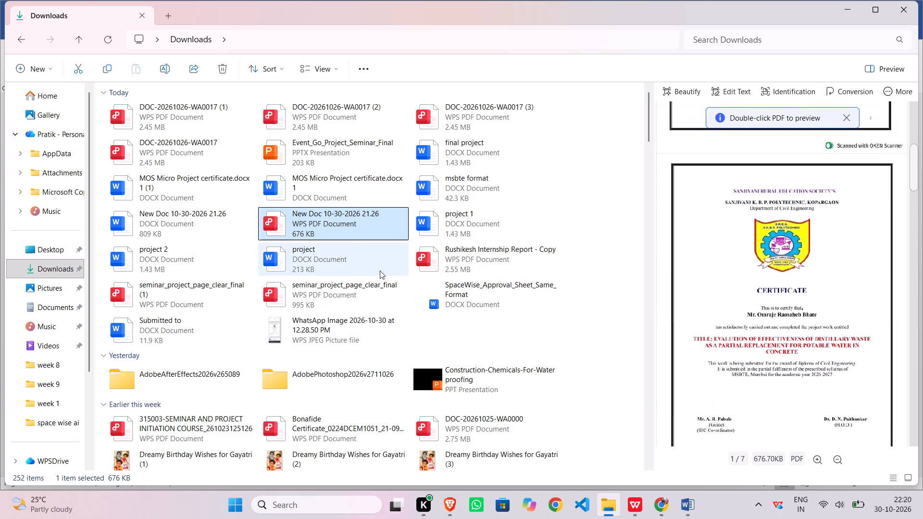
double_click(350, 232)
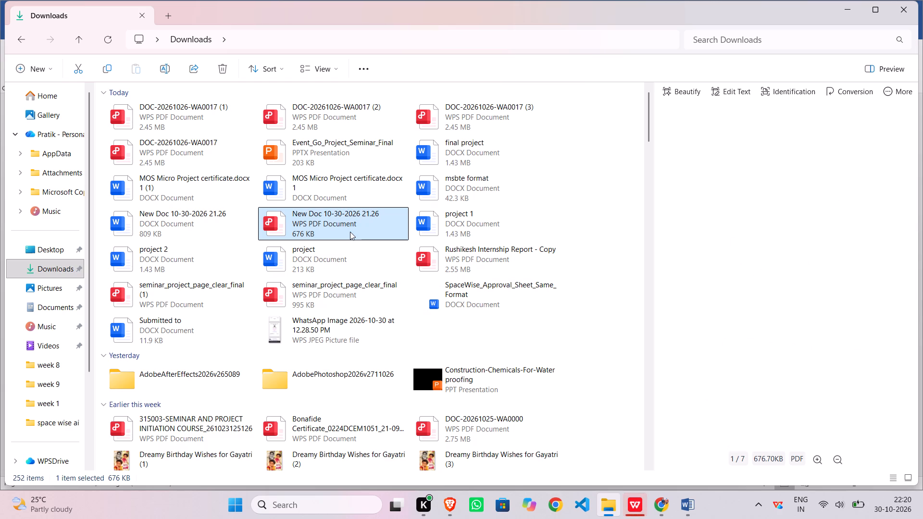
scroll(440, 217, down, 1)
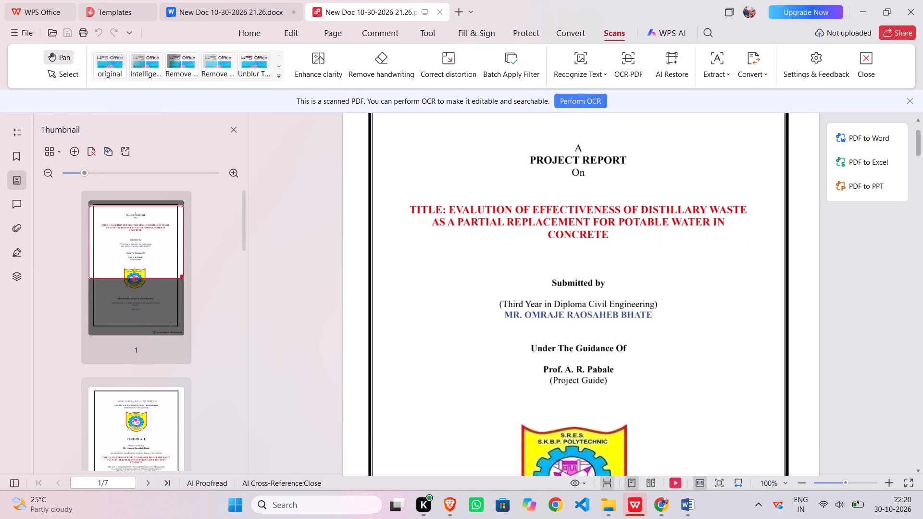
scroll(448, 220, up, 2)
scroll(448, 220, down, 4)
scroll(448, 220, up, 3)
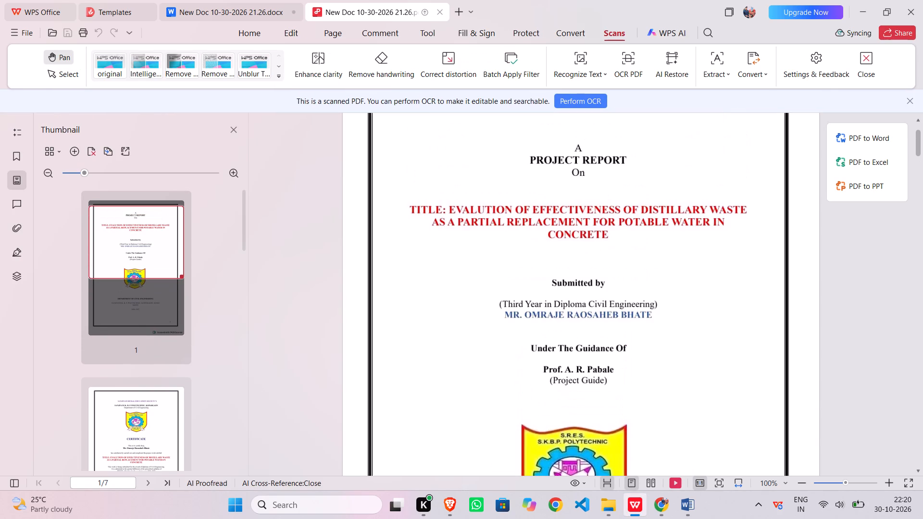
Close New Doc 10-30-2026 21.26.docx without saving its changes, returning to the PDF version.
click(215, 9)
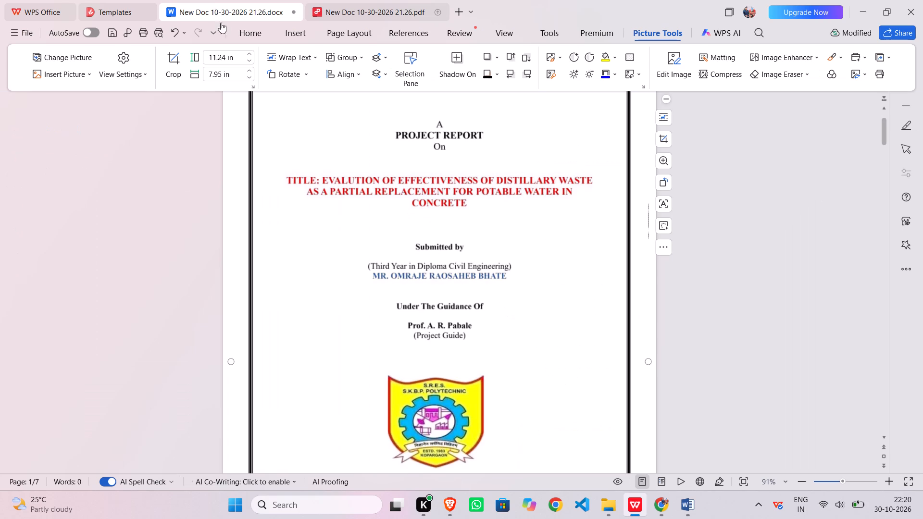
click(293, 12)
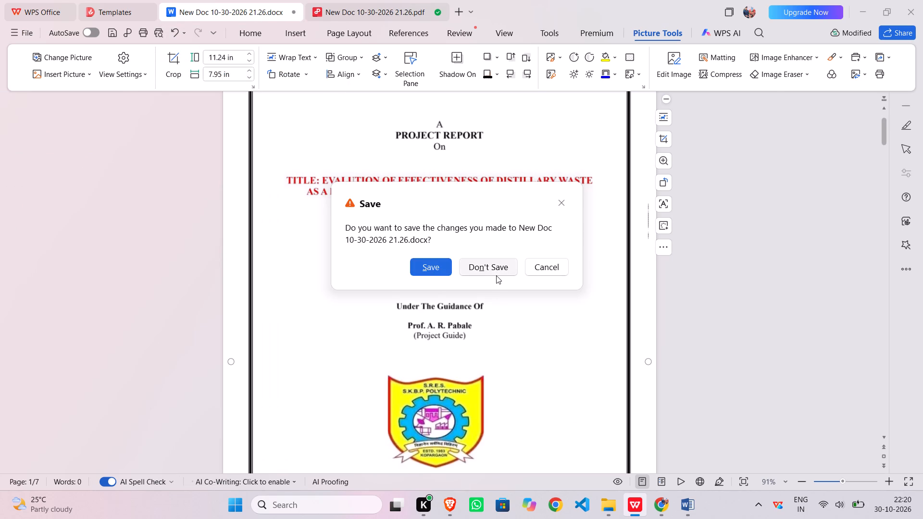
click(496, 275)
click(313, 7)
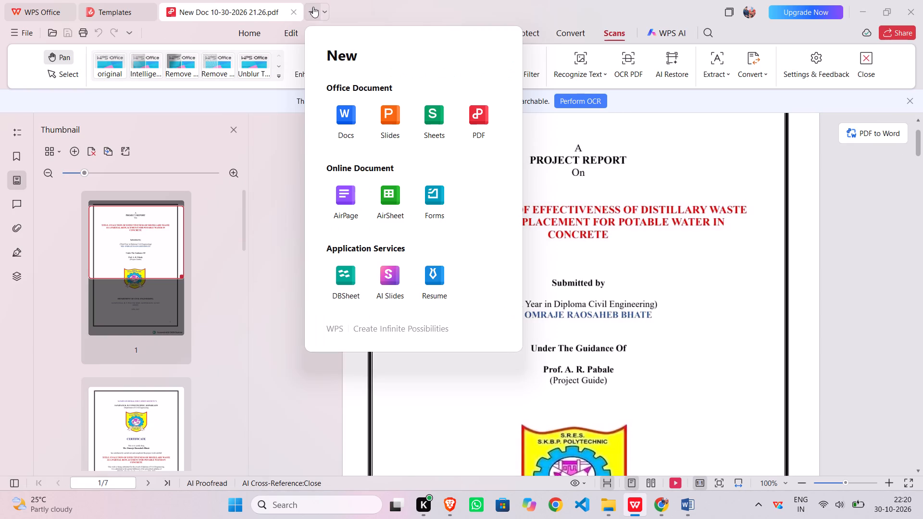
click(722, 231)
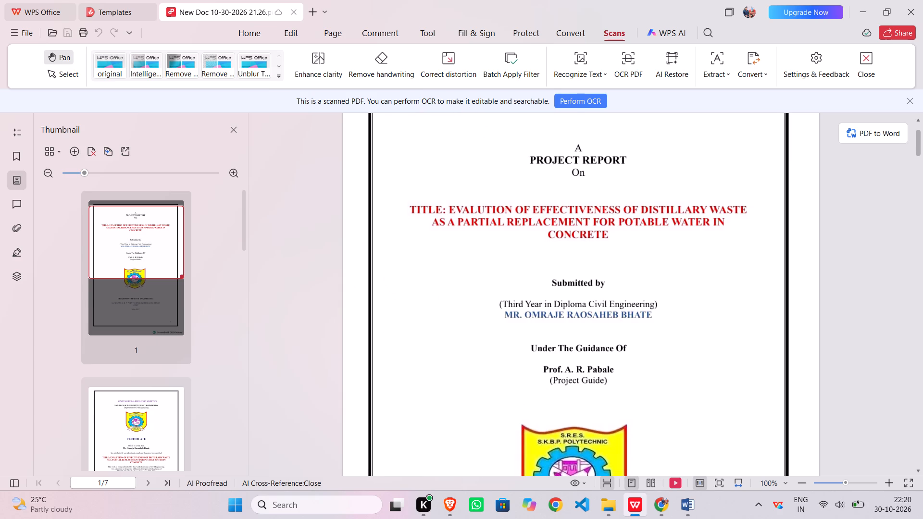
Examine the scanned project report's cover page, and switch to Word to review the cover, certificate and approval pages of DOC-20261026-WA0017 (3).
scroll(652, 243, down, 4)
scroll(652, 243, up, 7)
scroll(638, 254, down, 7)
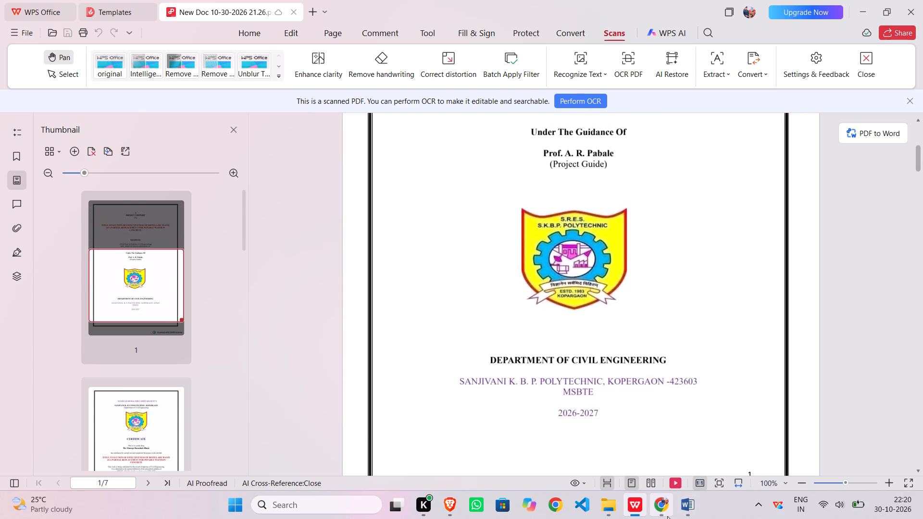
click(690, 515)
scroll(518, 387, down, 10)
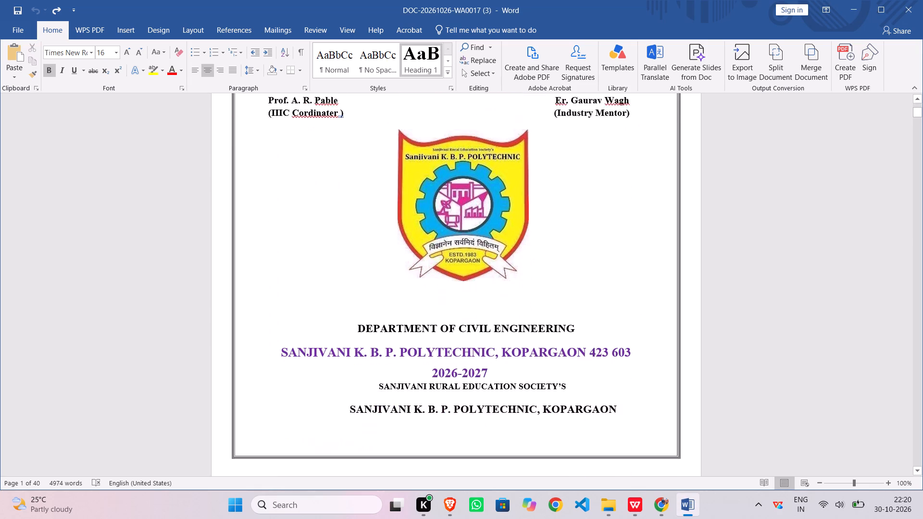
scroll(524, 384, down, 6)
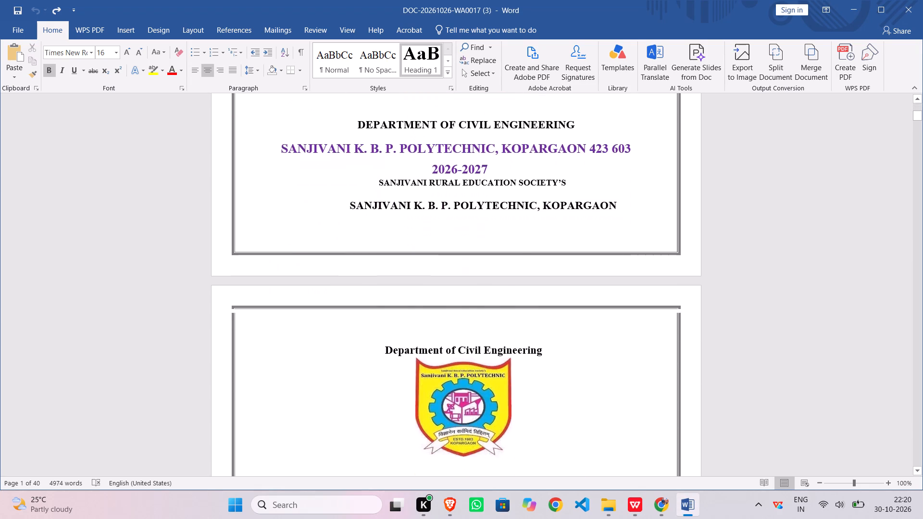
scroll(524, 384, down, 15)
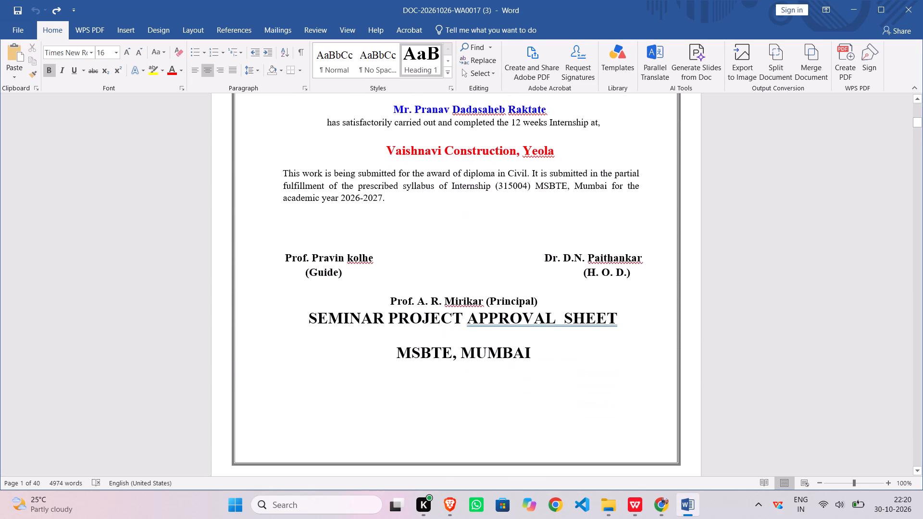
scroll(524, 384, down, 17)
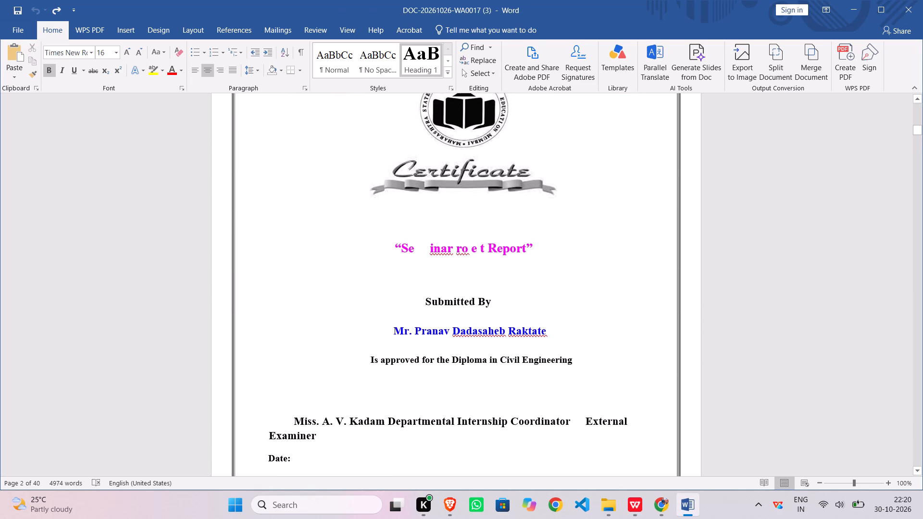
scroll(524, 384, up, 20)
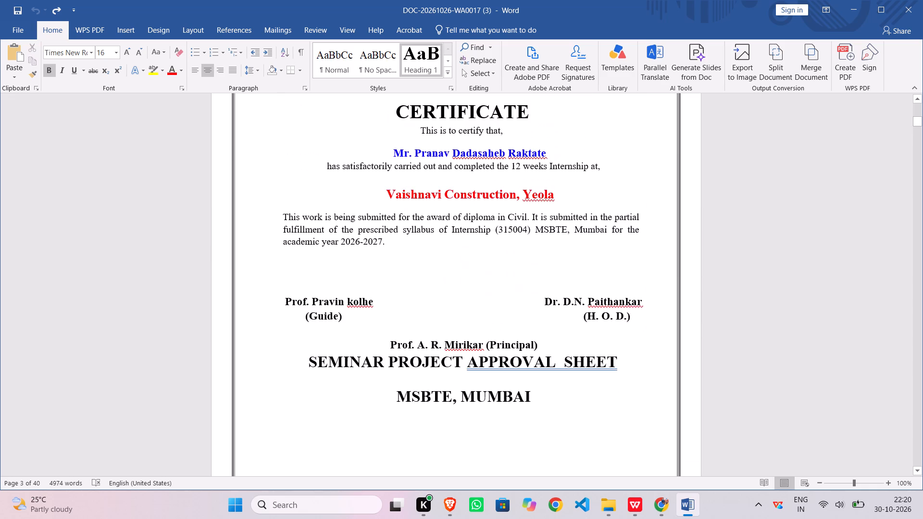
scroll(524, 384, up, 3)
scroll(524, 384, down, 4)
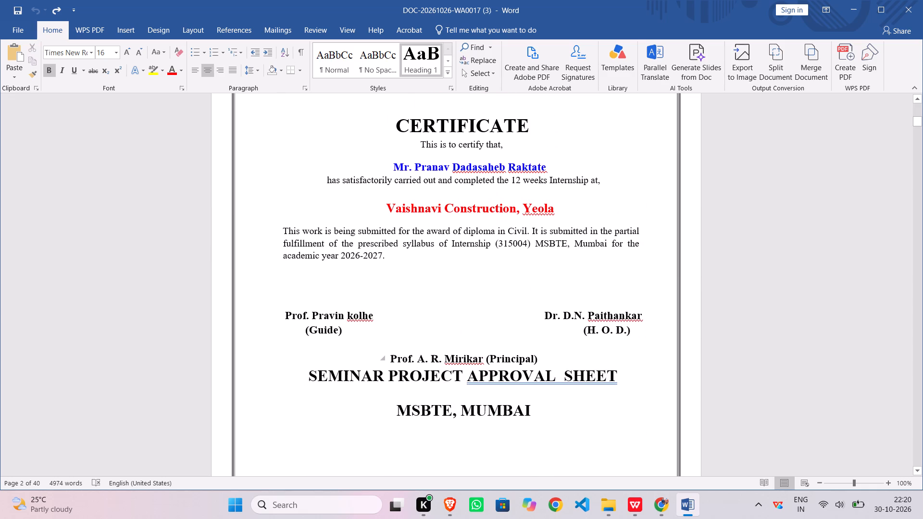
Delete the "SEMINAR PROJECT APPROVAL SHEET" and "MSBTE, MUMBAI" headings below the principal's line on the certificate page.
click(390, 359)
drag(390, 359, 468, 380)
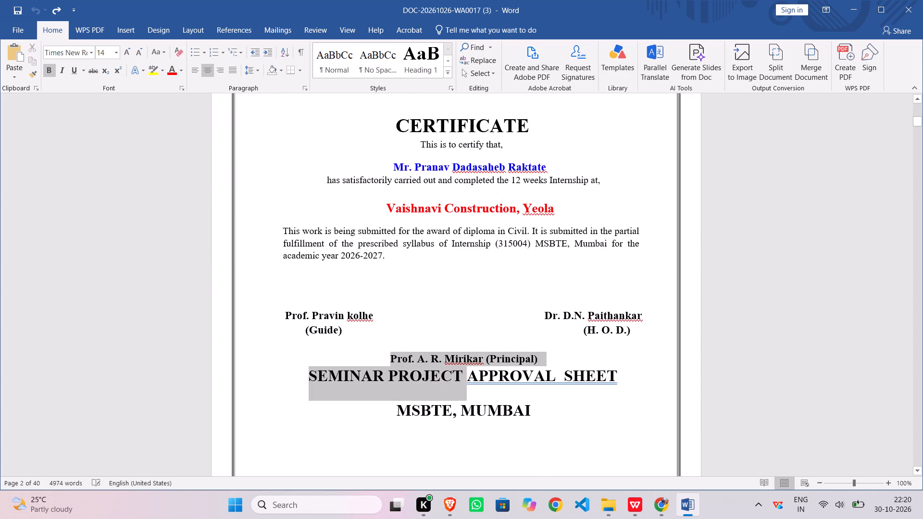
drag(468, 380, 507, 415)
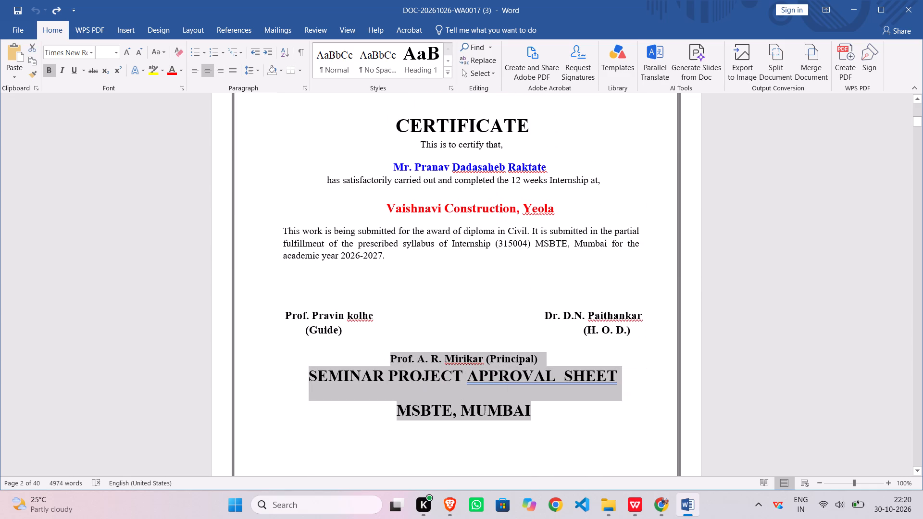
click(312, 372)
drag(308, 375, 446, 403)
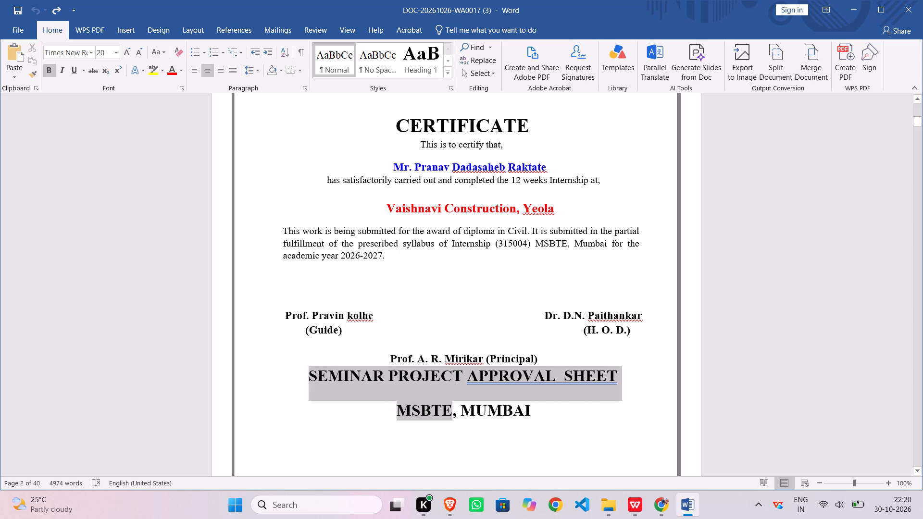
drag(446, 403, 493, 413)
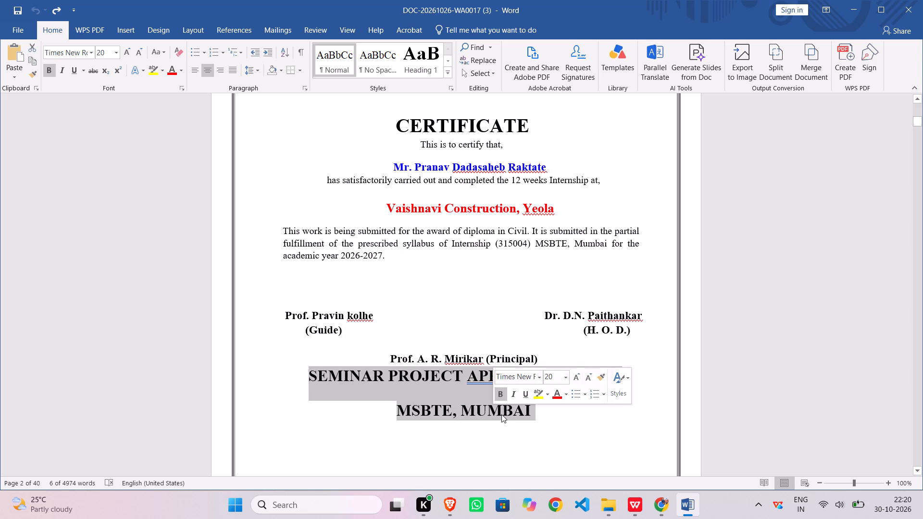
scroll(328, 390, down, 5)
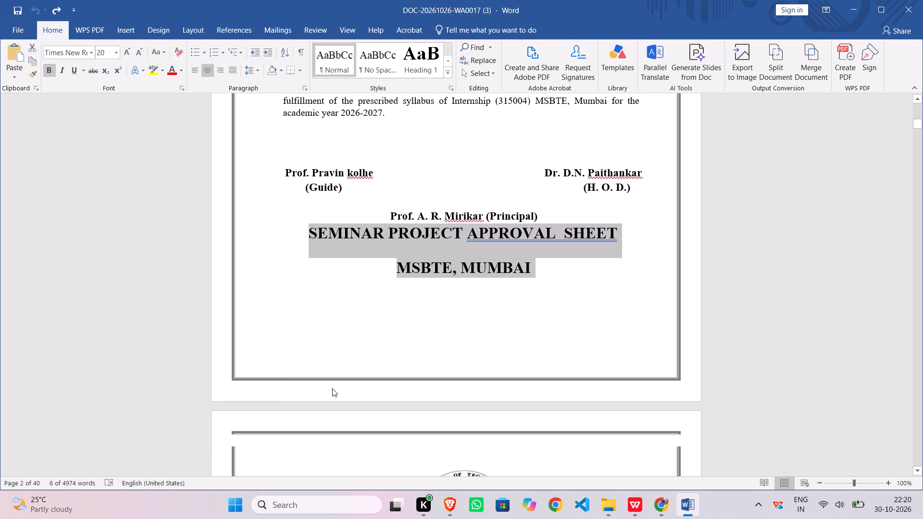
scroll(332, 388, down, 13)
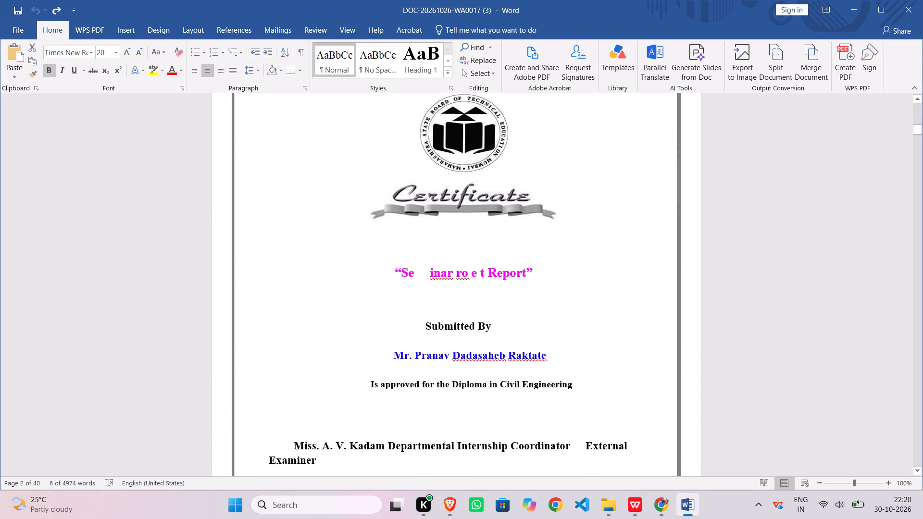
scroll(333, 388, down, 3)
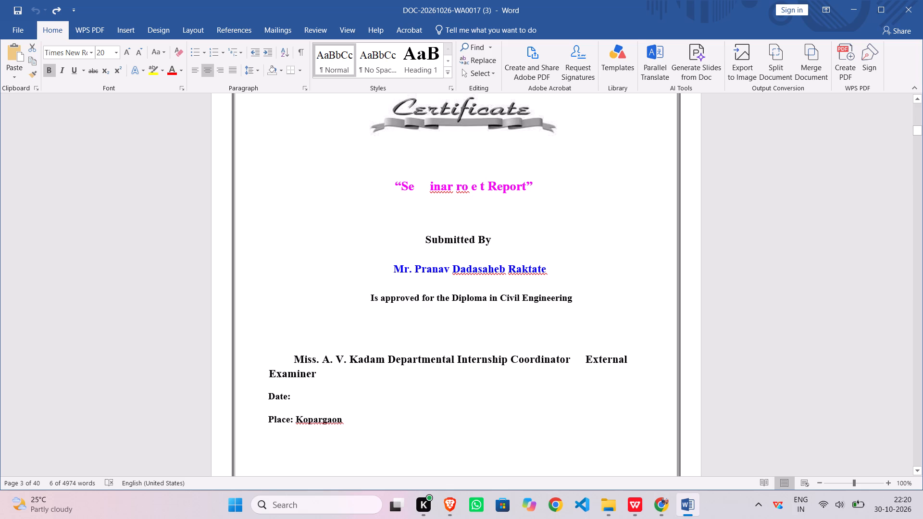
scroll(336, 385, up, 4)
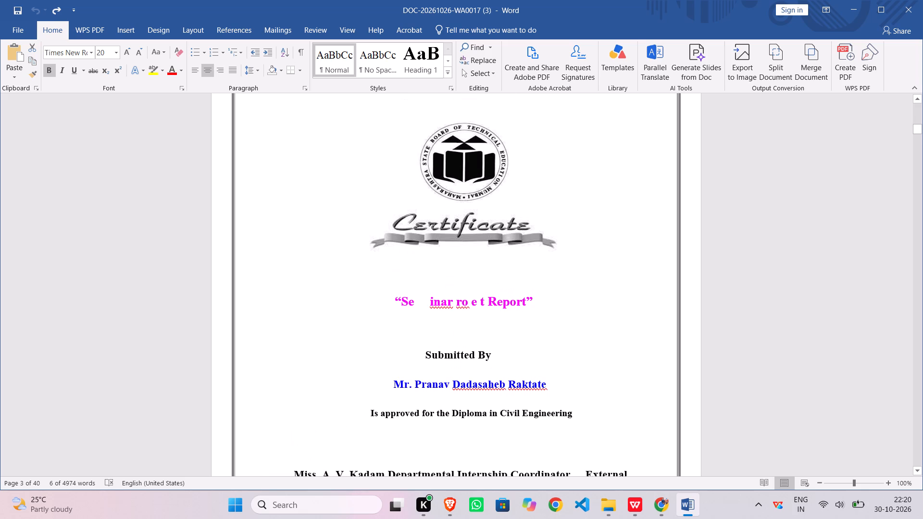
key(Delete)
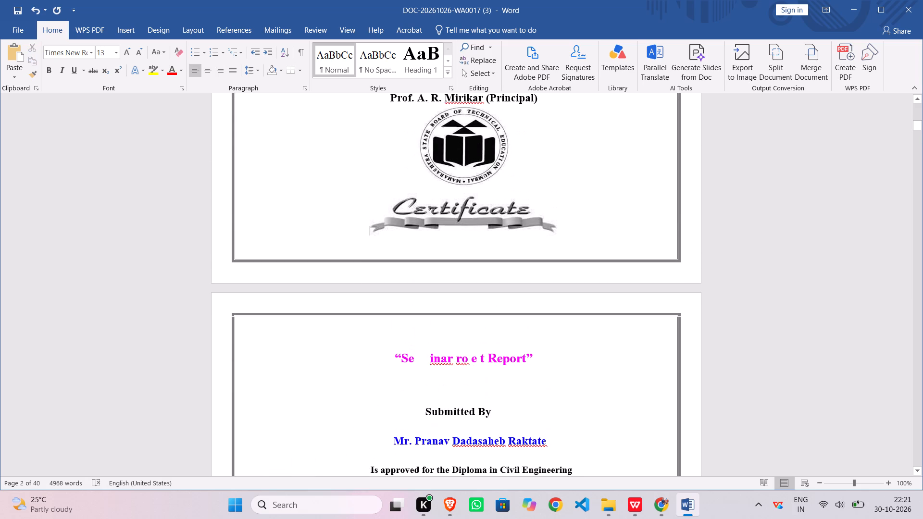
Move the technical board emblem with the Certificate banner from the certificate page into the pink report title on the following page.
scroll(353, 384, up, 10)
click(428, 407)
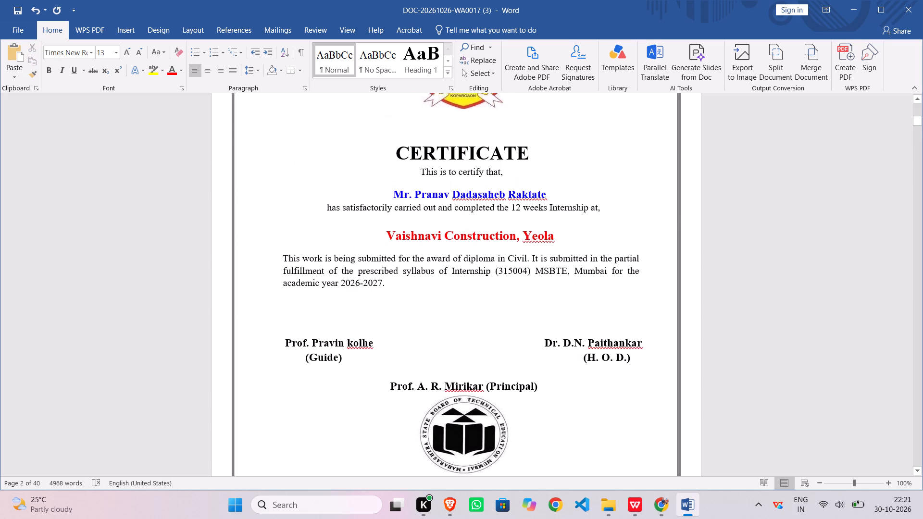
click(339, 416)
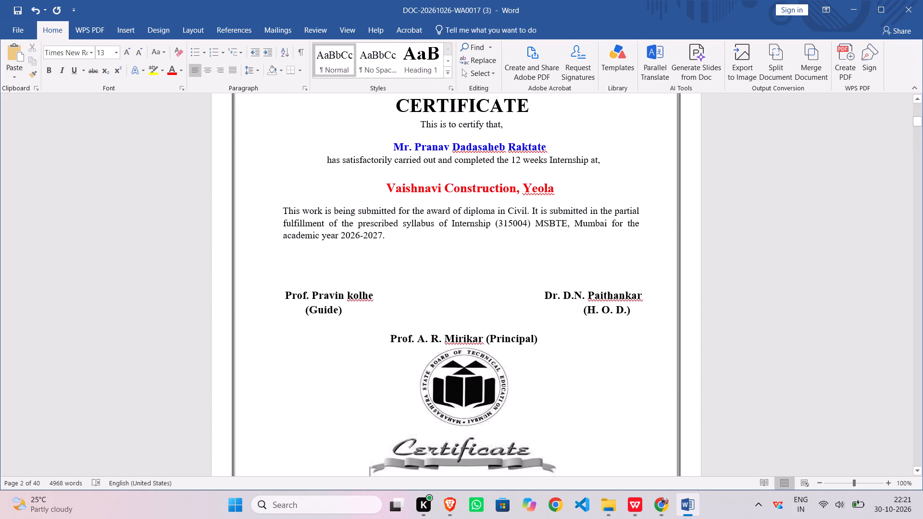
scroll(448, 437, down, 4)
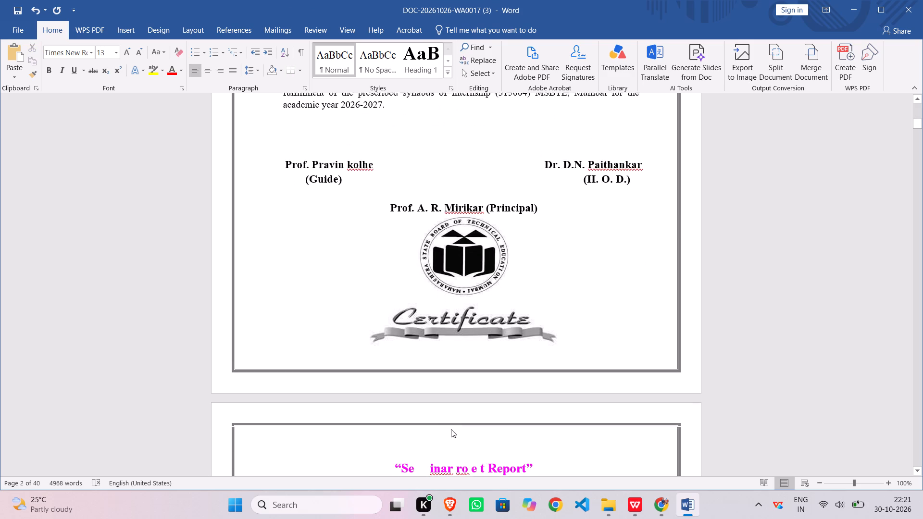
drag(462, 325, 475, 408)
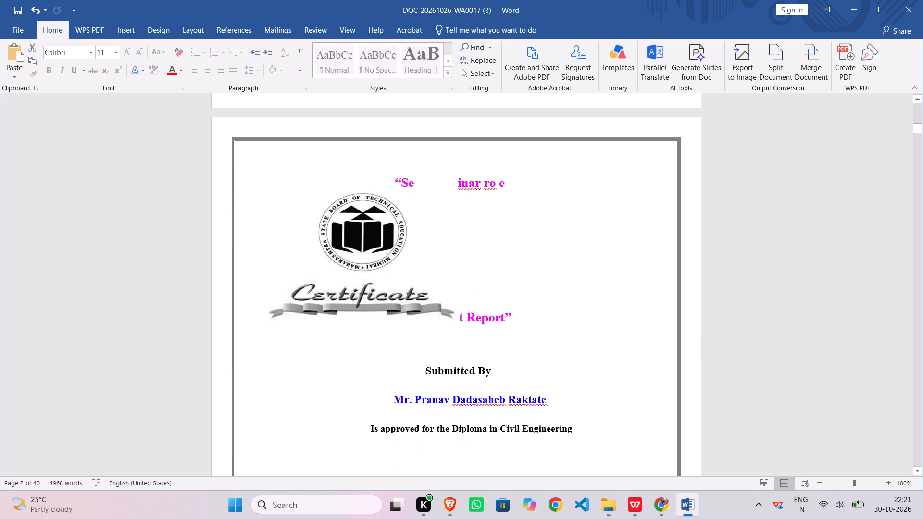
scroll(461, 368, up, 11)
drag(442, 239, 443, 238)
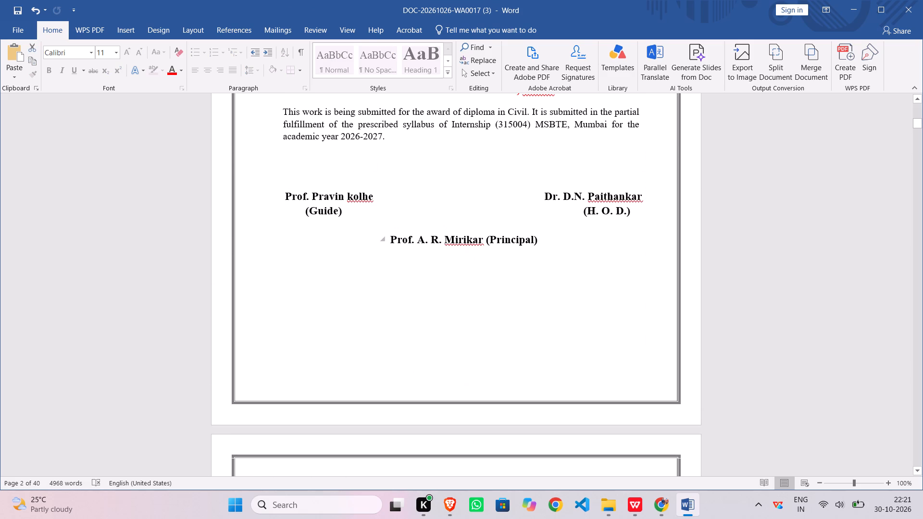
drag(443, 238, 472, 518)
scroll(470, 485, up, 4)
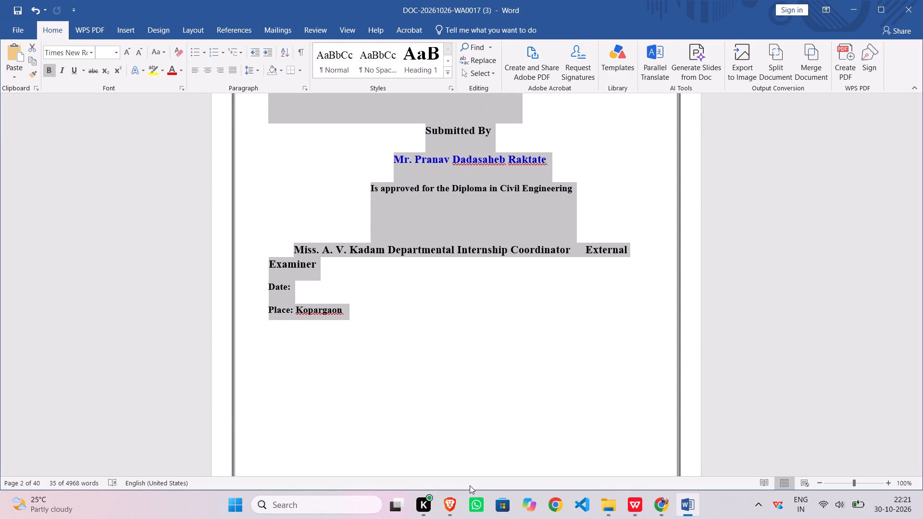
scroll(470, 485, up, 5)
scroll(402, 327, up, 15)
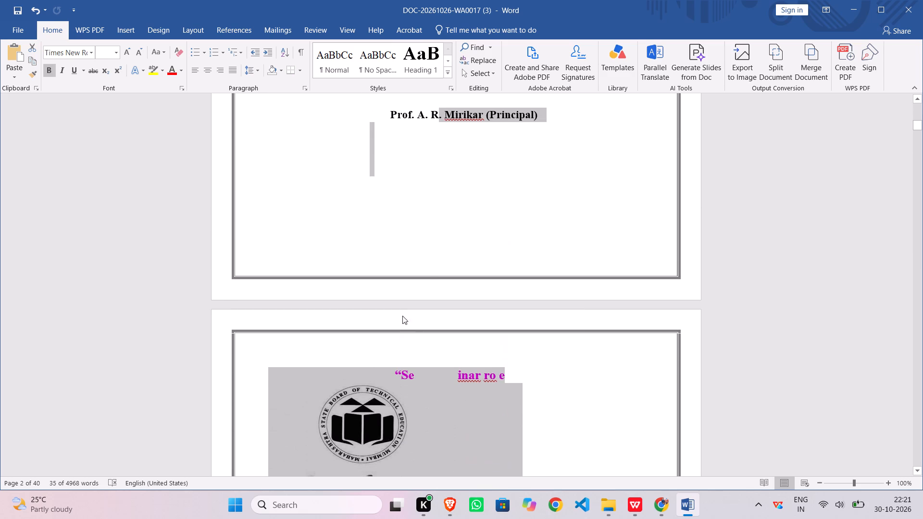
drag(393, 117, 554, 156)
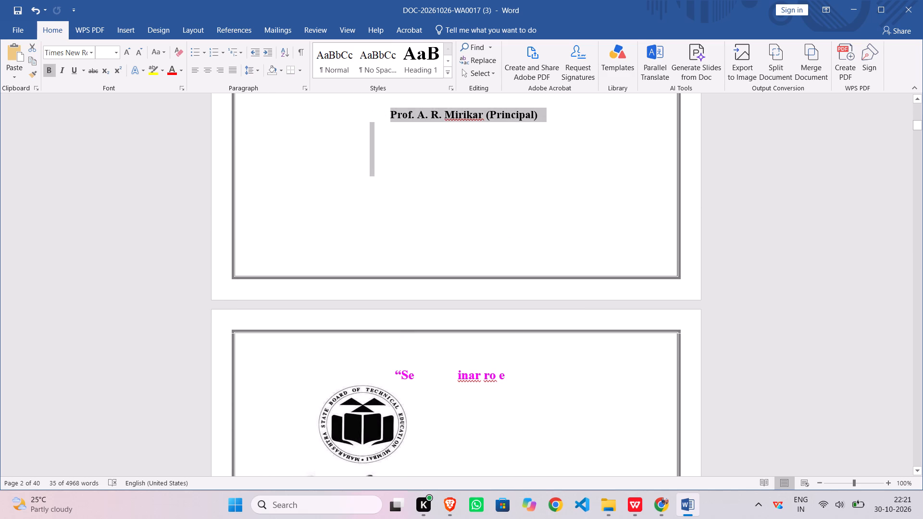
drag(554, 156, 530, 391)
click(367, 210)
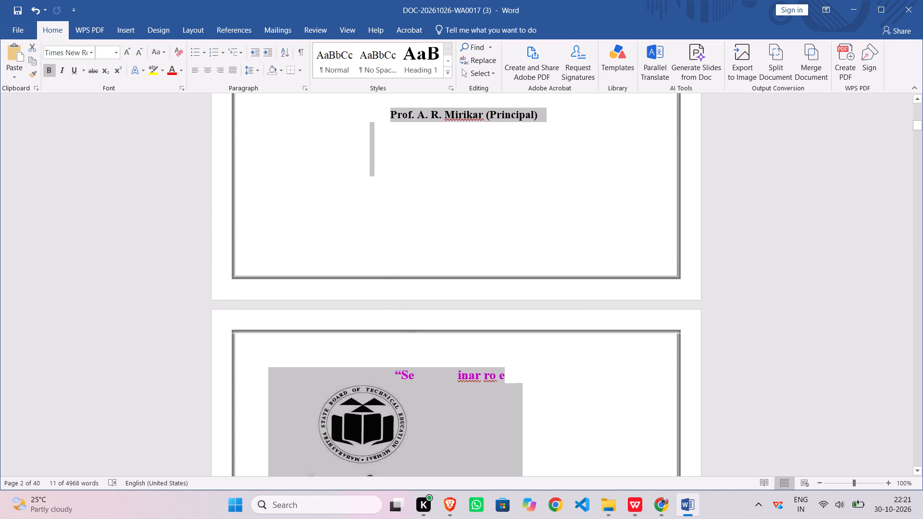
Review the certificate page and the approval page that follows it, down to the Date and Place lines.
scroll(367, 237, up, 5)
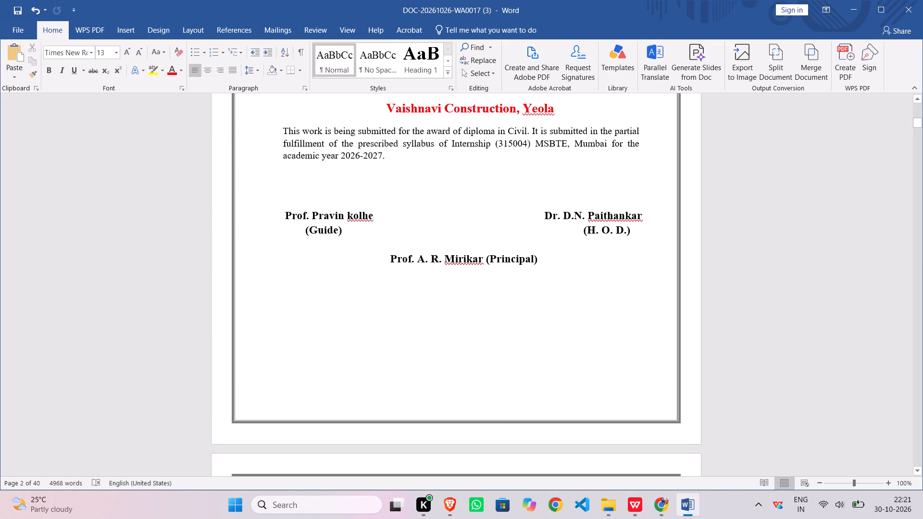
scroll(354, 282, up, 13)
scroll(355, 282, down, 4)
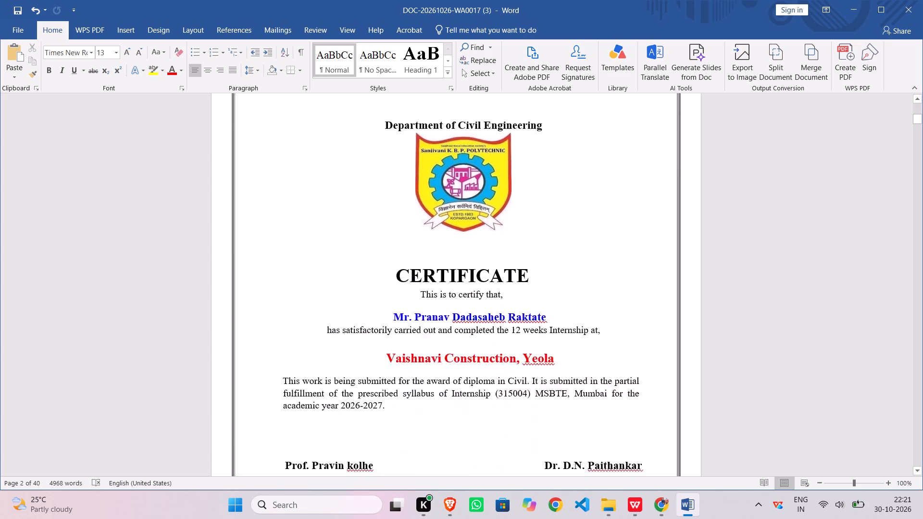
scroll(355, 282, down, 7)
scroll(387, 314, down, 4)
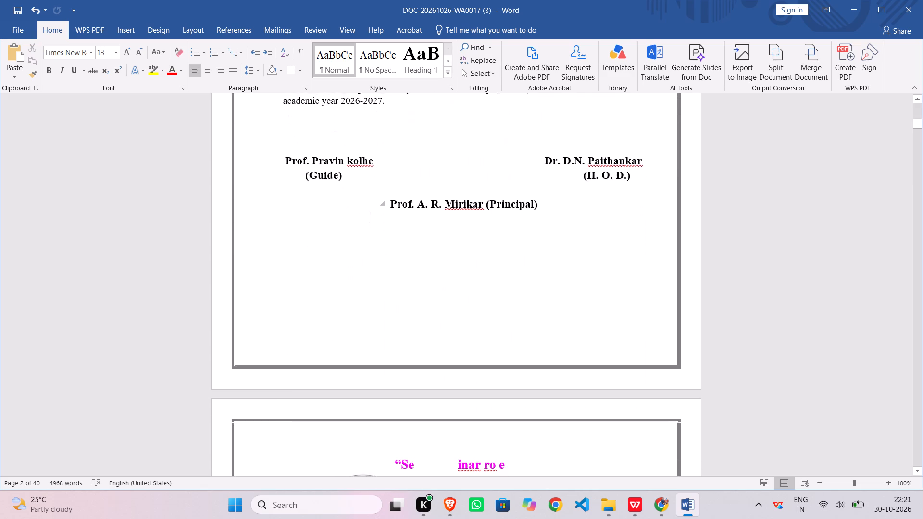
scroll(387, 311, up, 12)
scroll(386, 299, down, 18)
scroll(386, 296, down, 12)
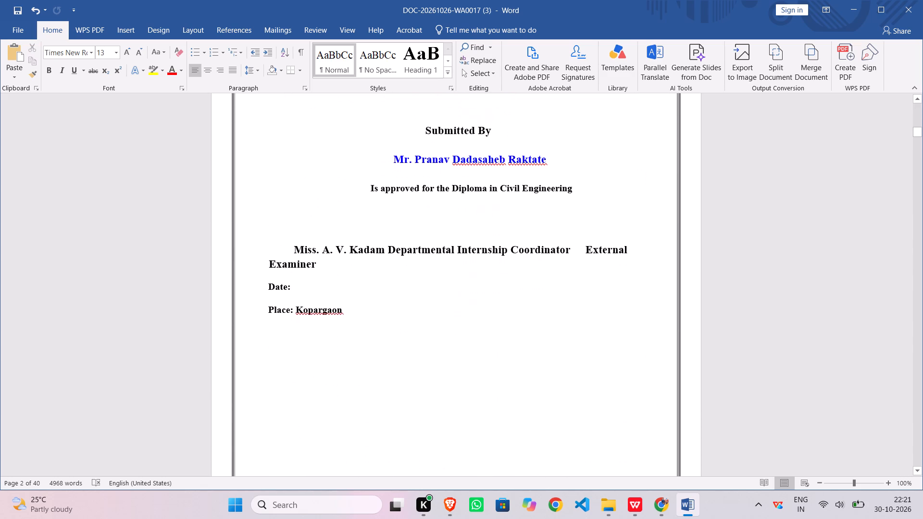
scroll(386, 297, down, 4)
Delete all content from the pink report title on the approval page through the end of the document.
scroll(386, 297, up, 6)
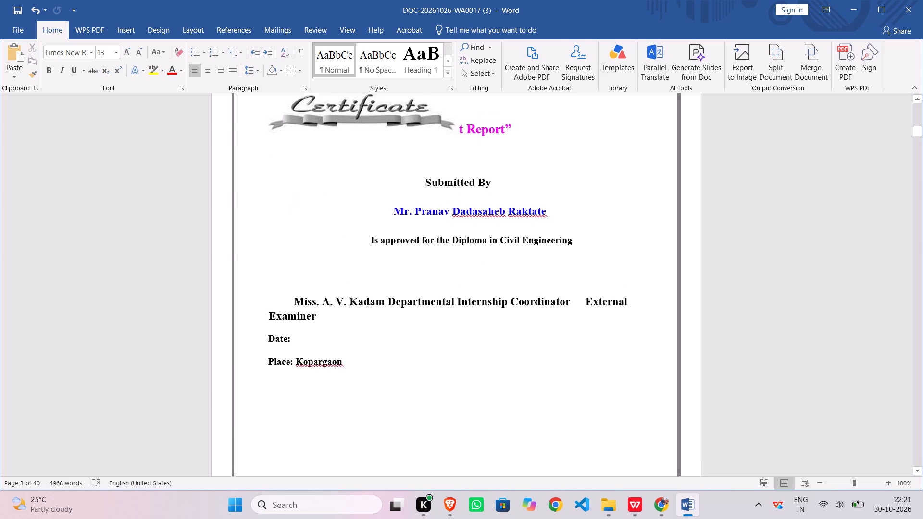
scroll(386, 297, up, 8)
drag(397, 225, 479, 256)
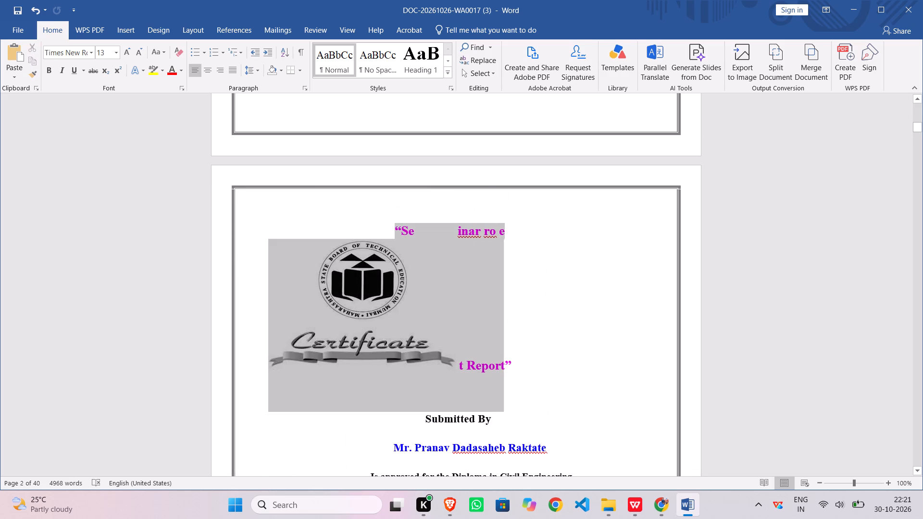
drag(479, 256, 562, 518)
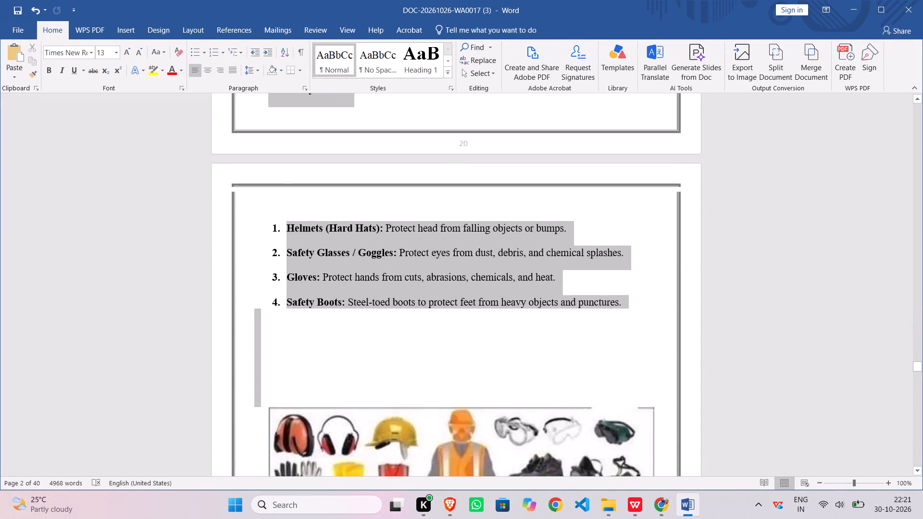
drag(562, 518, 419, 486)
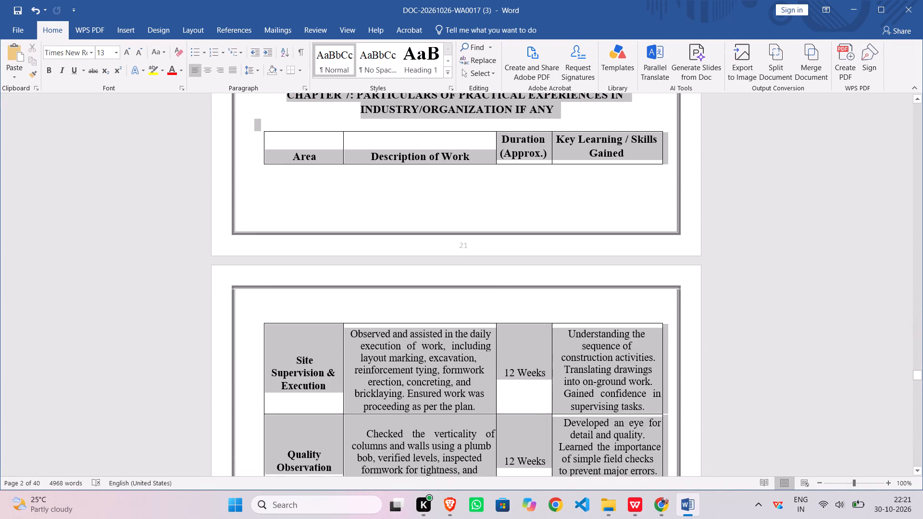
drag(419, 486, 473, 509)
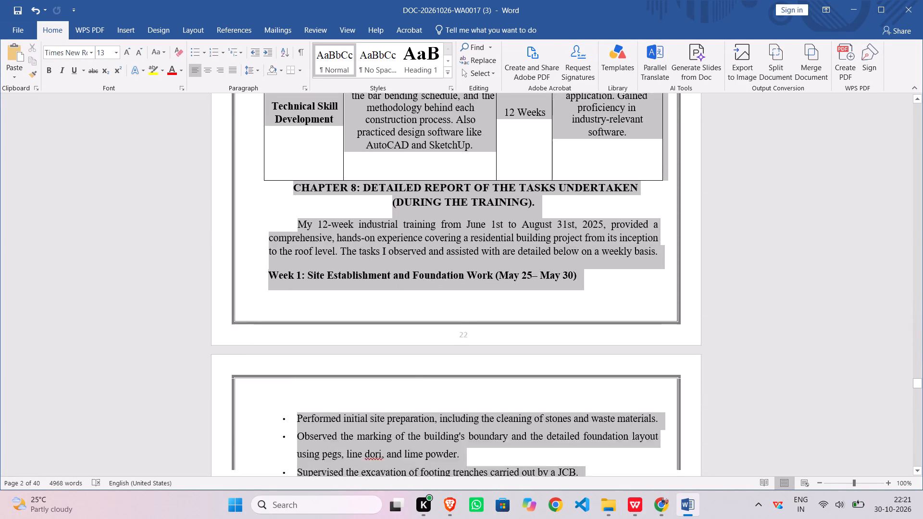
drag(473, 509, 480, 515)
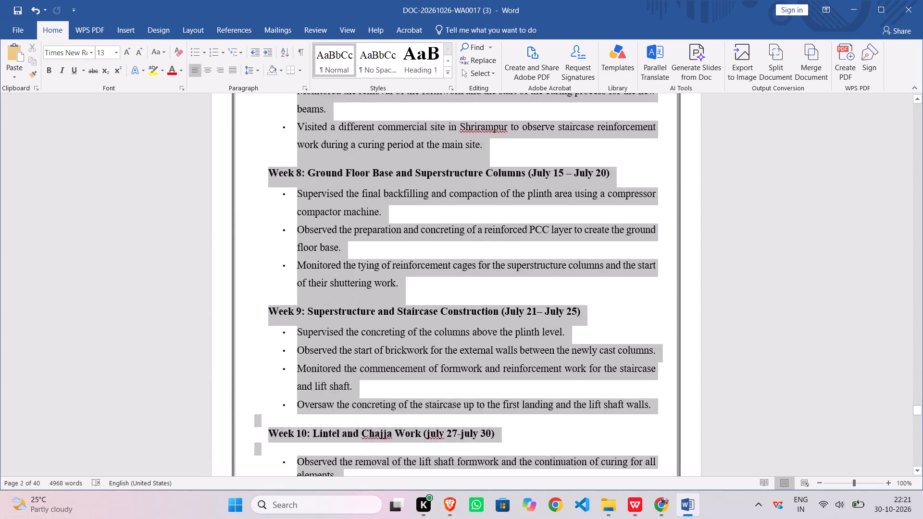
drag(480, 515, 482, 512)
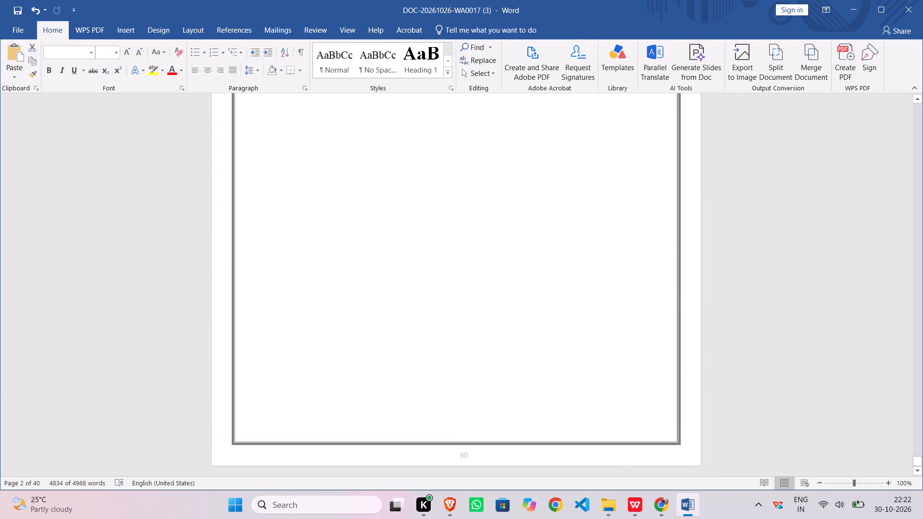
key(Delete)
Examine the remaining certificate page and the lower part of the cover page.
scroll(448, 334, up, 5)
scroll(448, 334, down, 11)
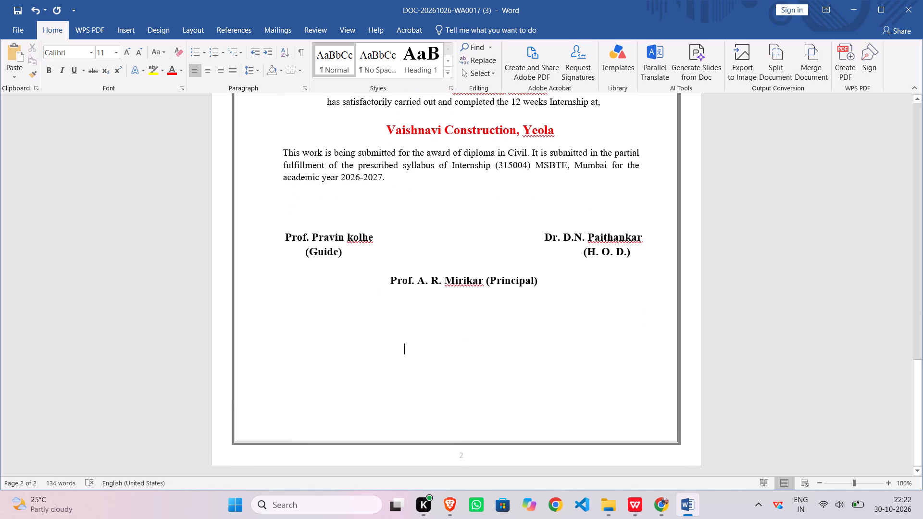
scroll(448, 333, down, 2)
scroll(448, 333, up, 18)
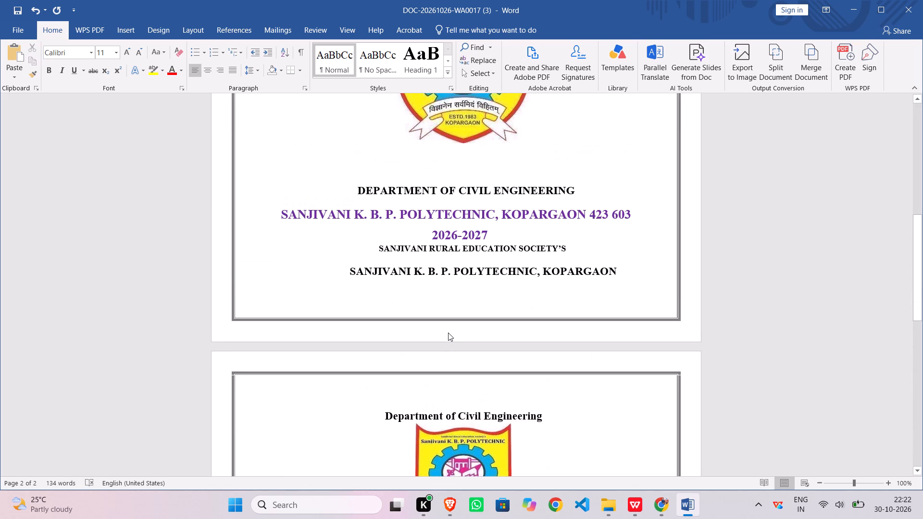
scroll(448, 333, down, 17)
scroll(448, 333, up, 2)
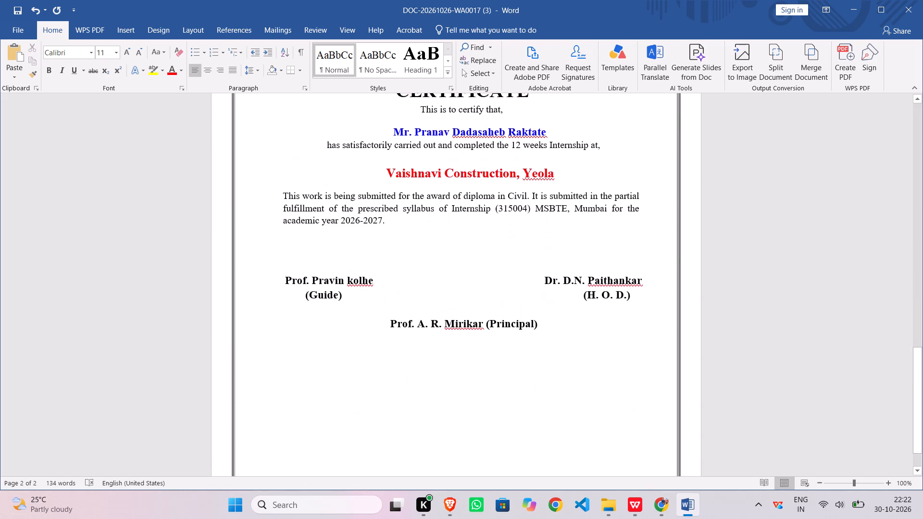
scroll(448, 333, up, 7)
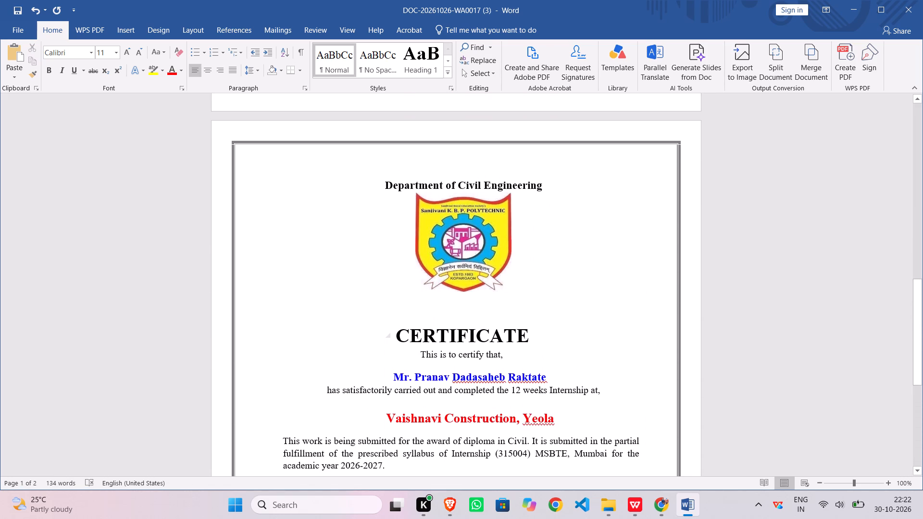
scroll(435, 300, up, 5)
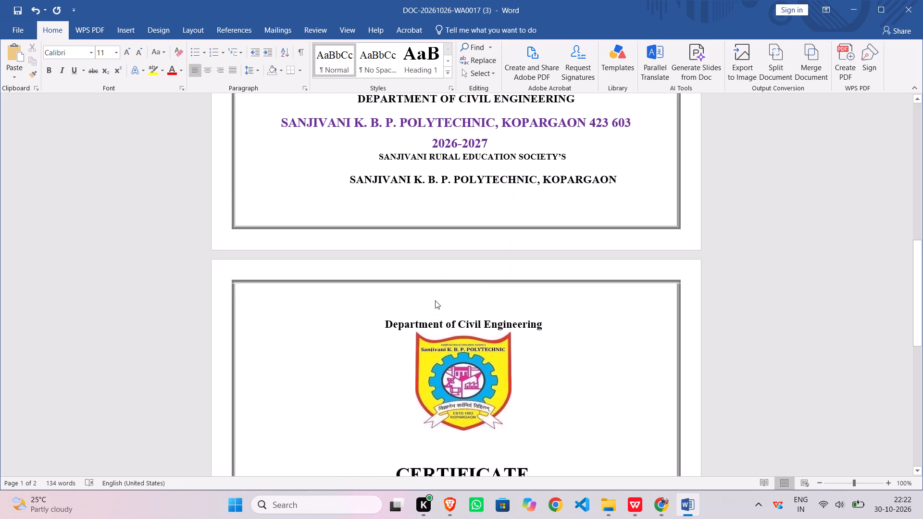
scroll(435, 300, up, 2)
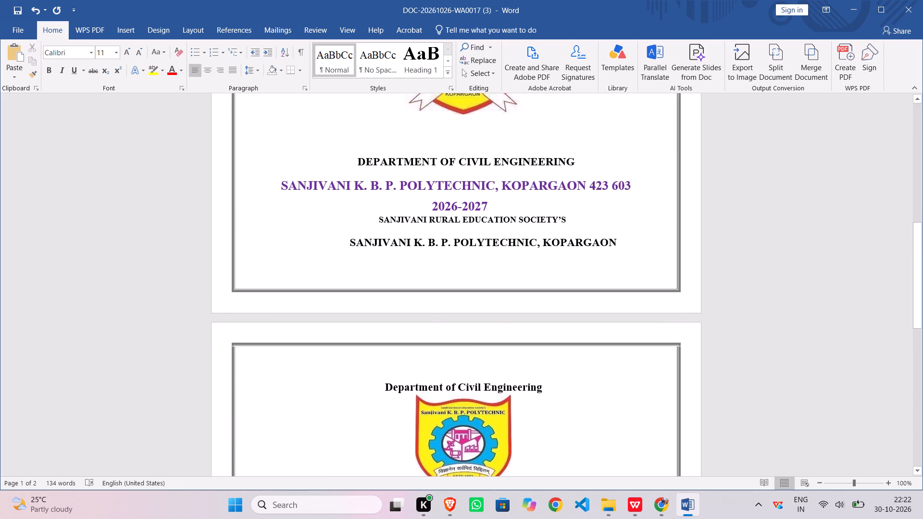
Switch to the scanned project report in WPS Office and examine its cover page and certificate page.
click(633, 507)
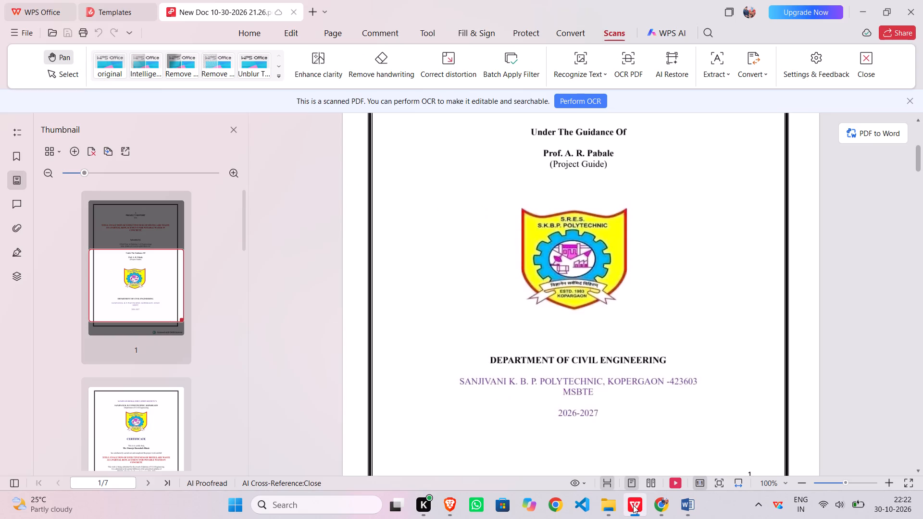
scroll(550, 372, down, 10)
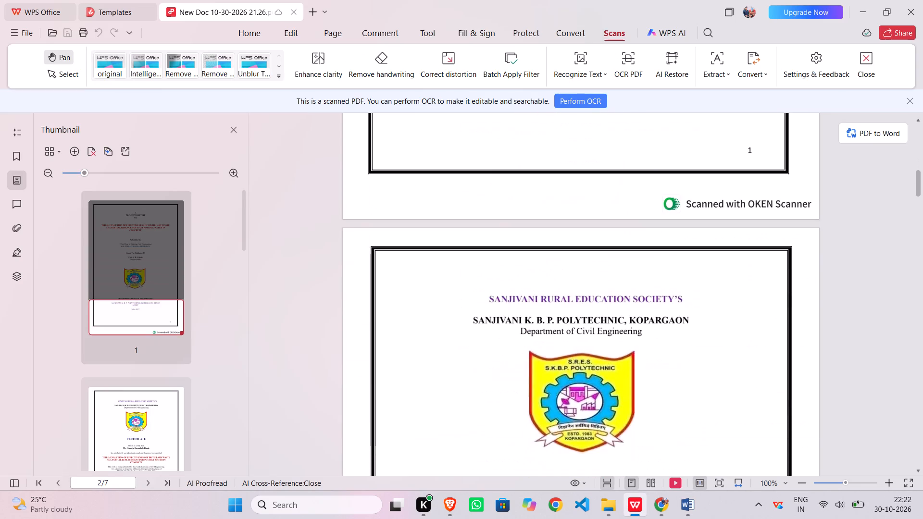
scroll(550, 372, up, 4)
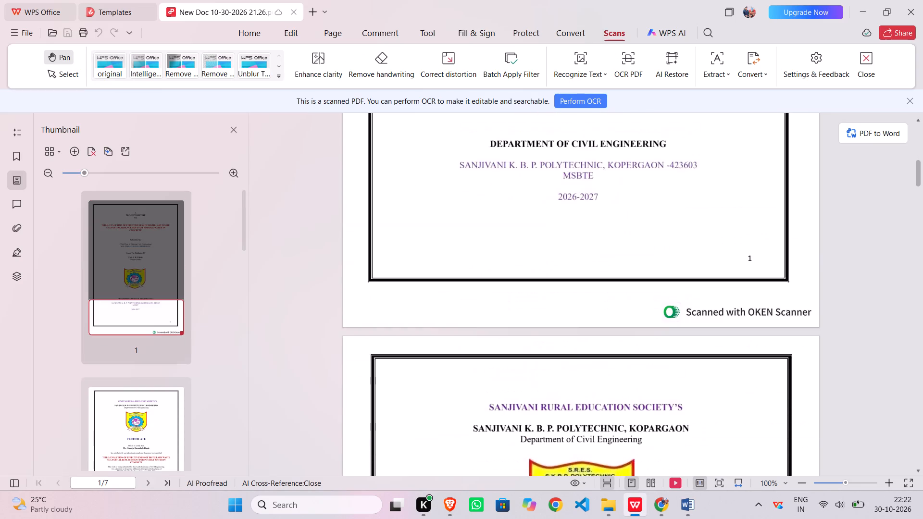
scroll(550, 372, up, 13)
scroll(550, 372, down, 6)
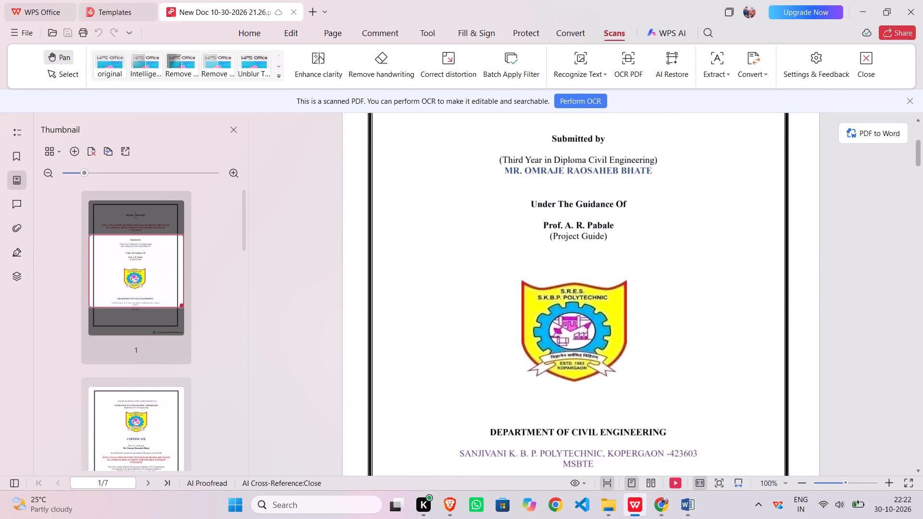
scroll(550, 372, down, 20)
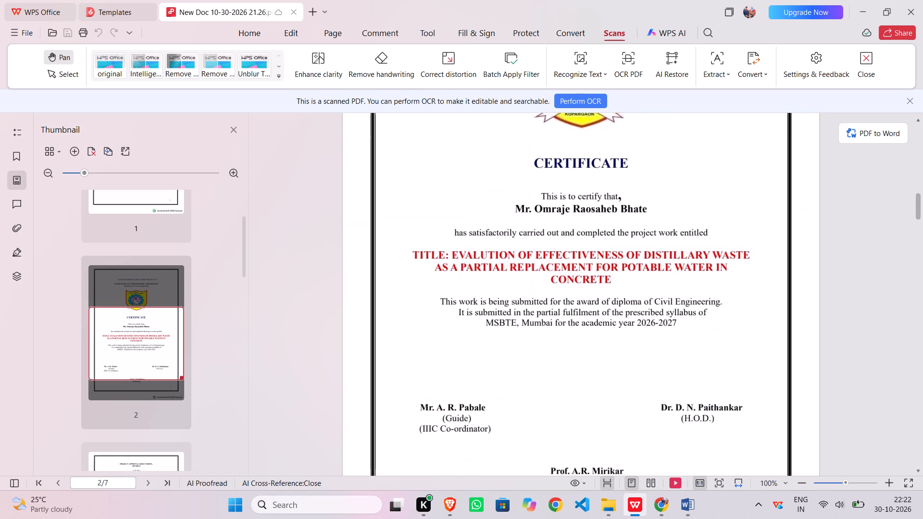
scroll(550, 372, up, 6)
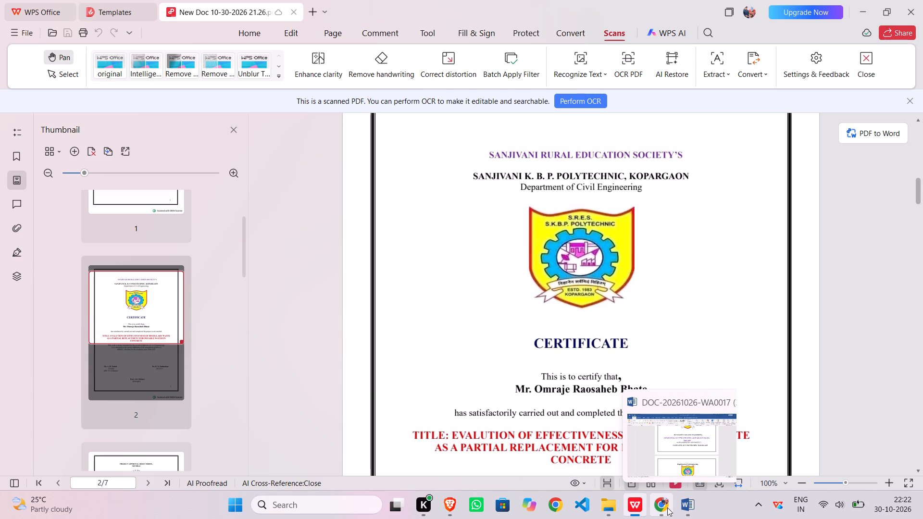
Back in Word, push the Sanjivani Rural Education Society's and polytechnic heading lines from the cover page onto the certificate page with line breaks.
double_click(683, 503)
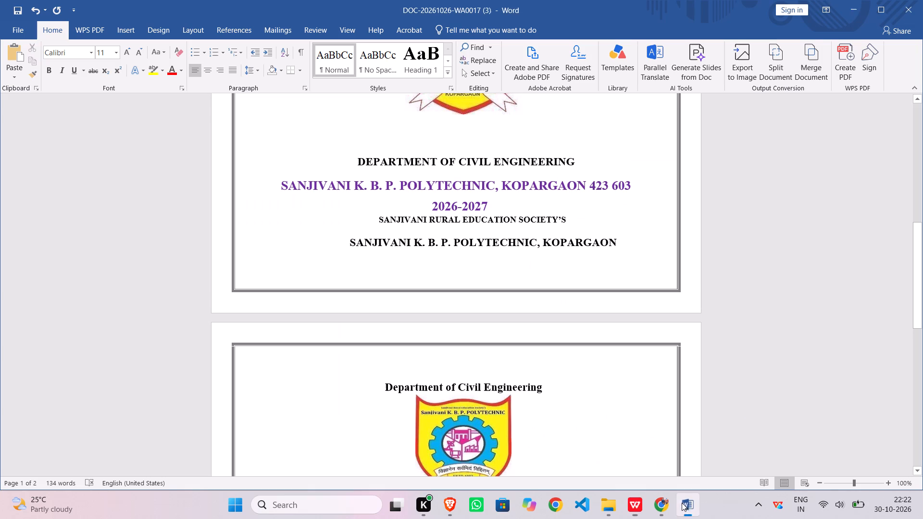
scroll(477, 278, down, 2)
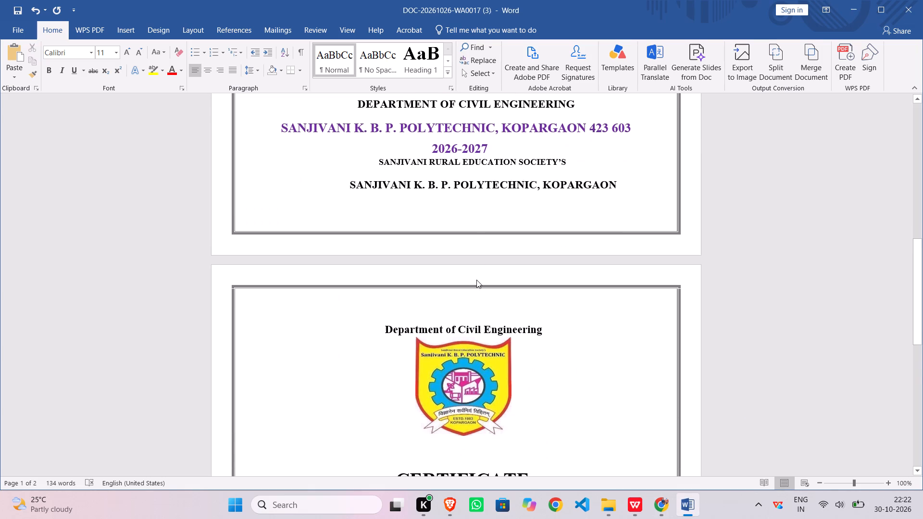
scroll(476, 280, down, 4)
scroll(476, 280, up, 3)
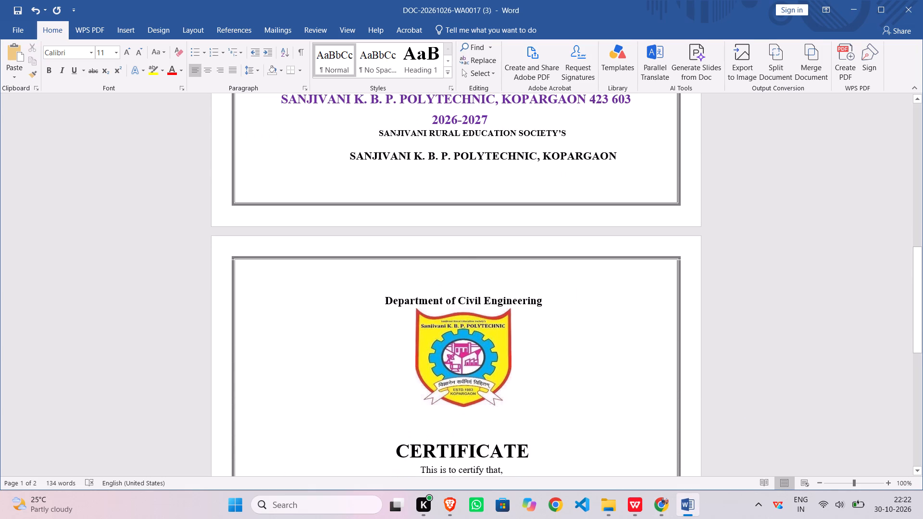
click(377, 133)
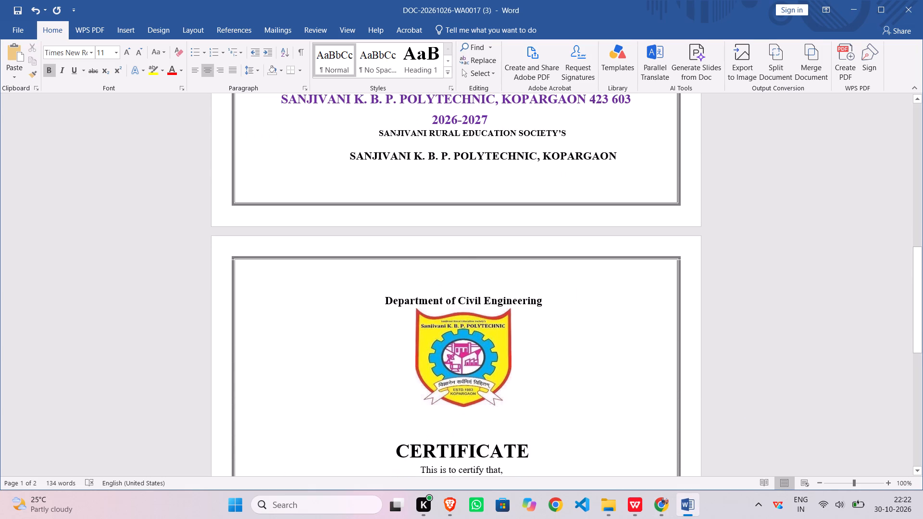
key(shift+Return)
key(shift+Return)
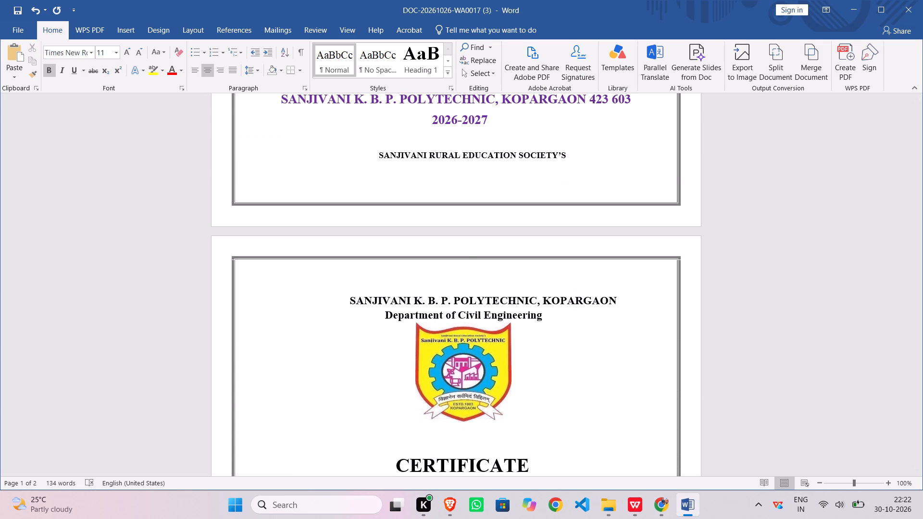
key(shift+Return)
key(shift+Return)
key(shift+Return)
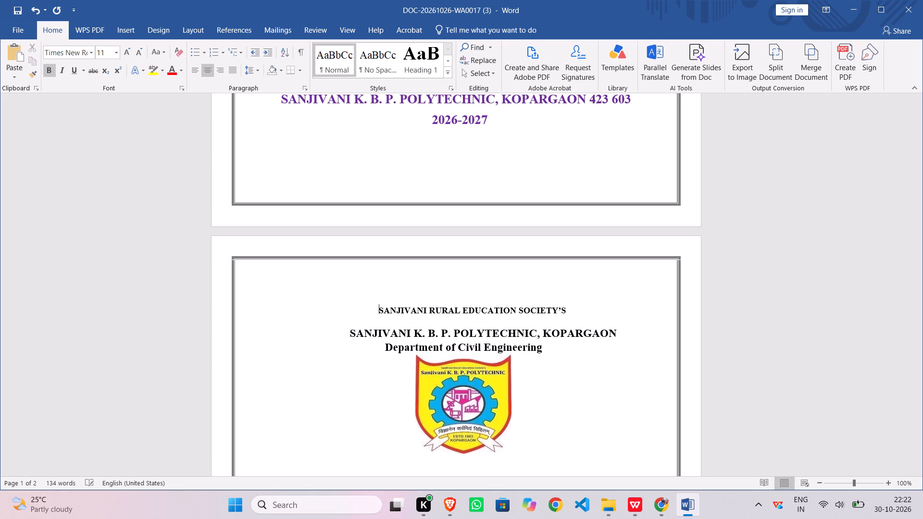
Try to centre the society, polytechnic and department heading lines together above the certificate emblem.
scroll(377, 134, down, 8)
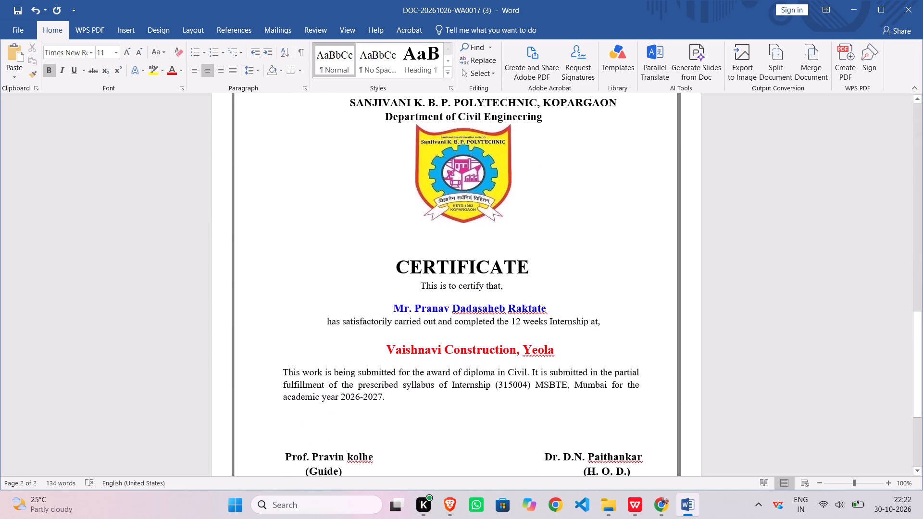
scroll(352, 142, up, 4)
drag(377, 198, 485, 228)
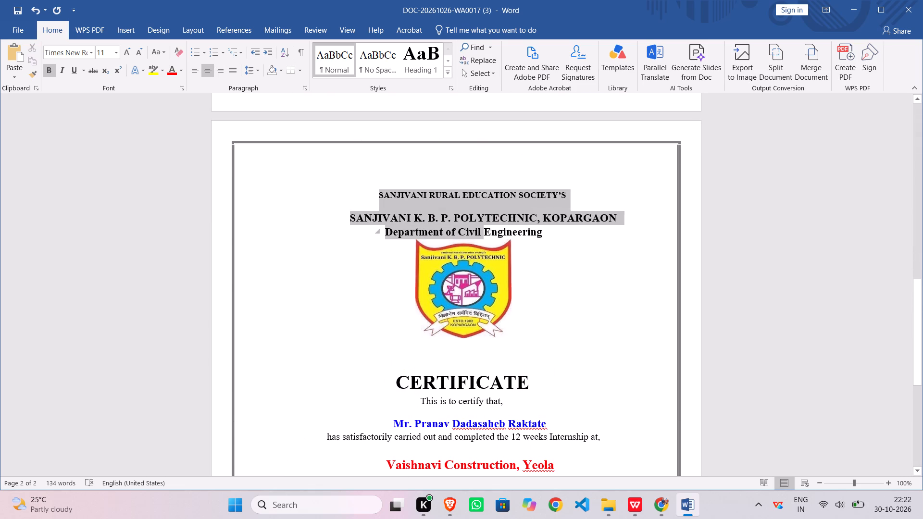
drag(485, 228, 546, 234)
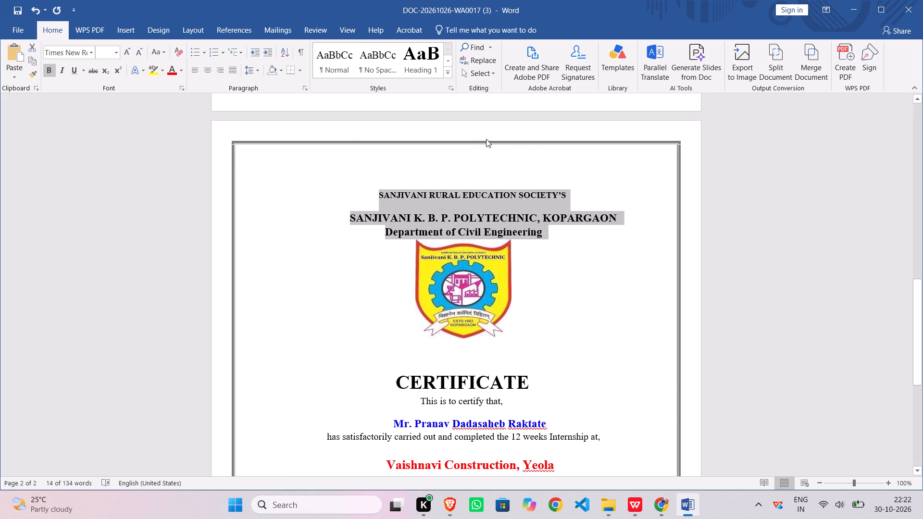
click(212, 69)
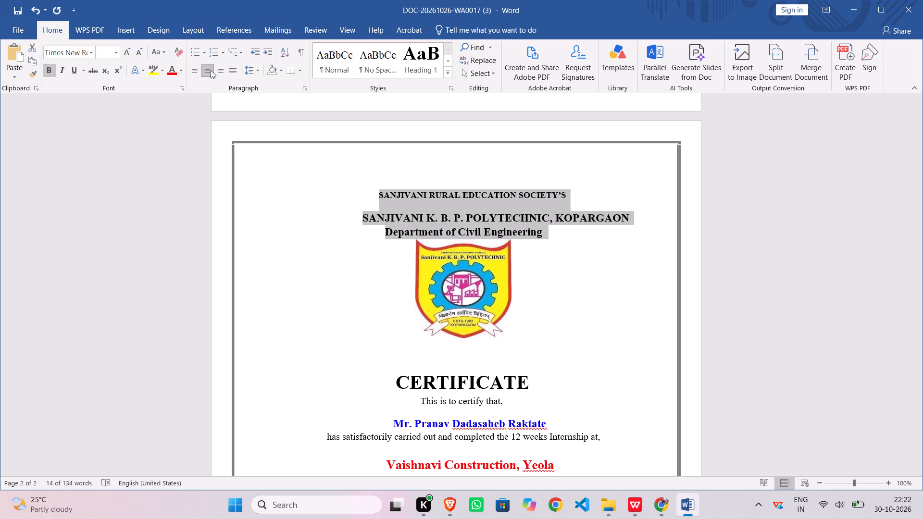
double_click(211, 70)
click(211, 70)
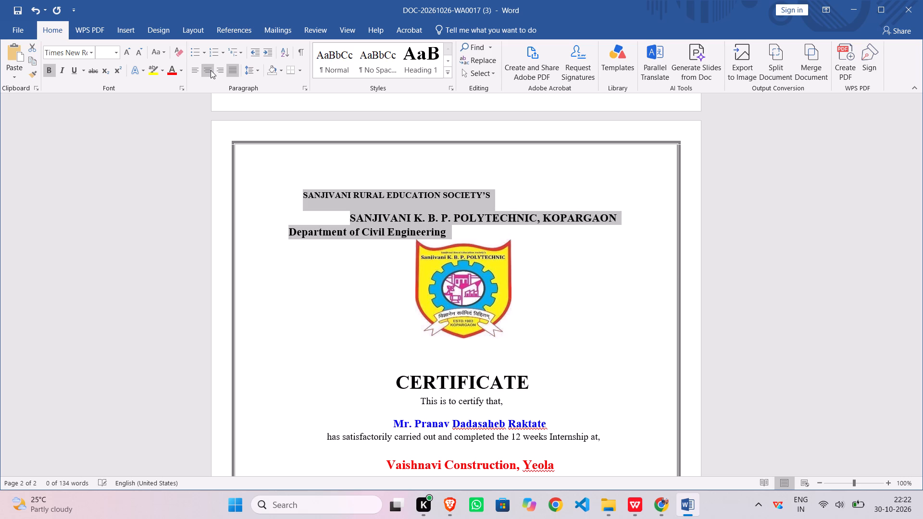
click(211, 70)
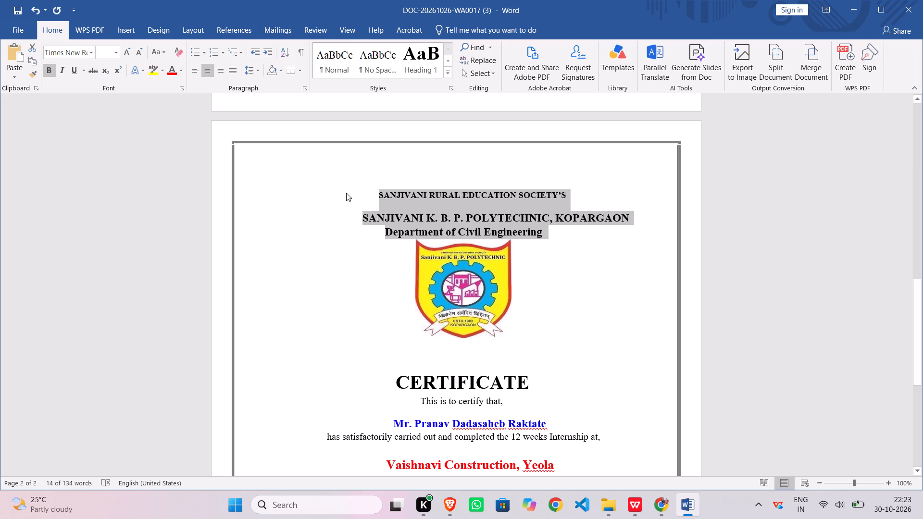
Remove the left indent from the SANJIVANI K. B. P. POLYTECHNIC, KOPARGAON heading line on the certificate page and centre it.
click(355, 217)
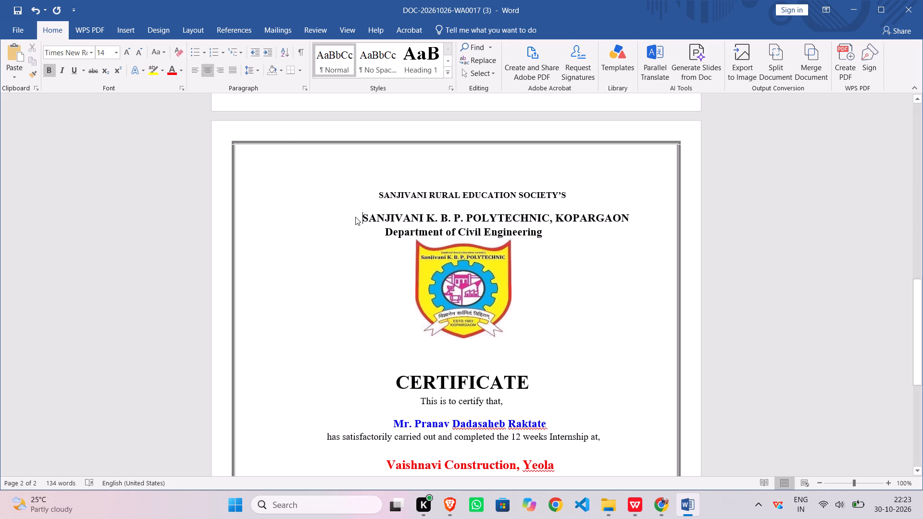
key(BackSpace)
key(BackSpace)
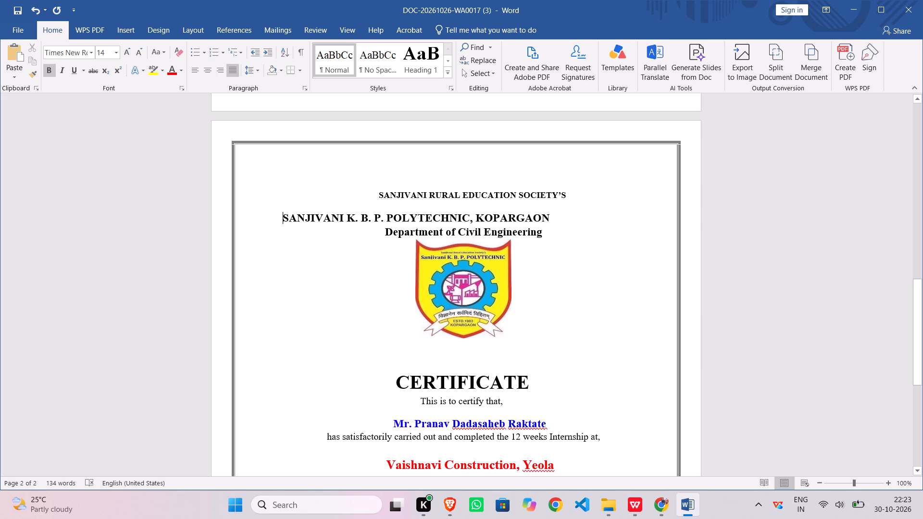
key(space)
key(space)
key(space)
key(space)
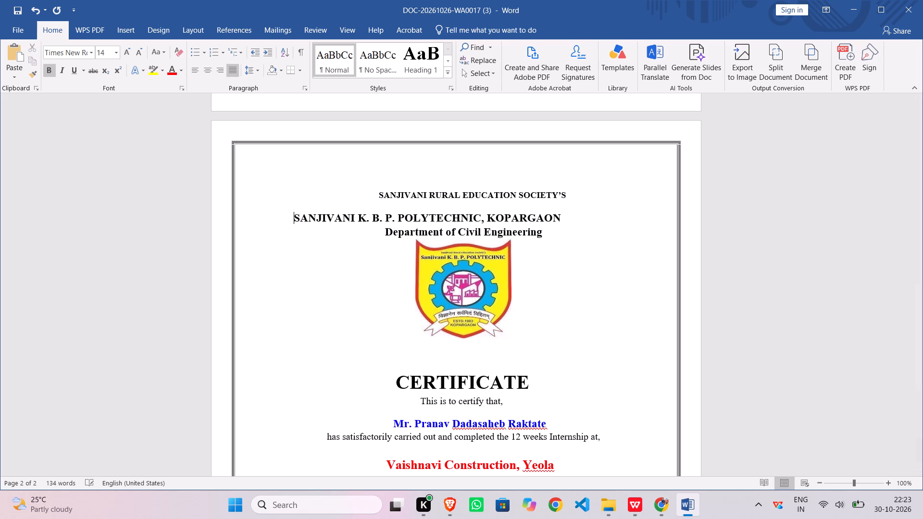
key(space)
key(space)
key(space)
key(space)
key(space)
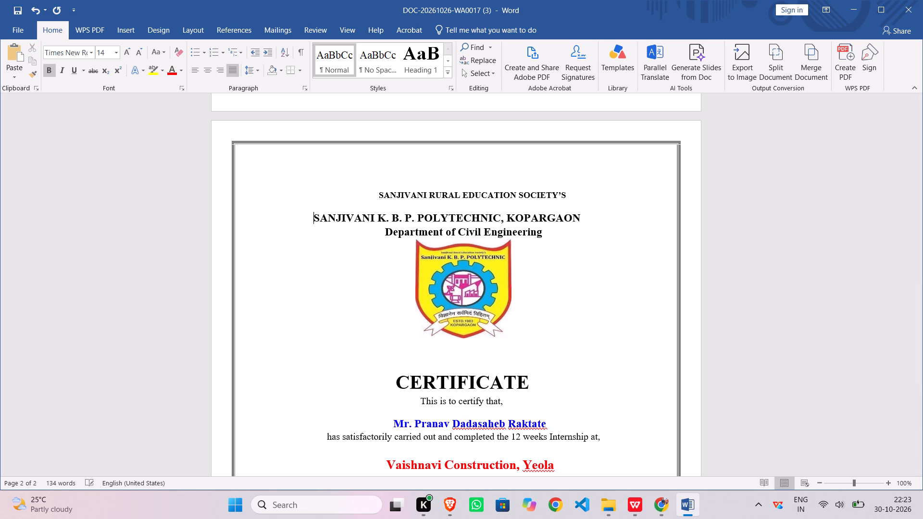
drag(313, 221, 563, 222)
click(212, 72)
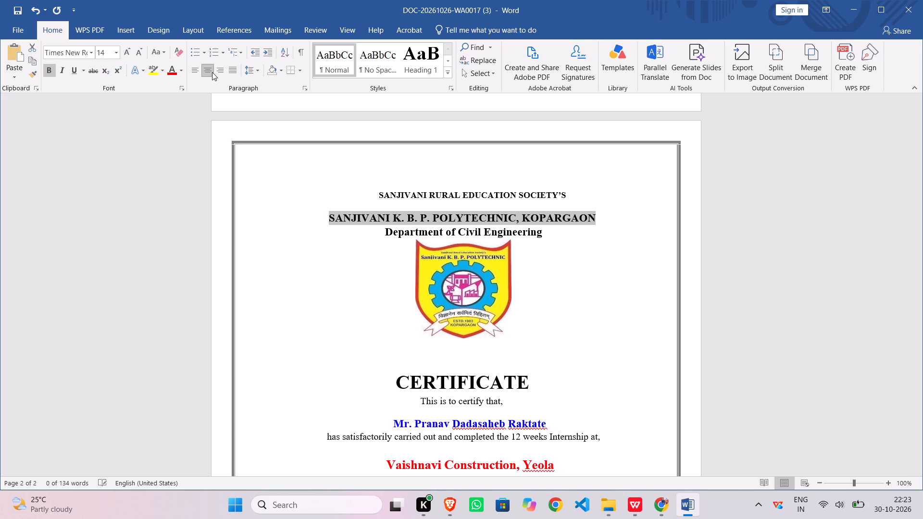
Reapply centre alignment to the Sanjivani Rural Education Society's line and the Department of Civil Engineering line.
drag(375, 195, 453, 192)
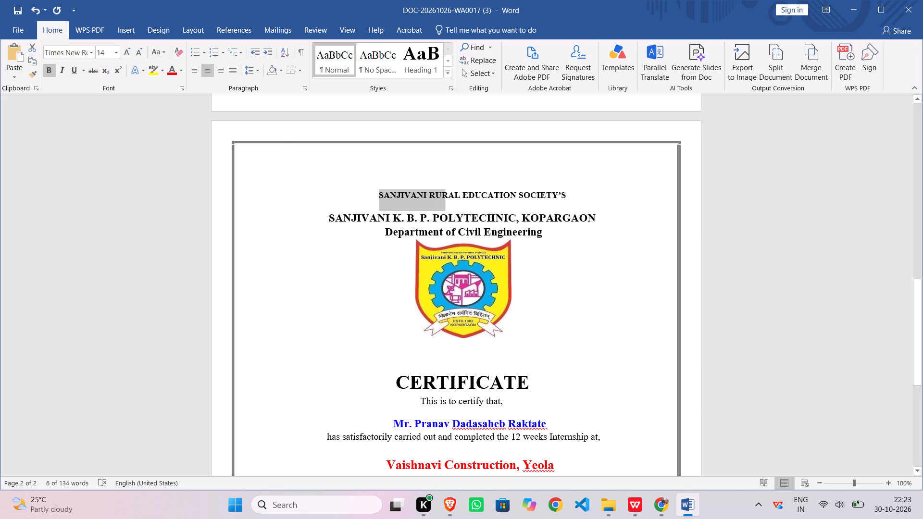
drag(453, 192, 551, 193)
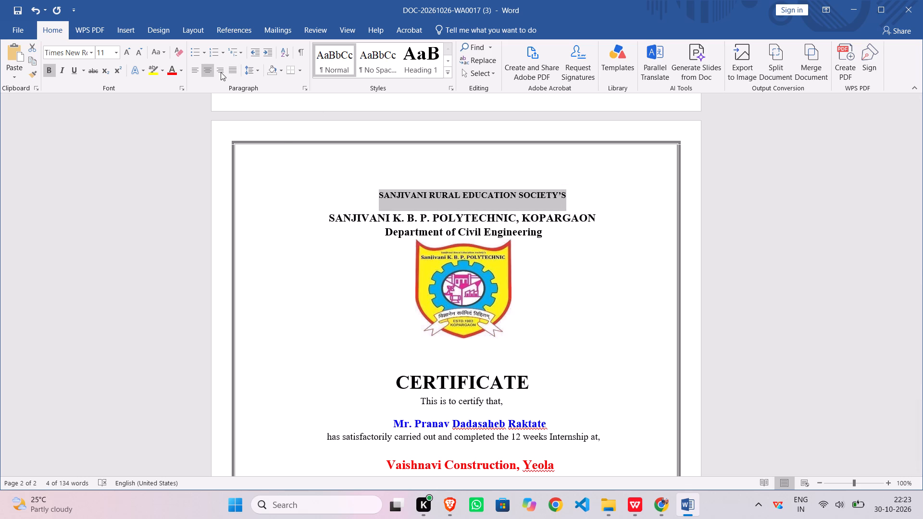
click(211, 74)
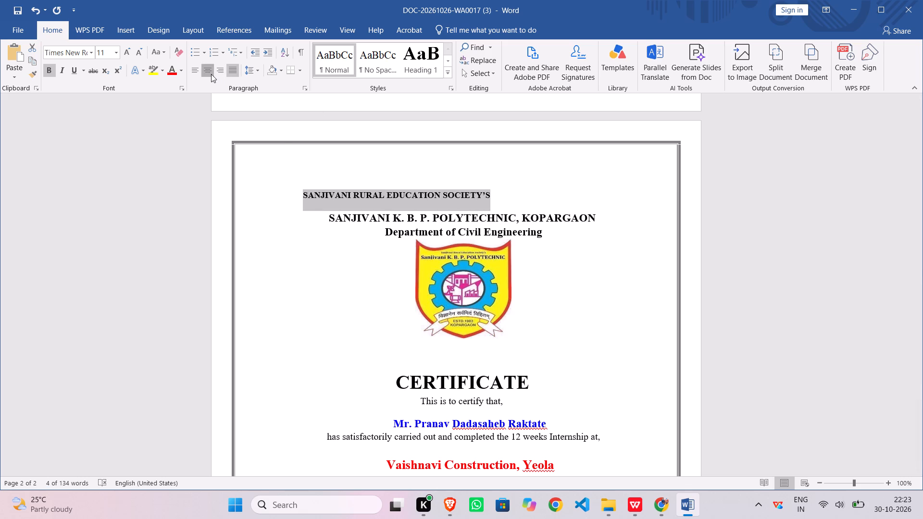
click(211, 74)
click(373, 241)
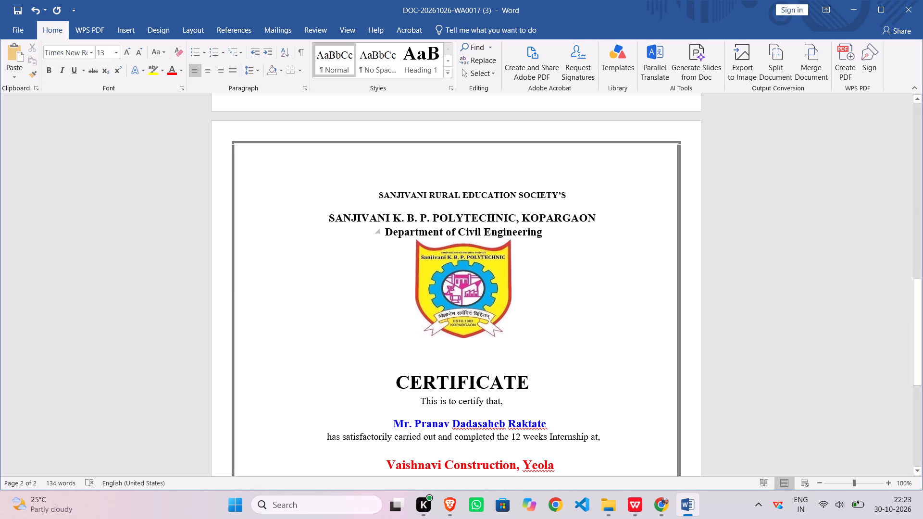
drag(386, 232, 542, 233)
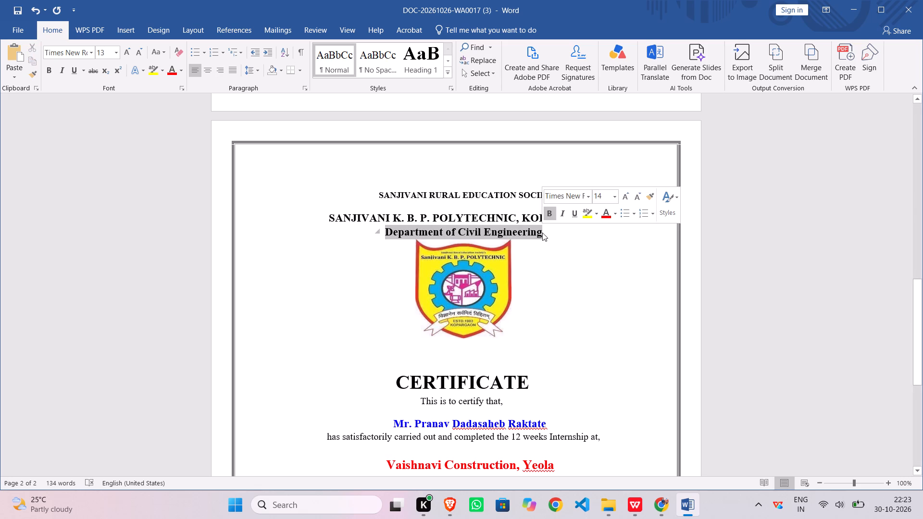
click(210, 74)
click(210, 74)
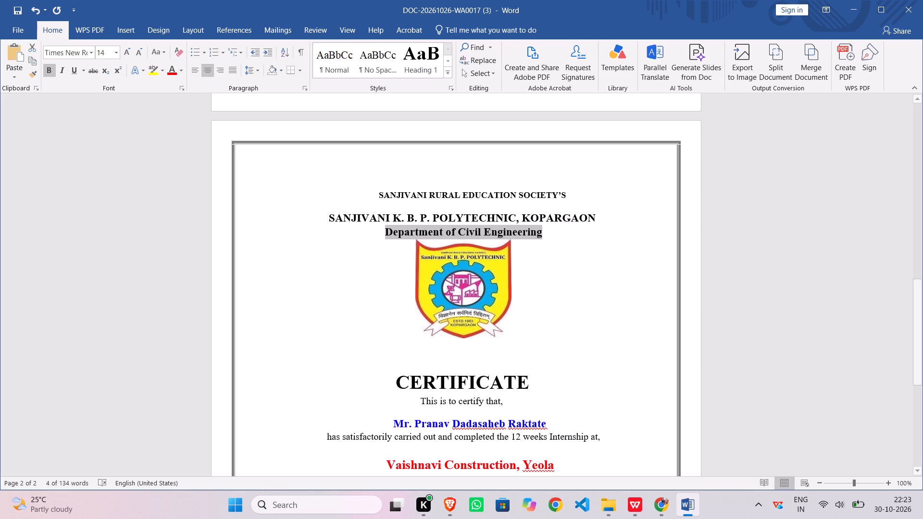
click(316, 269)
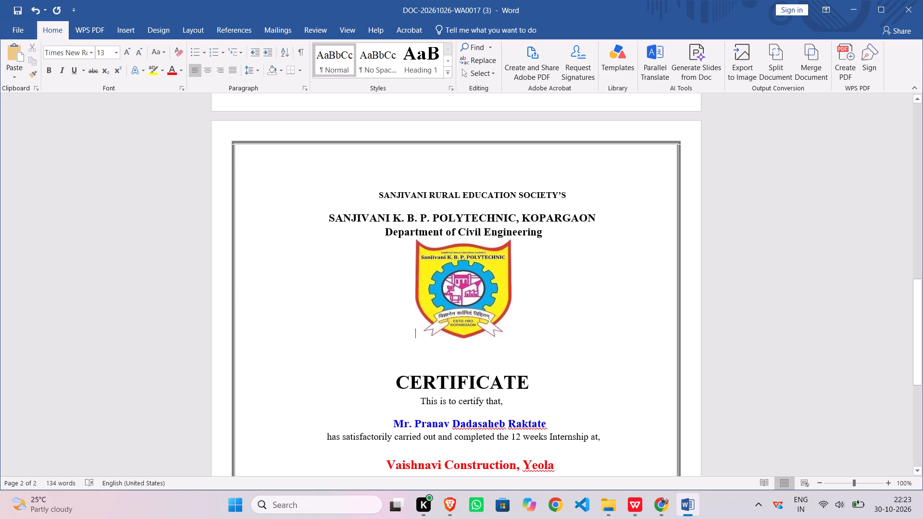
Compare the Word certificate page with the certificate page of the scanned report in WPS Office.
scroll(372, 301, down, 4)
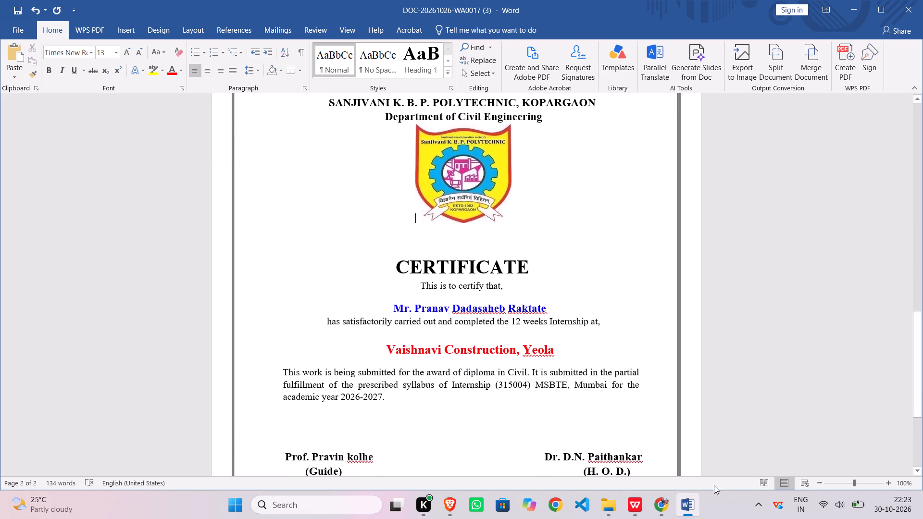
scroll(611, 429, up, 3)
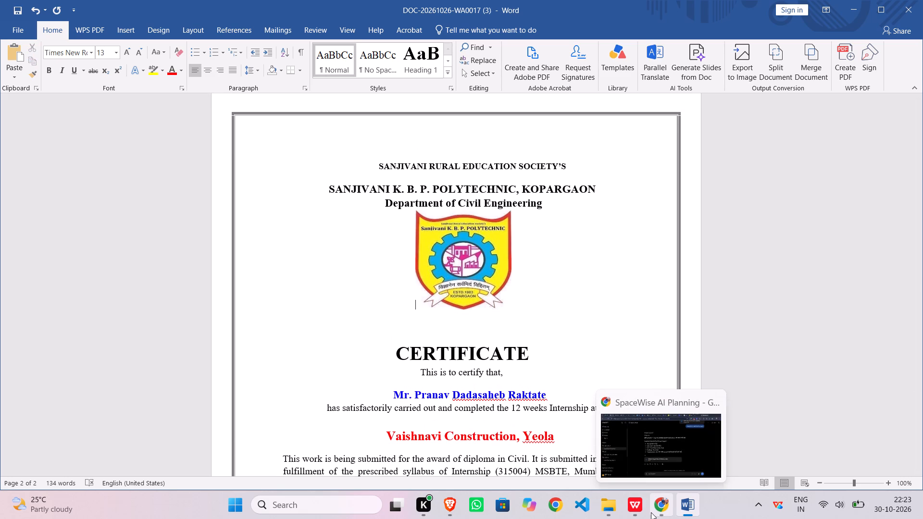
click(638, 513)
scroll(607, 404, down, 1)
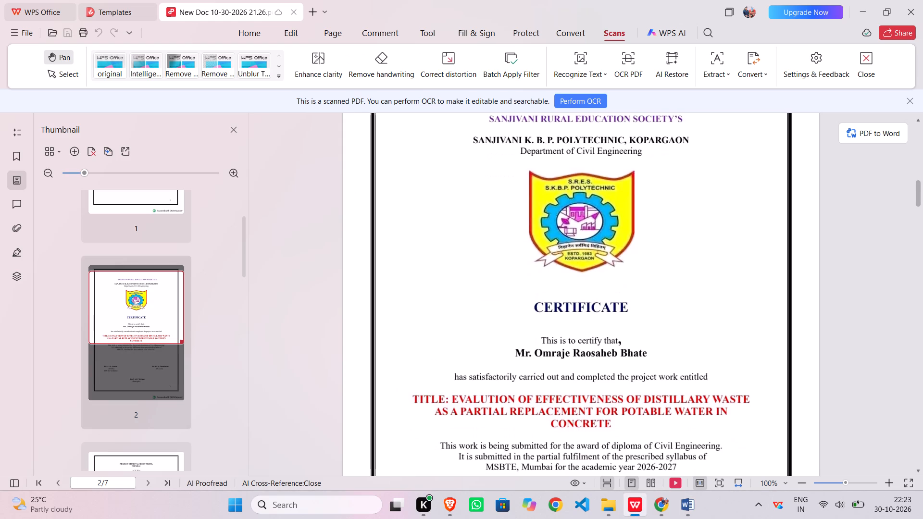
scroll(607, 404, up, 2)
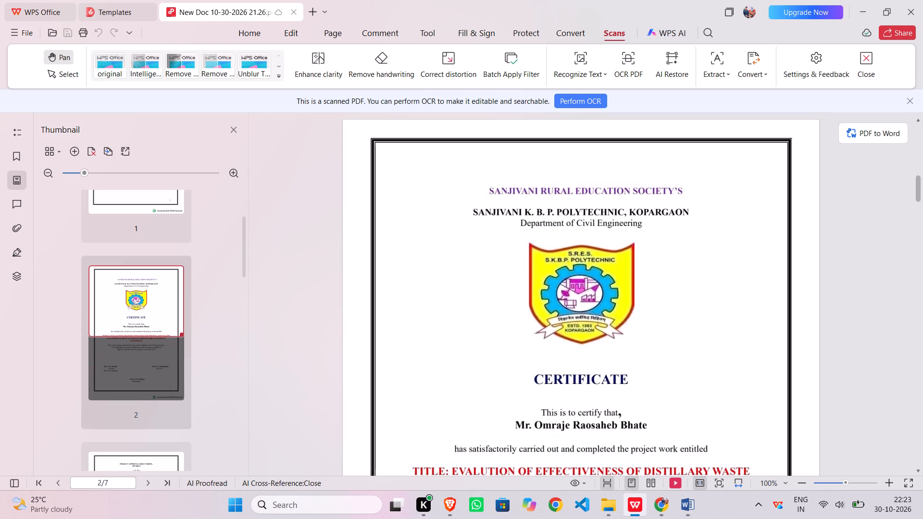
scroll(606, 341, up, 1)
scroll(606, 341, down, 3)
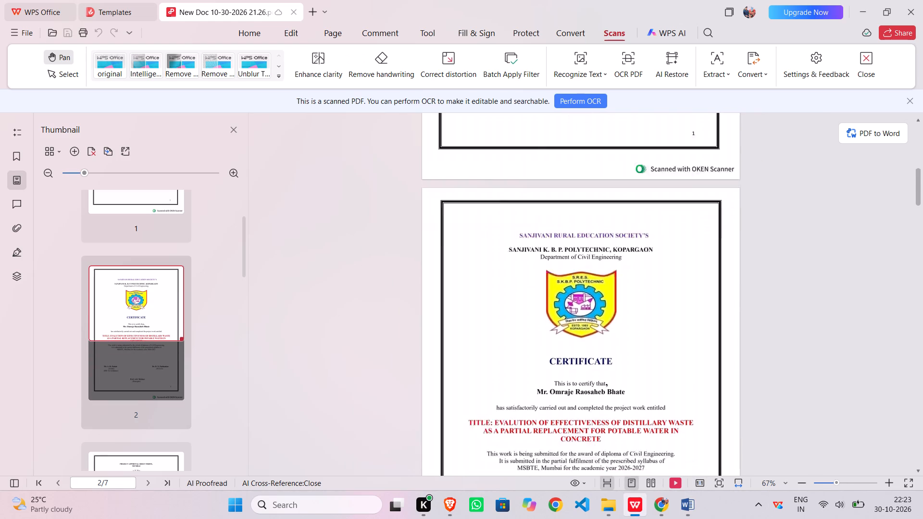
Return to Word, slightly adjust the certificate emblem's height and try to shift it further below the Department of Civil Engineering line.
scroll(606, 341, down, 1)
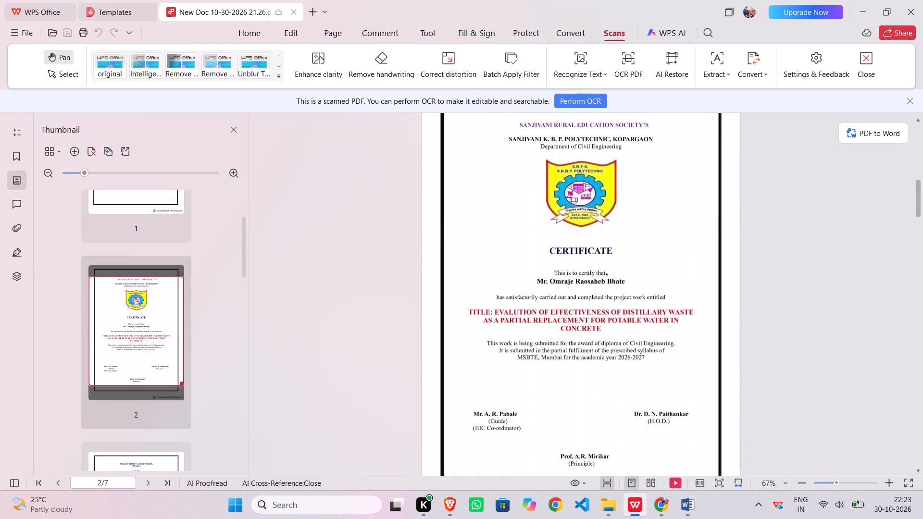
scroll(606, 341, down, 1)
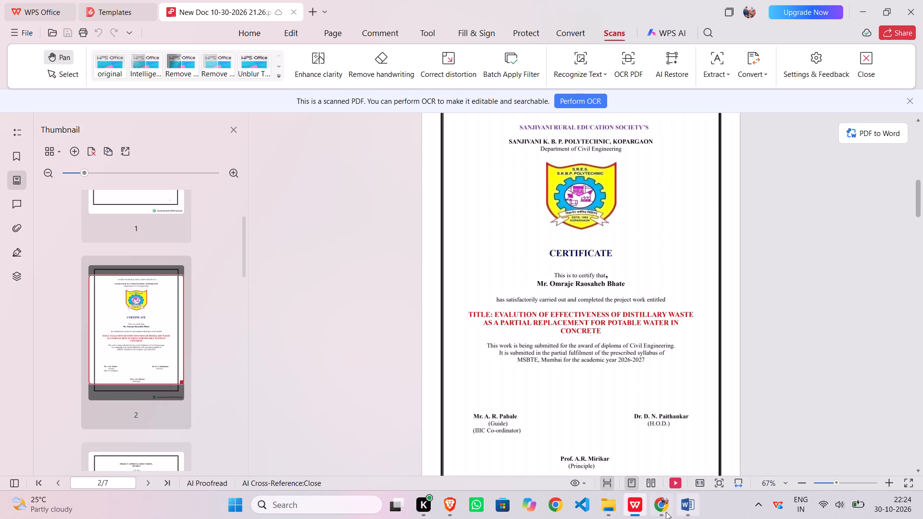
click(680, 507)
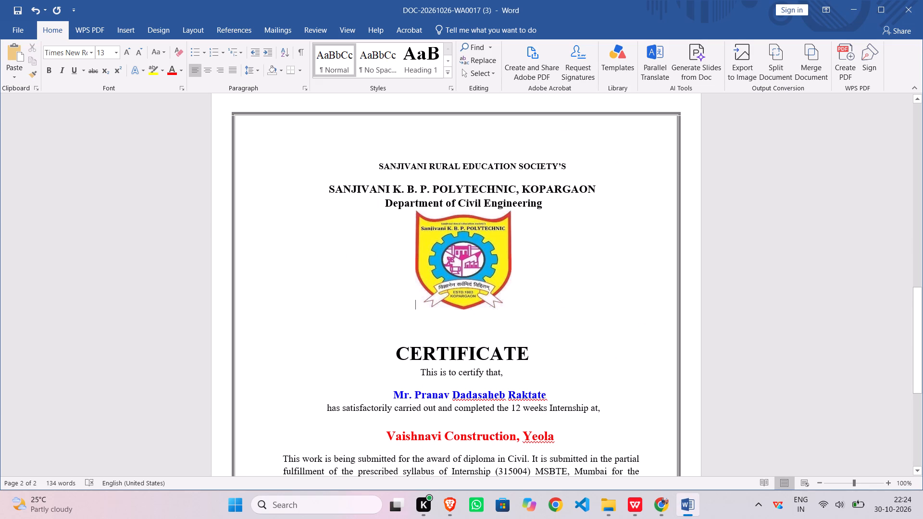
click(473, 280)
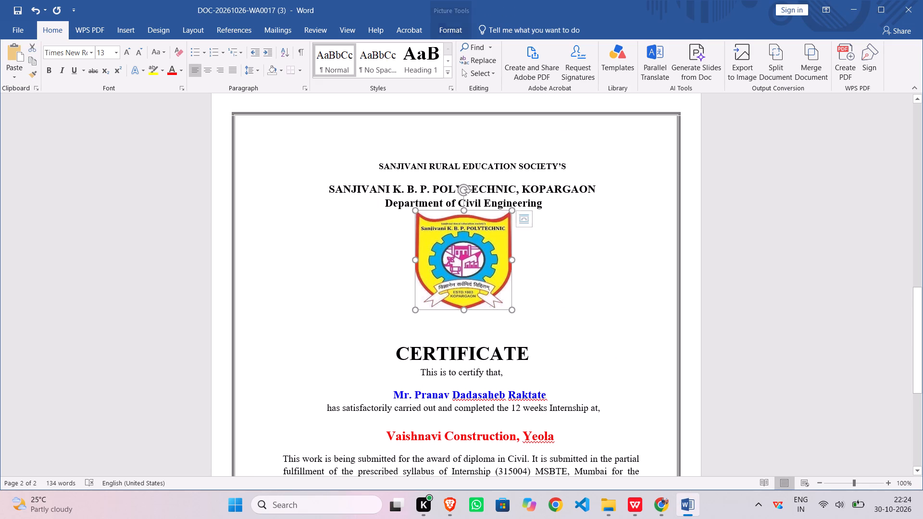
drag(465, 264, 466, 299)
drag(467, 288, 467, 316)
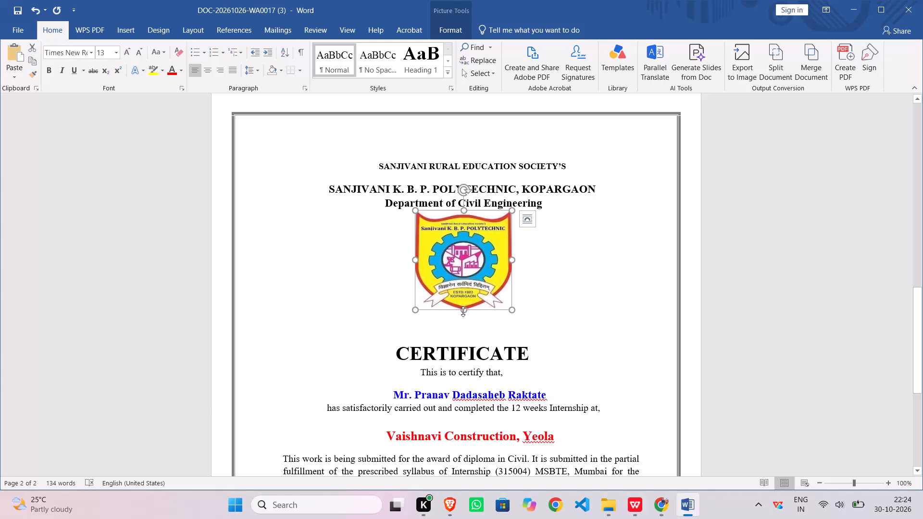
drag(463, 311, 463, 321)
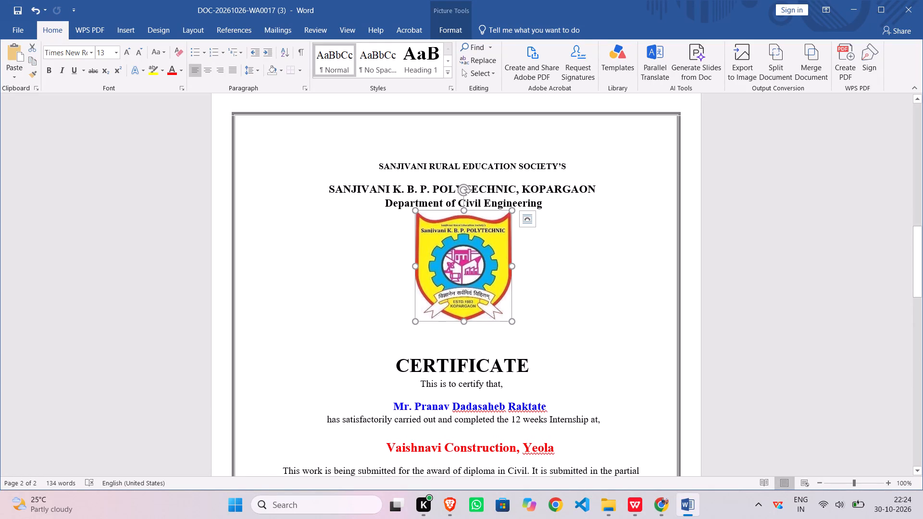
drag(464, 209, 466, 225)
drag(463, 243, 466, 259)
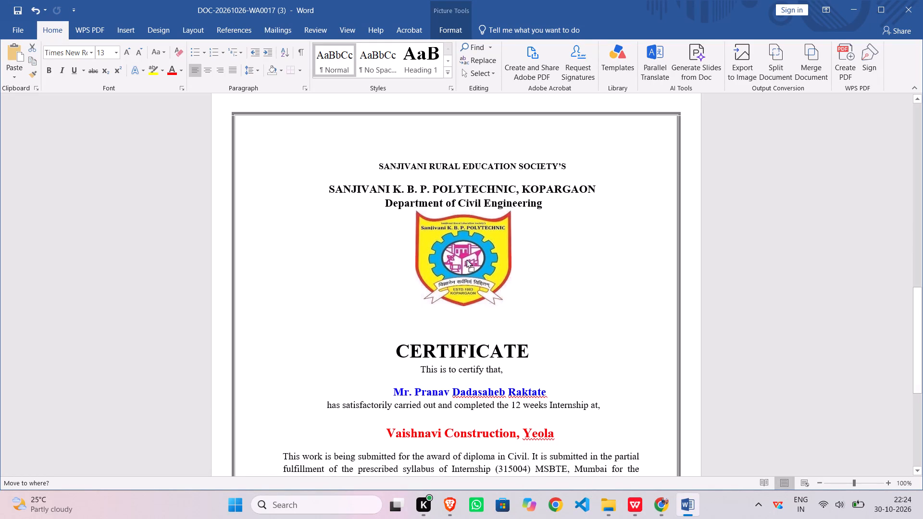
drag(466, 259, 461, 302)
drag(466, 274, 467, 321)
drag(463, 272, 461, 319)
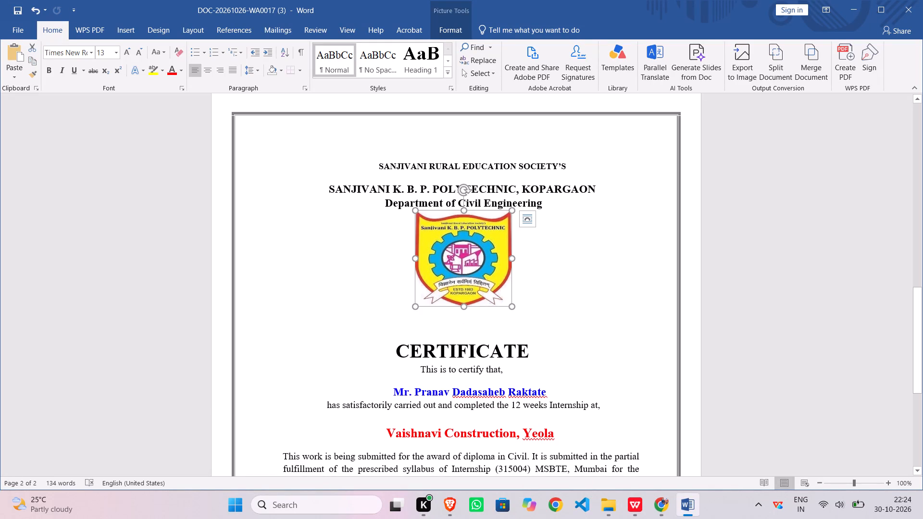
drag(460, 267, 459, 324)
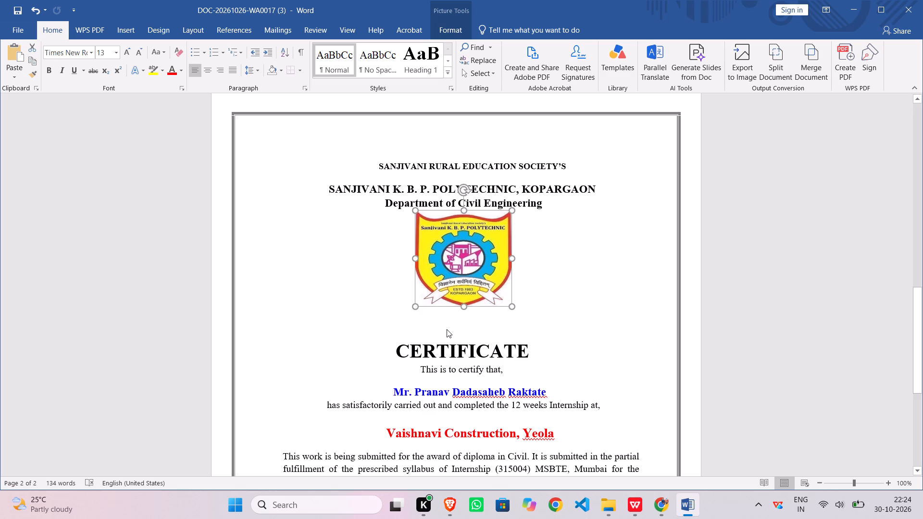
double_click(447, 328)
click(371, 295)
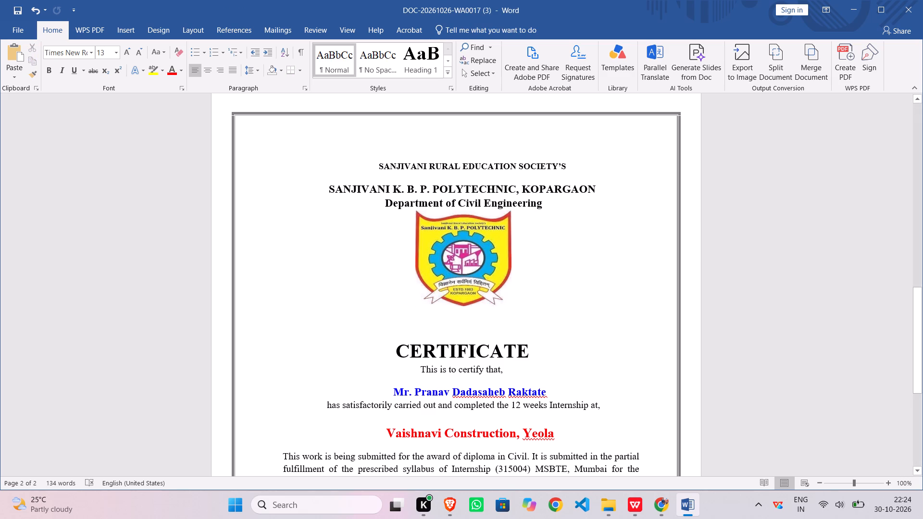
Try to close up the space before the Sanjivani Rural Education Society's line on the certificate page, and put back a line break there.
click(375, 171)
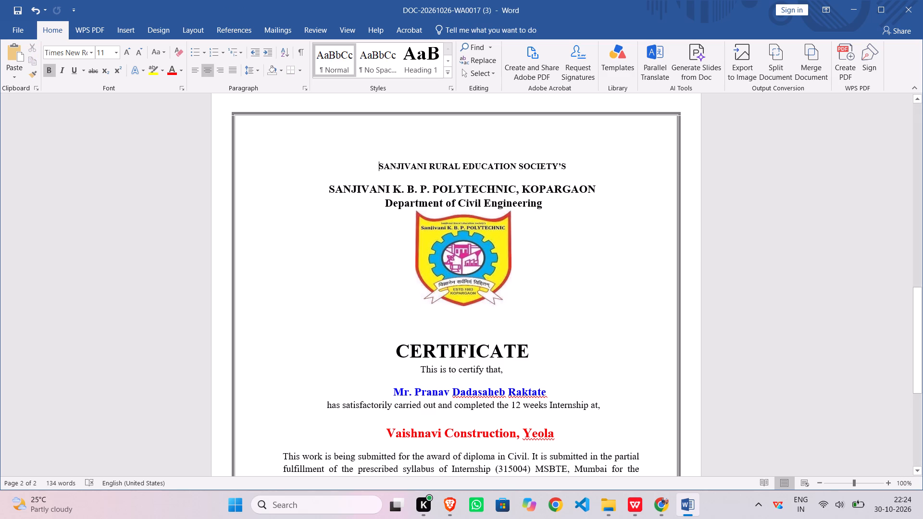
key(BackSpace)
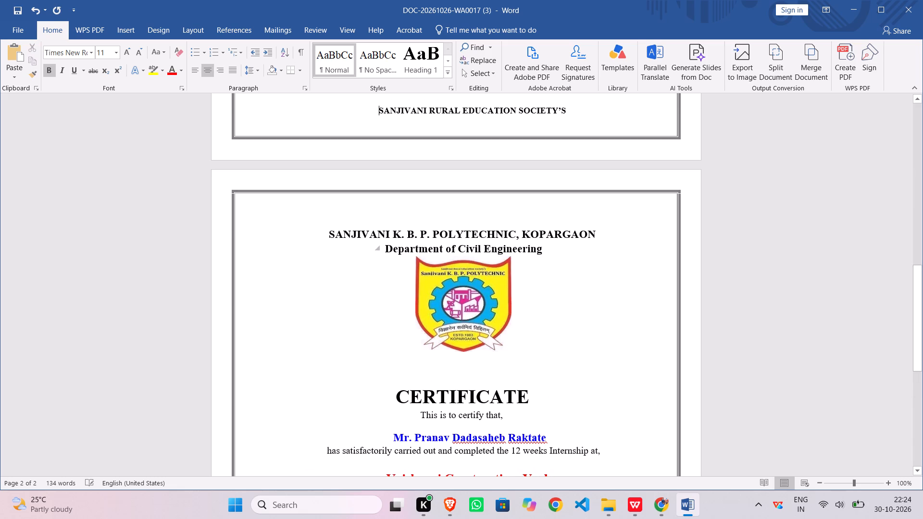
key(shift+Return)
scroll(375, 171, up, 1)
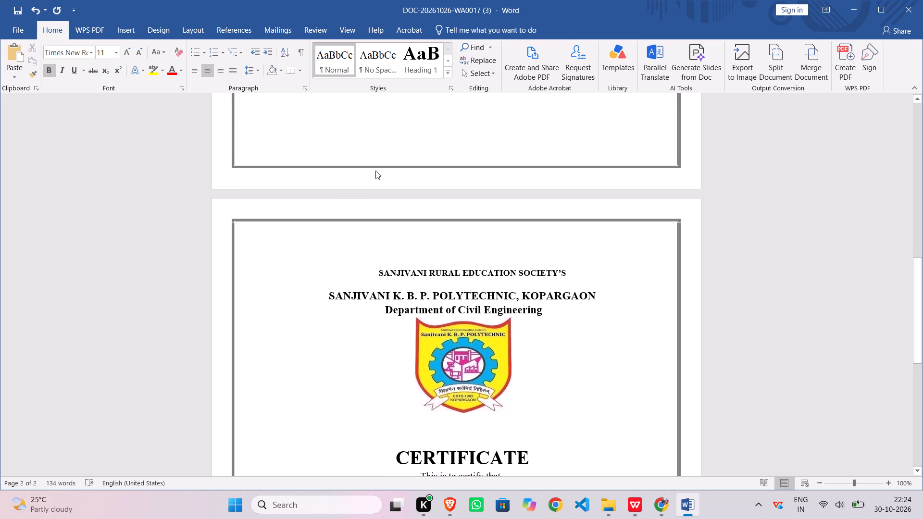
Replace the student's name in the blue line below "This is to certify that," with the new student's full name.
scroll(375, 171, down, 6)
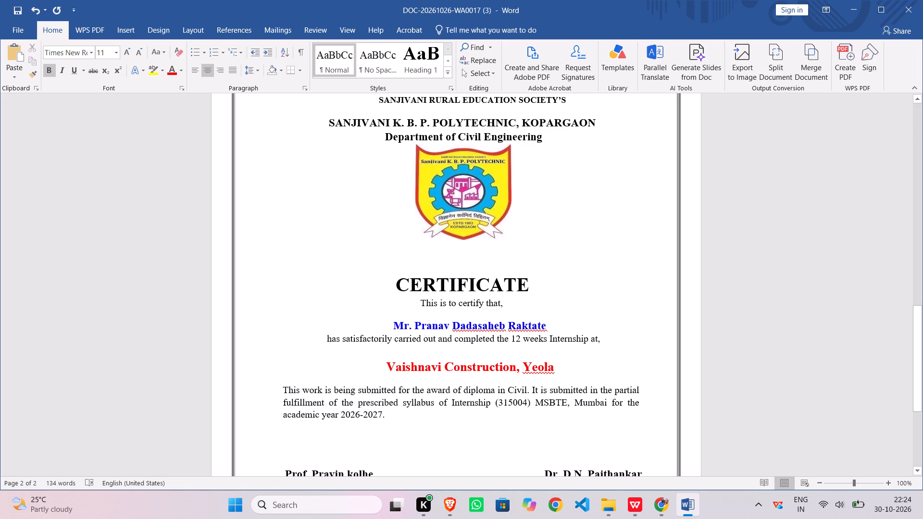
drag(413, 323, 453, 323)
drag(453, 323, 532, 328)
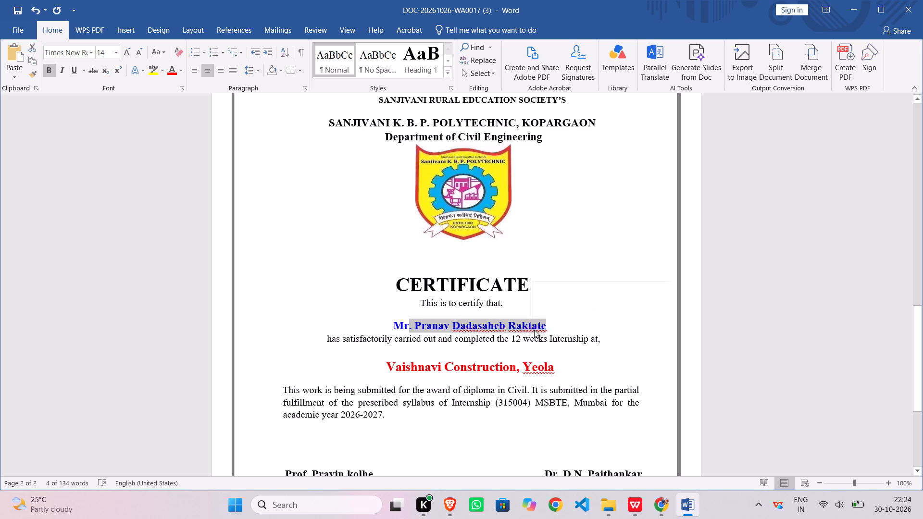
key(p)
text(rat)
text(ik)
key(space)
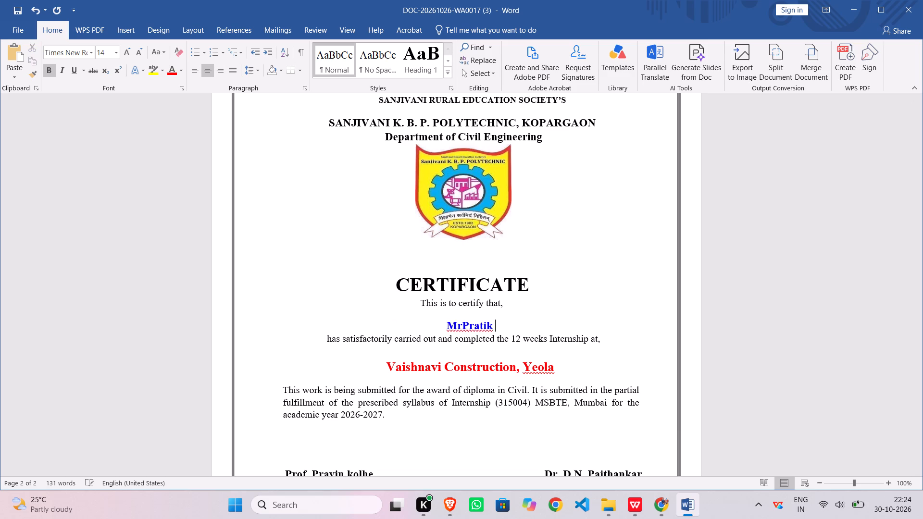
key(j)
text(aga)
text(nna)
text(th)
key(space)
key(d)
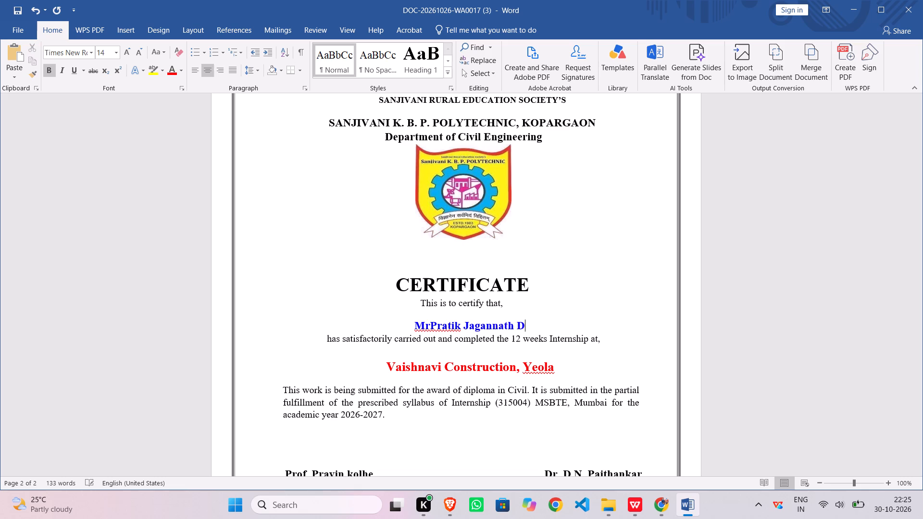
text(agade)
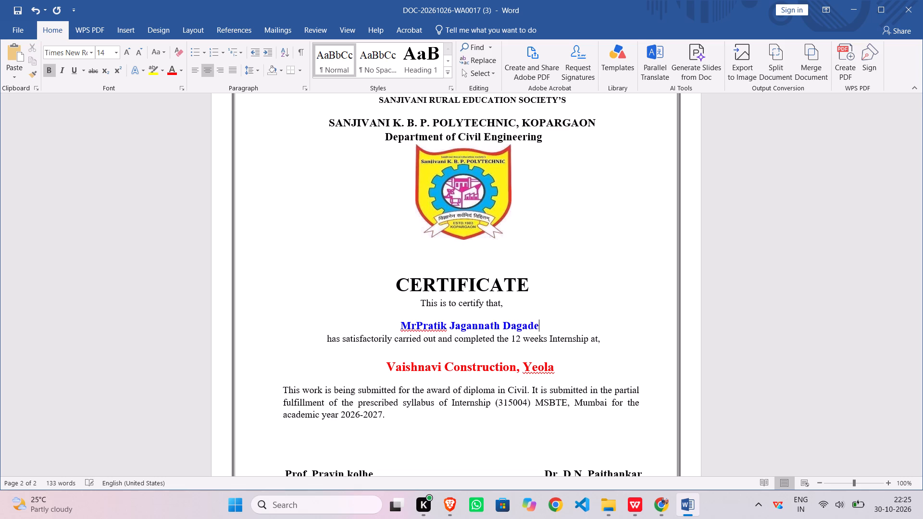
Edit the student's name line under "This is to certify that," to put a space between the title Mr and the name.
click(416, 326)
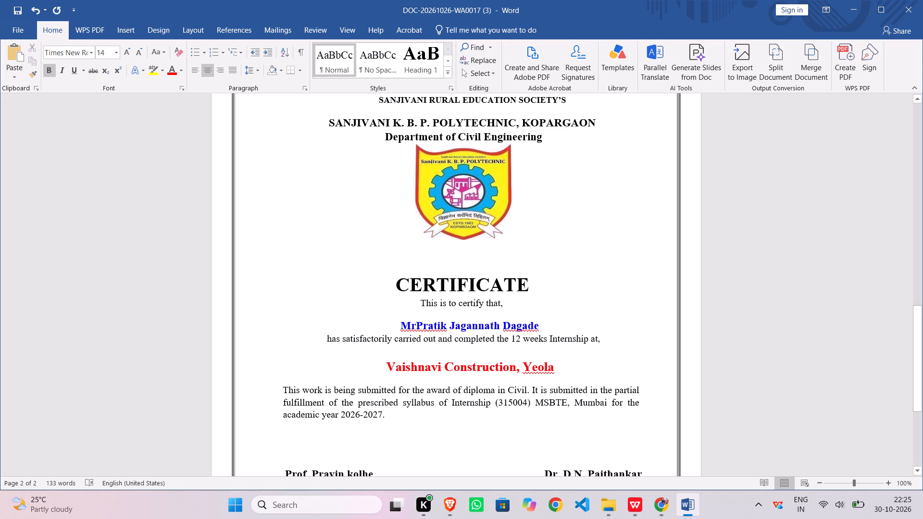
key(Delete)
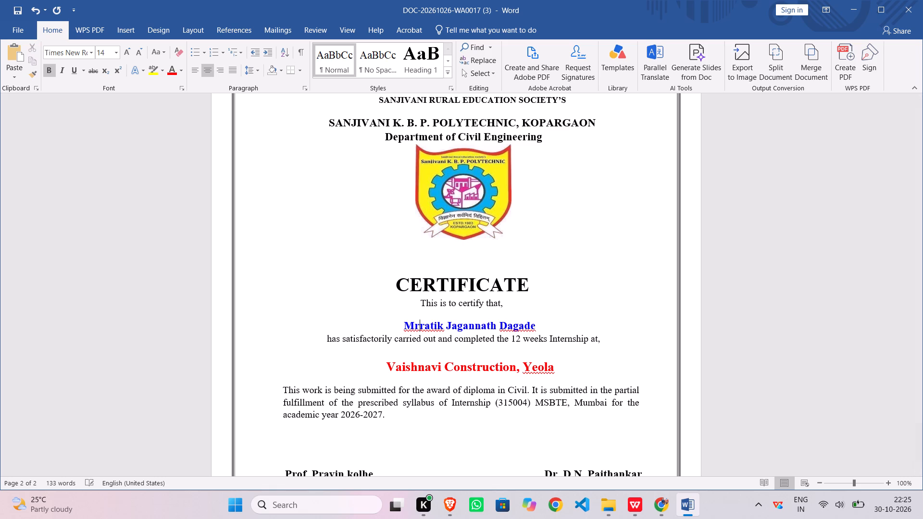
key(space)
Undo the last edits to the student's name line and write the title as "Mr." followed by a space before the name.
scroll(416, 326, up, 1)
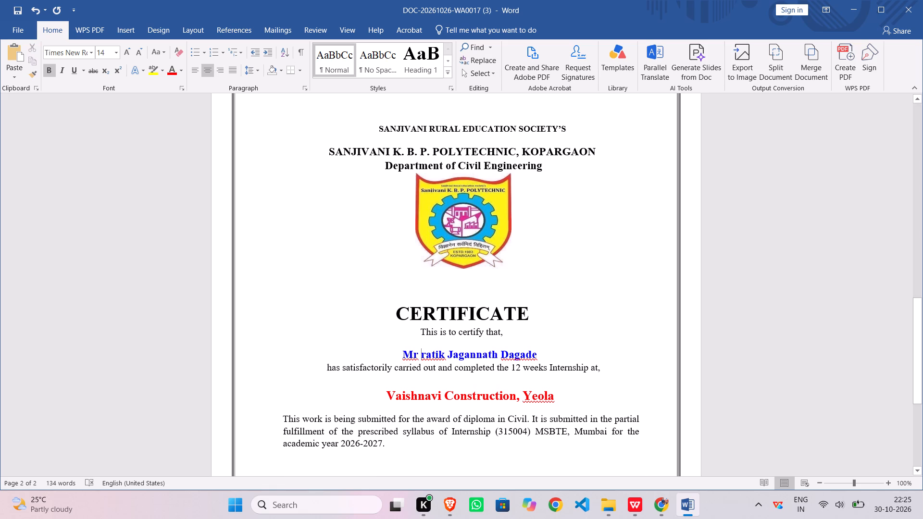
key(ctrl+z)
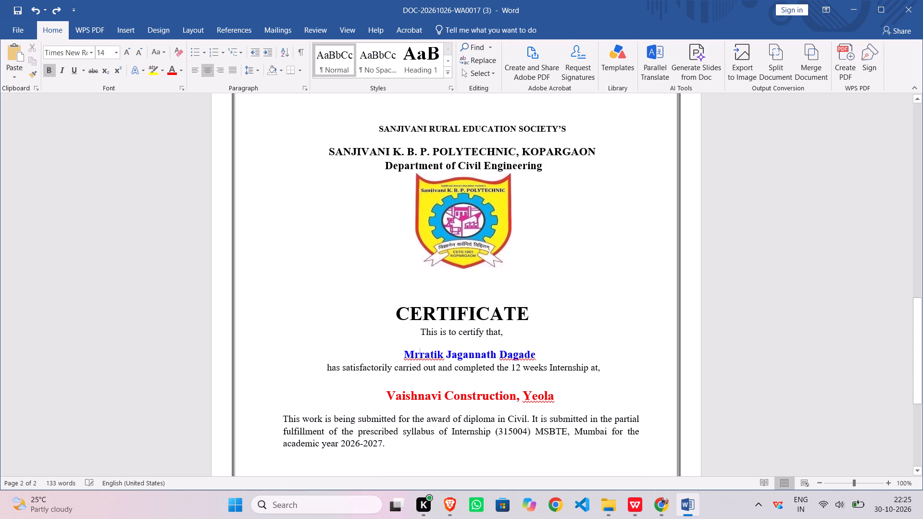
key(ctrl+z)
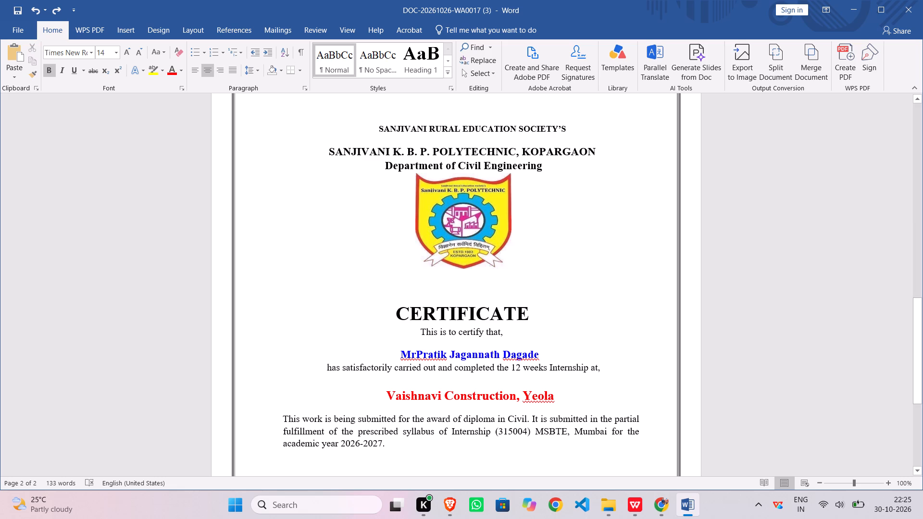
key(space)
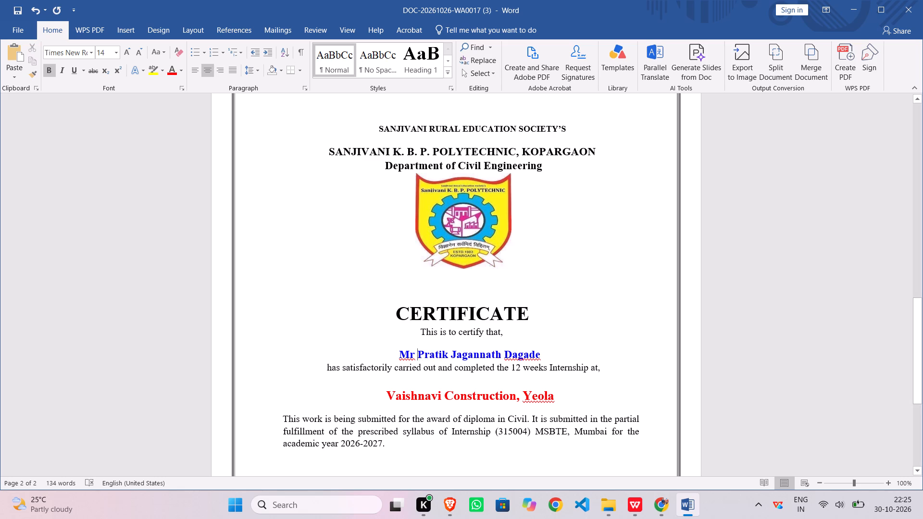
key(Left)
key(Delete)
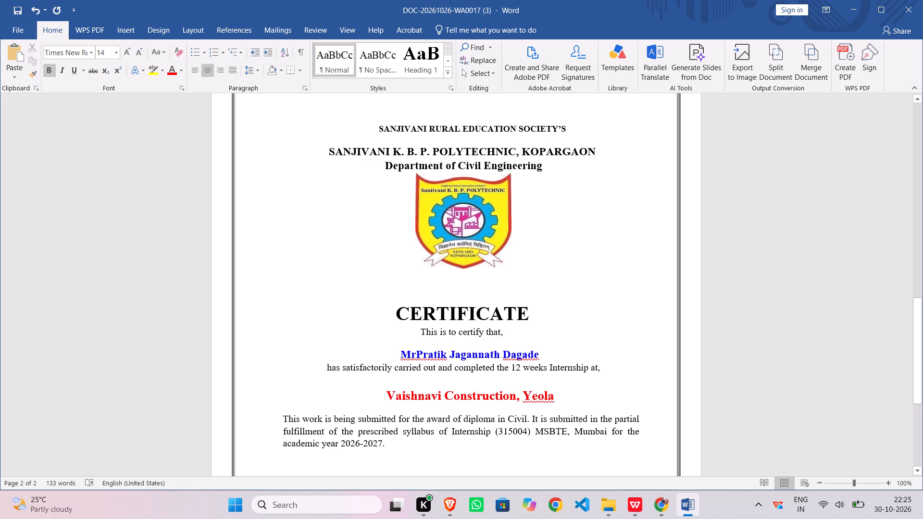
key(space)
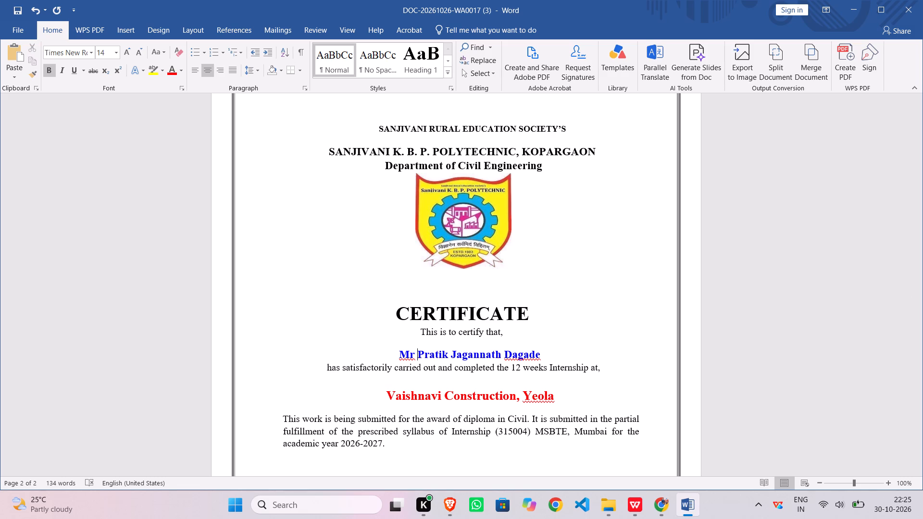
key(Left)
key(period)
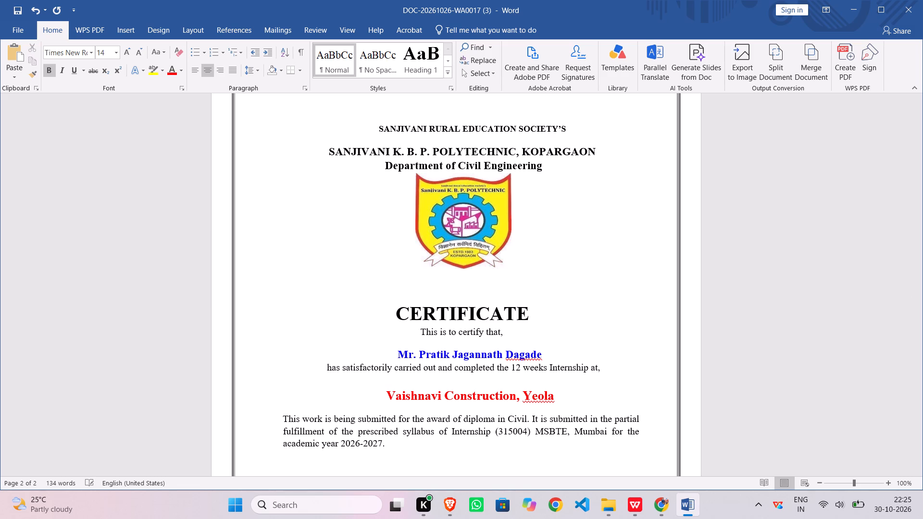
Apply the Heading 1 style to the student's name line under "This is to certify that,".
scroll(433, 373, up, 1)
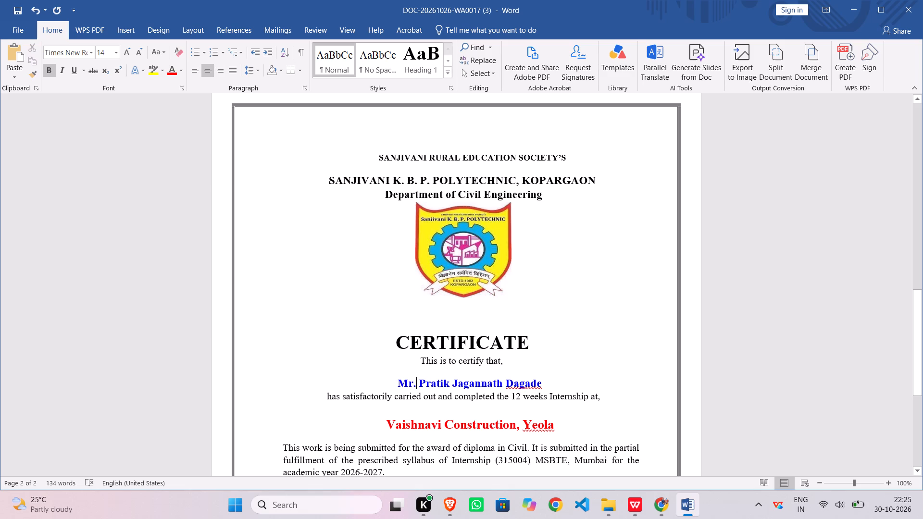
drag(397, 384, 524, 384)
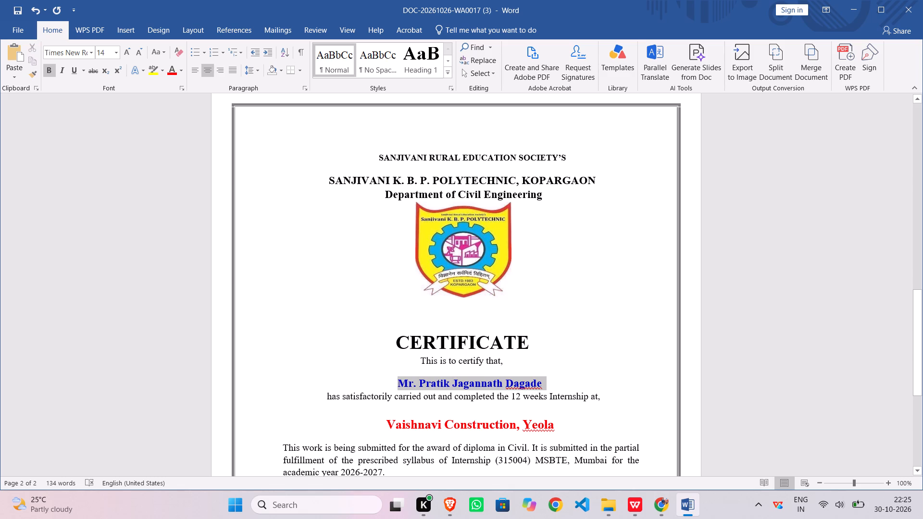
drag(524, 384, 528, 384)
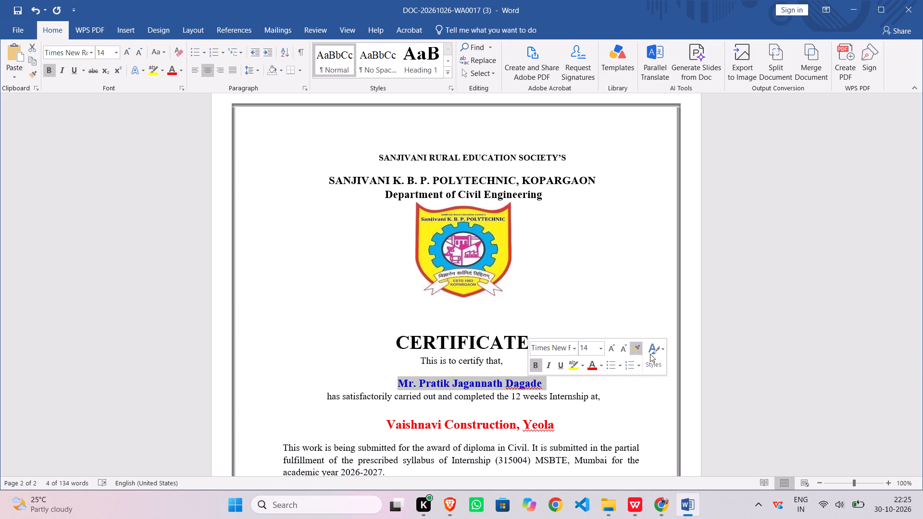
double_click(661, 350)
click(661, 350)
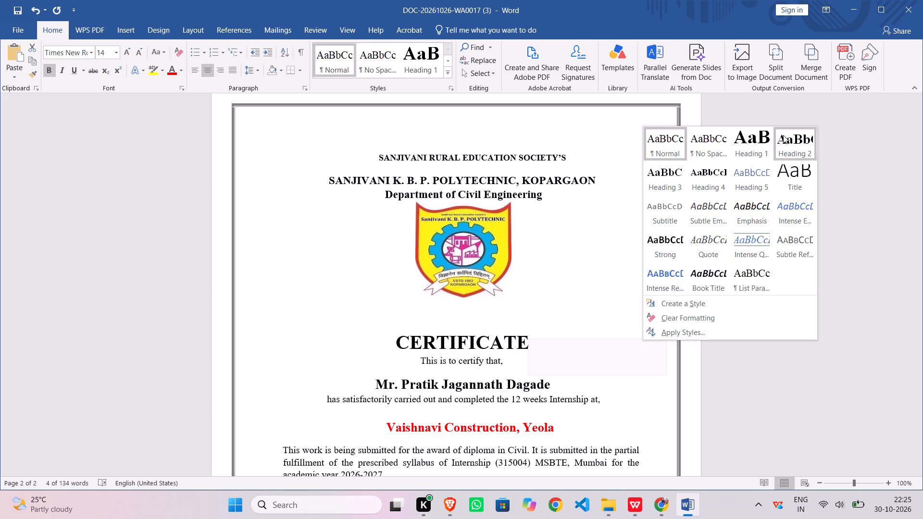
click(756, 145)
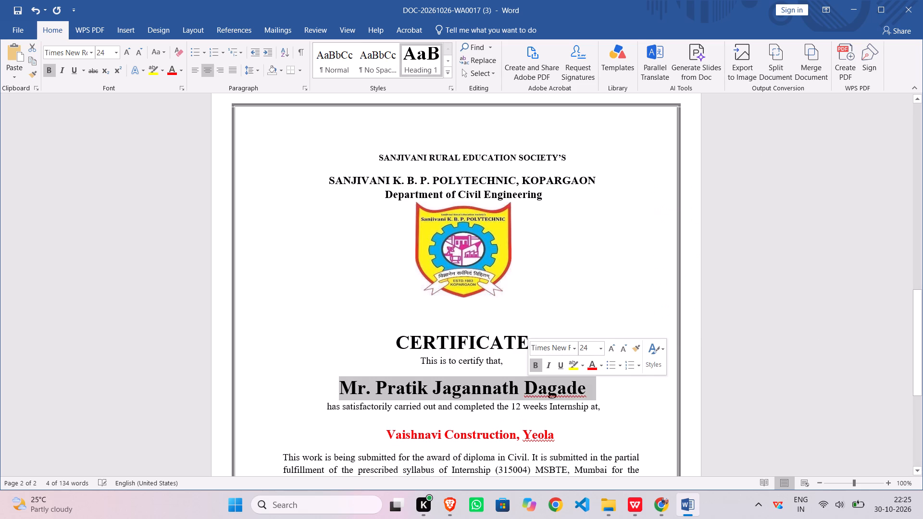
Set the font size of the student's name line to 14.
click(586, 347)
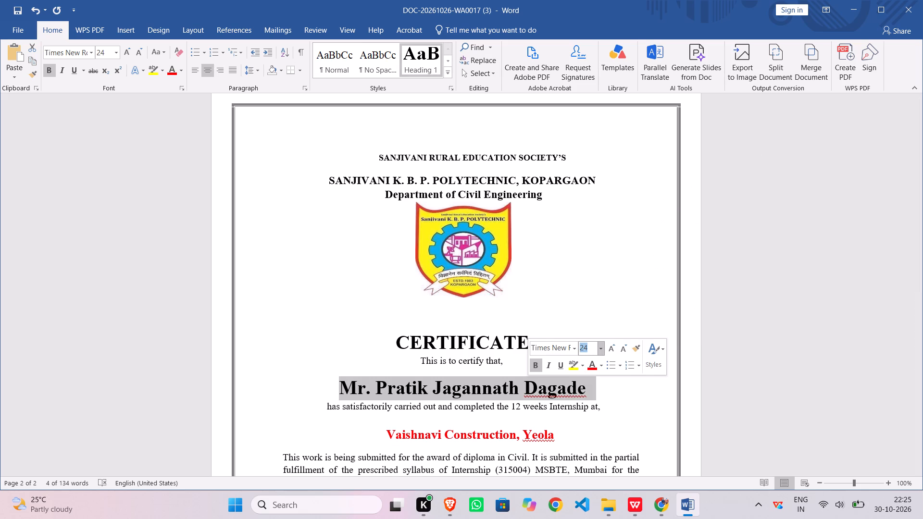
key(End)
key(Left)
key(Return)
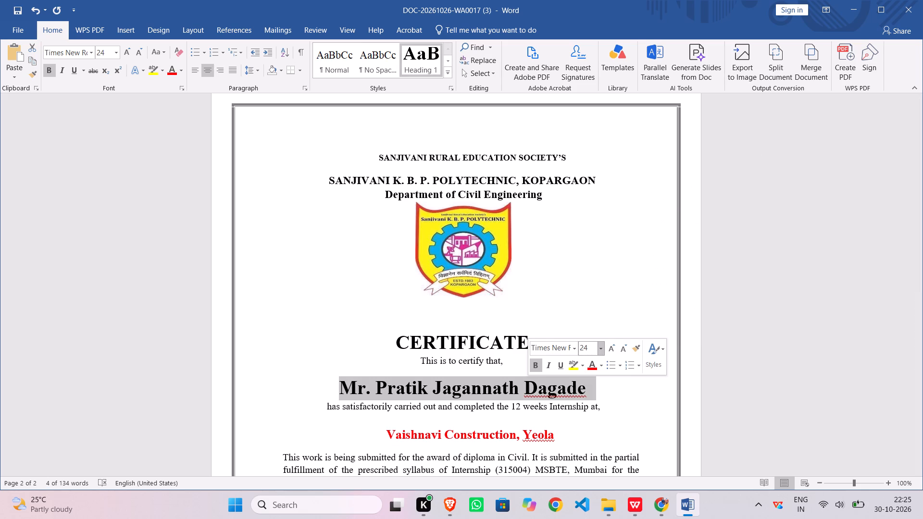
click(587, 346)
click(587, 346)
double_click(581, 349)
key(End)
key(Left)
key(Return)
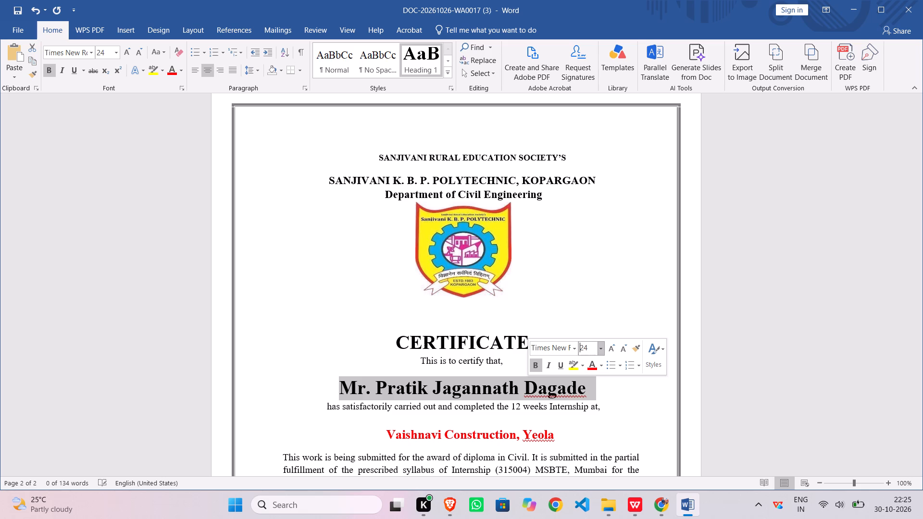
double_click(583, 347)
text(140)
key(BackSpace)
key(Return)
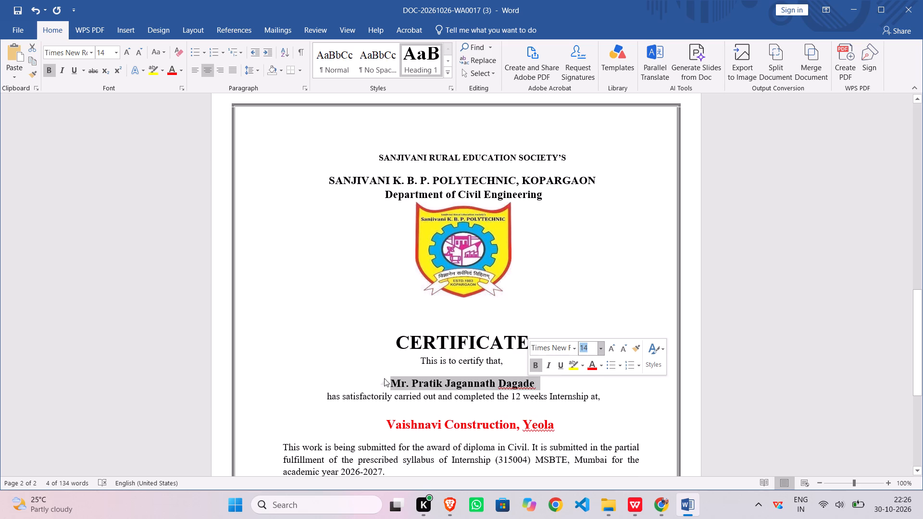
click(389, 385)
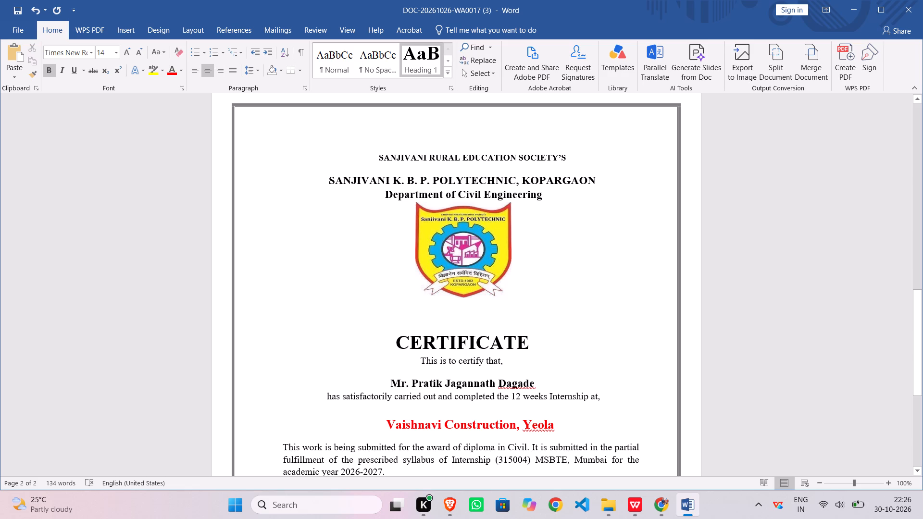
Replace "12 weeks Internship at," in the line below the student's name with "project work entitled".
drag(511, 396, 561, 395)
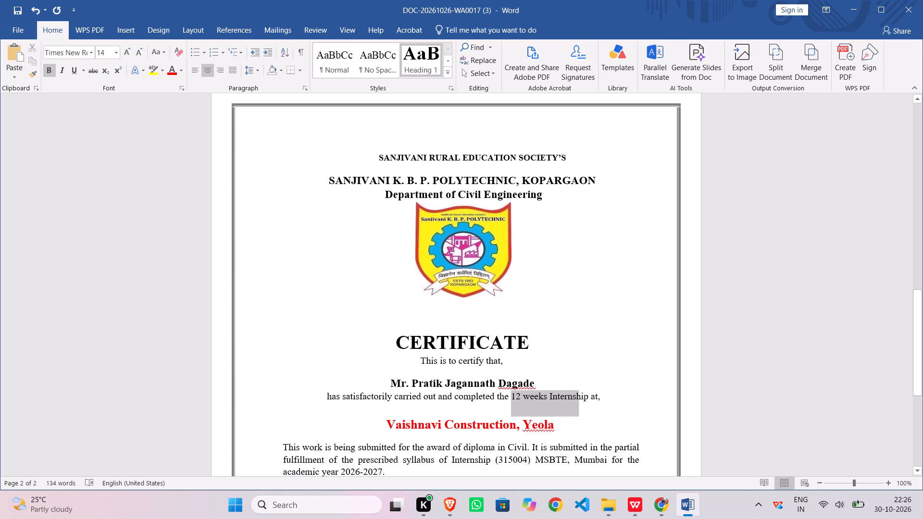
drag(561, 395, 602, 395)
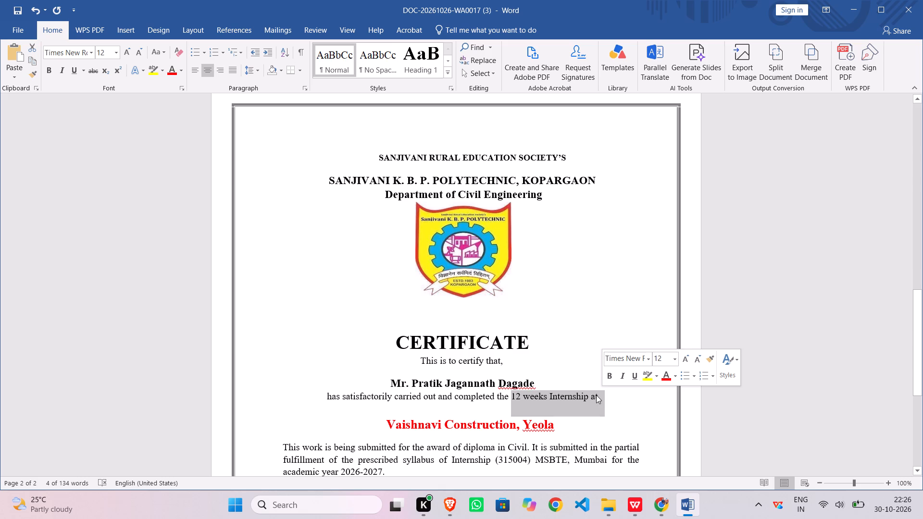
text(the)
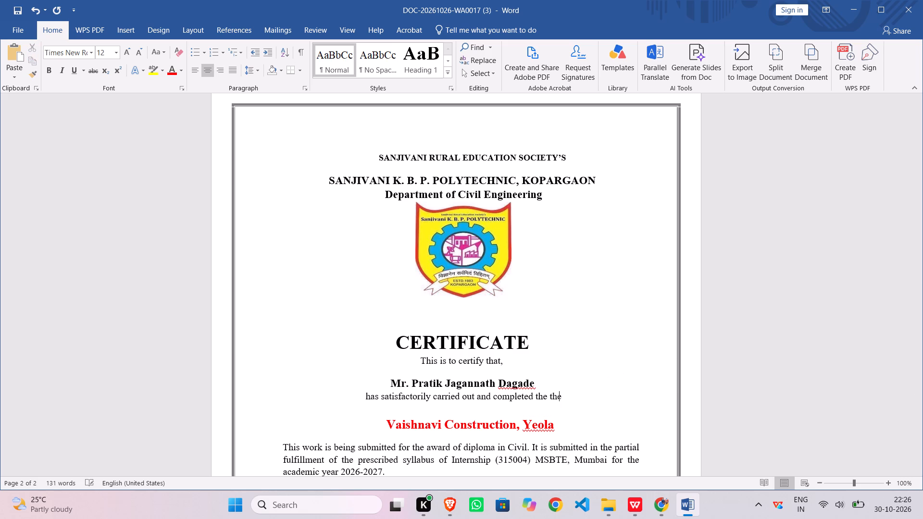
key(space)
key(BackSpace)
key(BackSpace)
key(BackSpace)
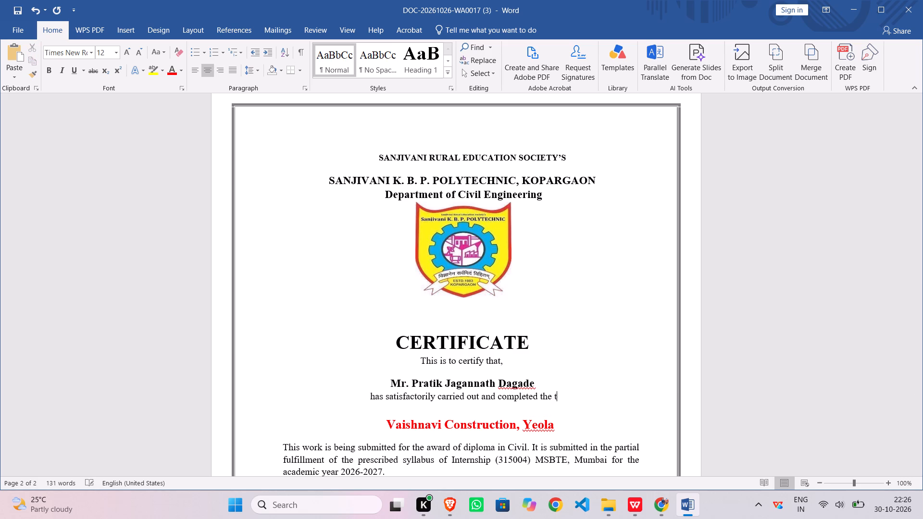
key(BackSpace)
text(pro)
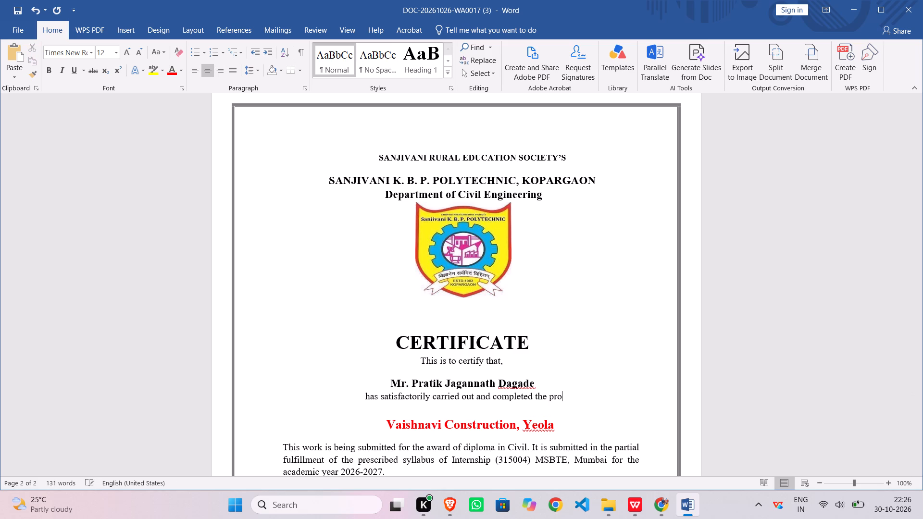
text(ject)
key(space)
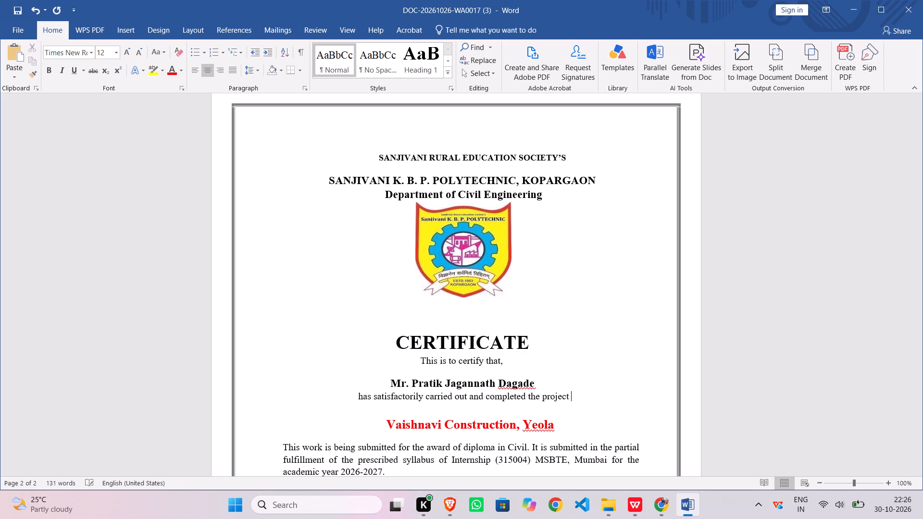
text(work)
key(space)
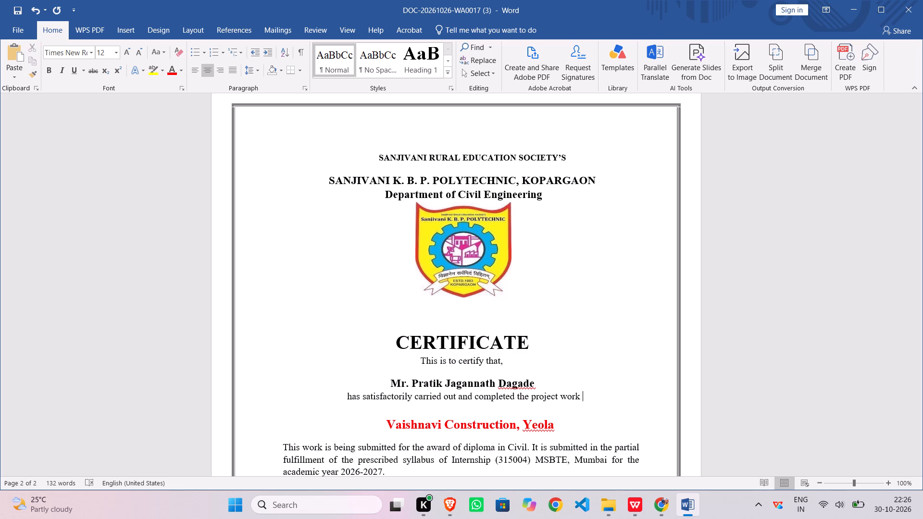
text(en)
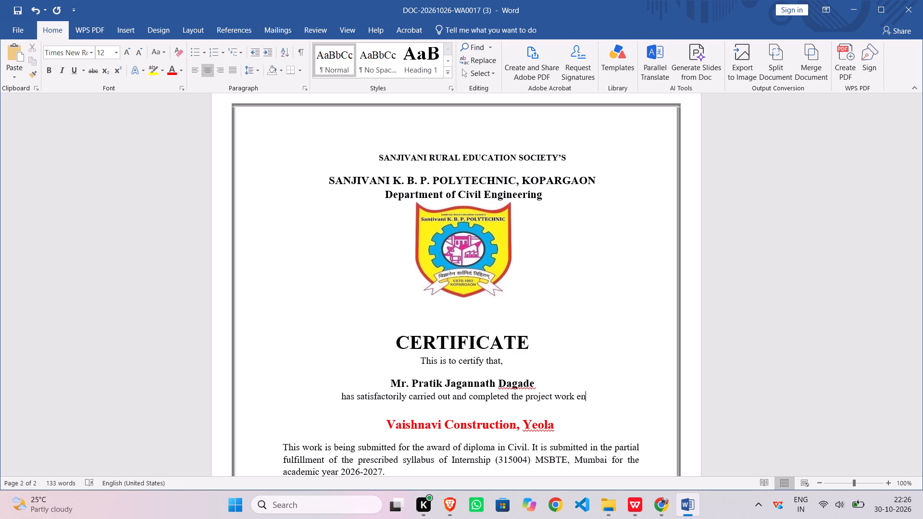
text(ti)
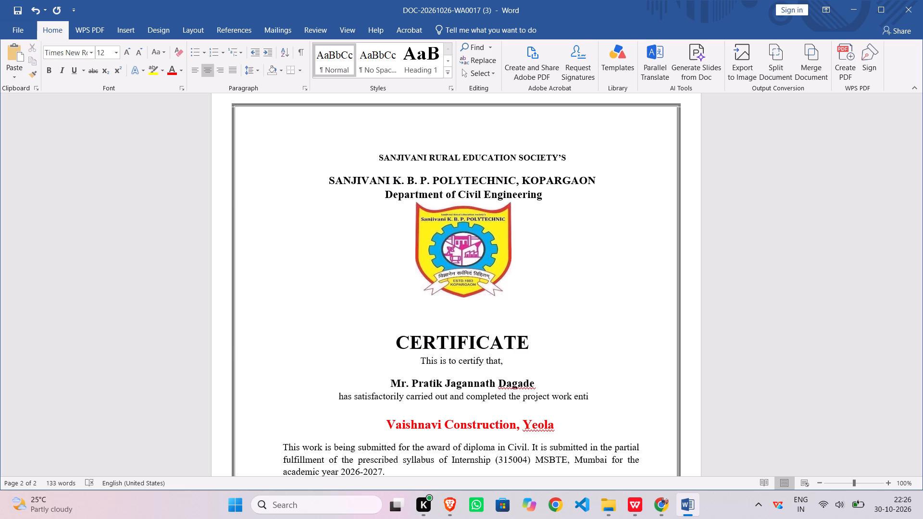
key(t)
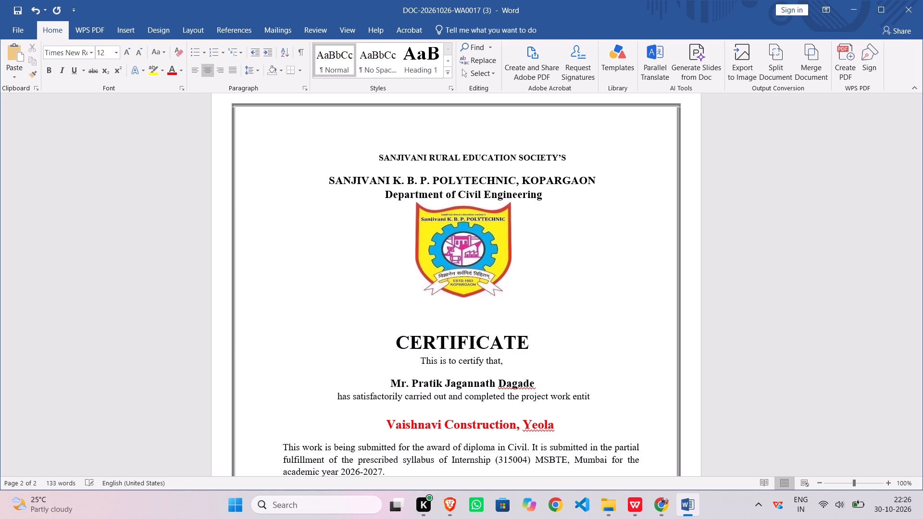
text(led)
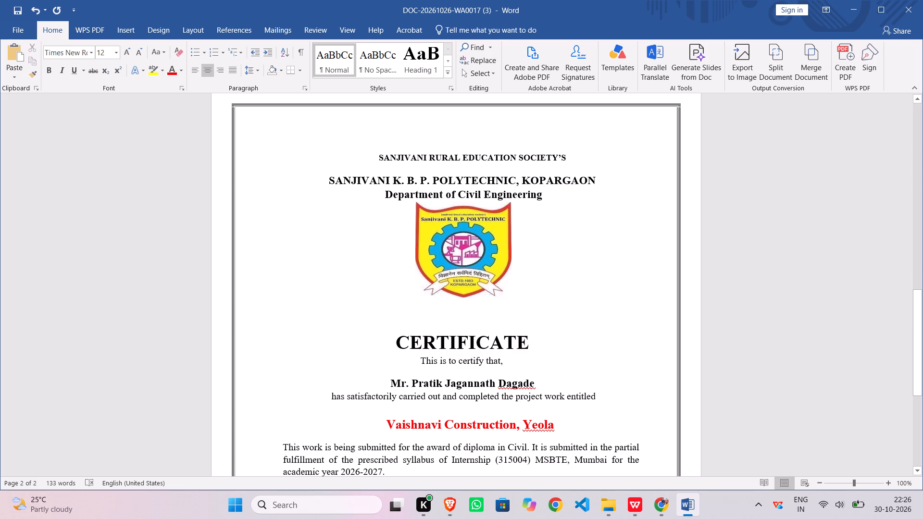
Set the font size of the red "Vaishnavi Construction, Yeola" line on the certificate page to 12.
scroll(421, 404, down, 2)
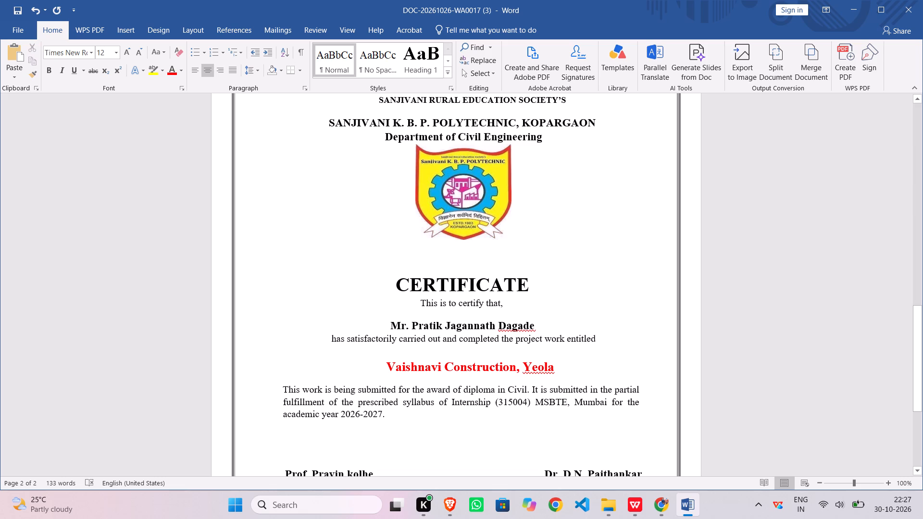
scroll(285, 393, down, 7)
scroll(285, 393, up, 8)
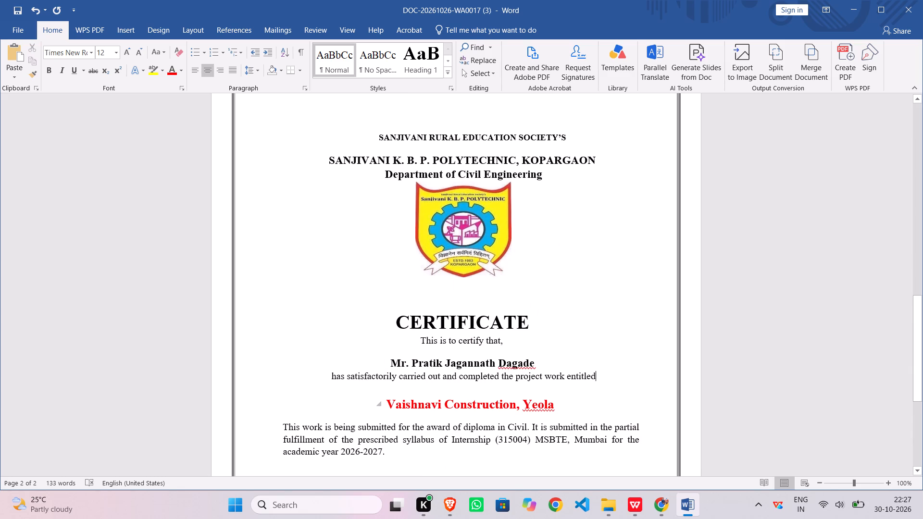
drag(385, 405, 528, 396)
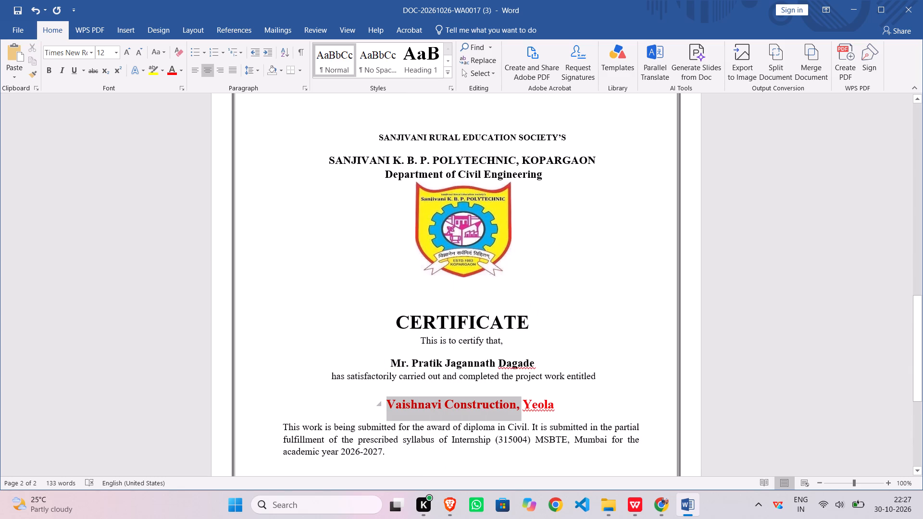
drag(528, 396, 549, 399)
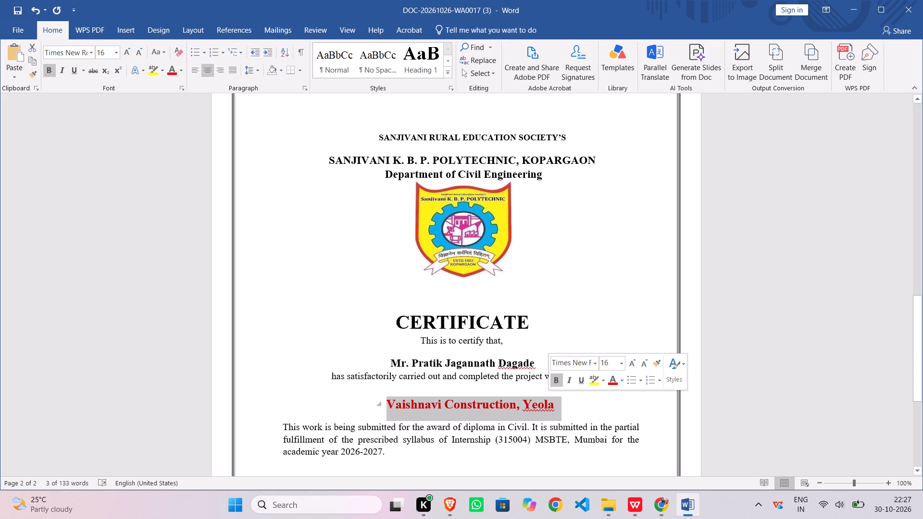
click(606, 363)
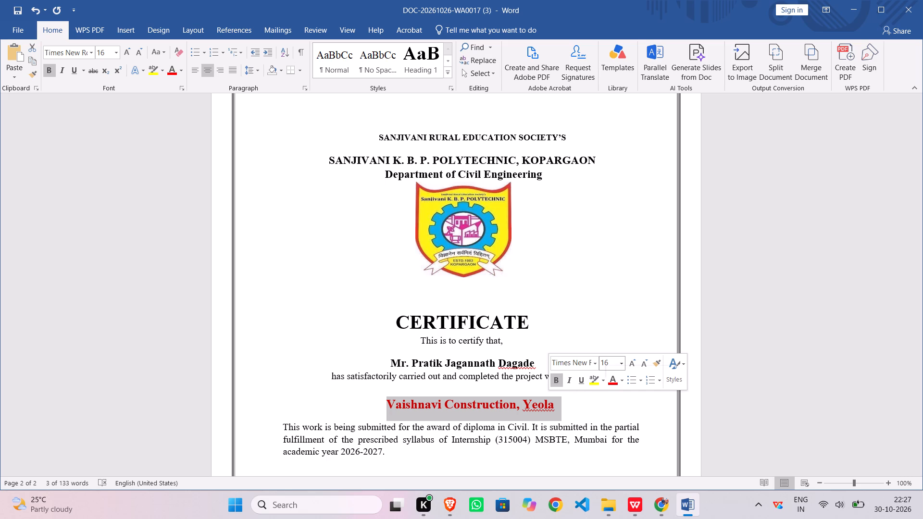
text(12)
key(Return)
click(540, 408)
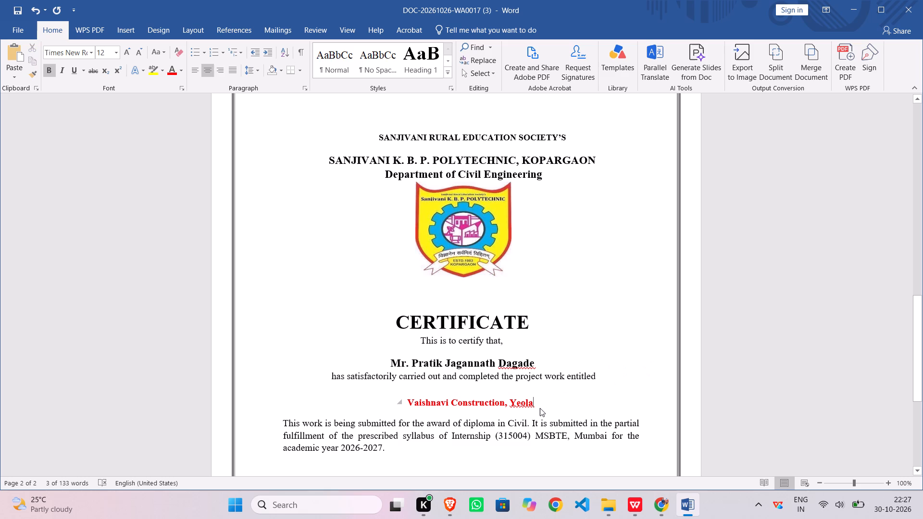
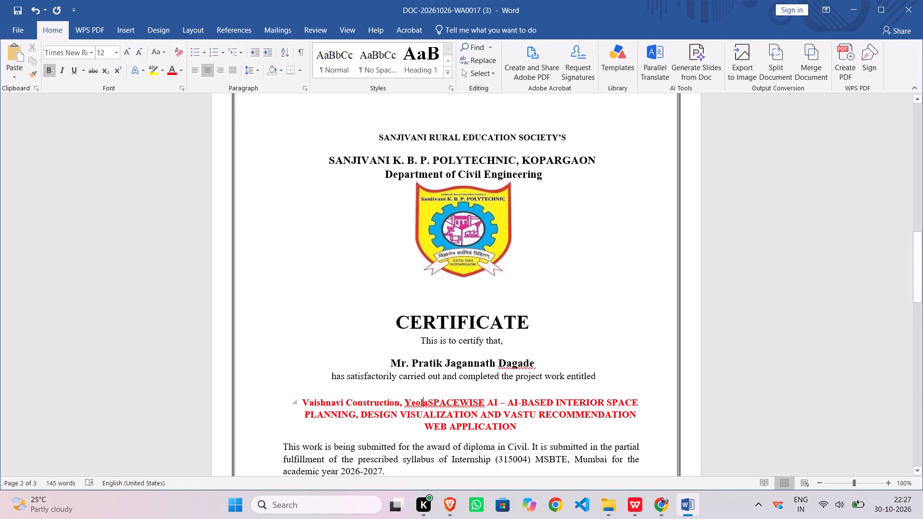
Delete "Vaishnavi Construction, Yeola" from in front of the red SPACEWISE AI project title on the certificate page.
click(427, 404)
key(BackSpace)
key(BackSpace)
key(BackSpace)
key(BackSpace)
key(BackSpace)
key(BackSpace)
key(BackSpace)
key(BackSpace)
key(BackSpace)
key(BackSpace)
key(BackSpace)
key(BackSpace)
key(BackSpace)
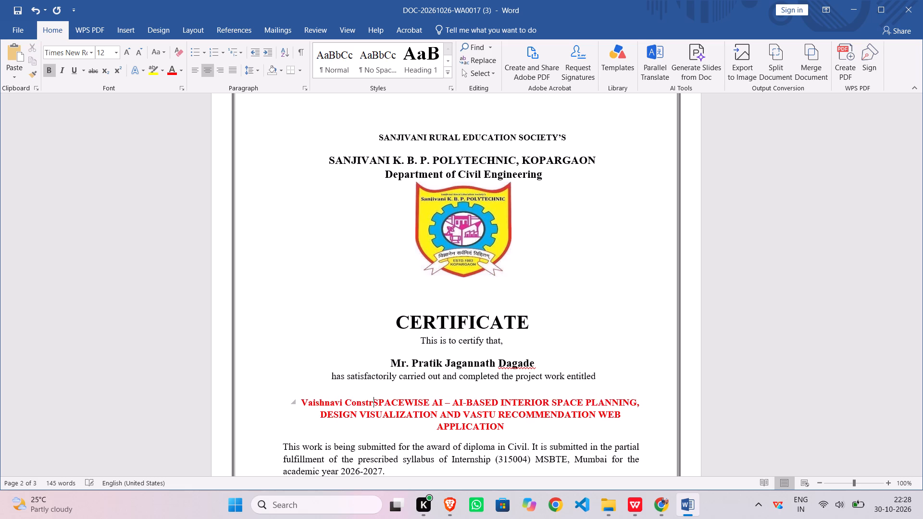
key(BackSpace)
key(BackSpace)
key(BackSpace)
key(BackSpace)
key(BackSpace)
key(BackSpace)
key(BackSpace)
key(BackSpace)
key(BackSpace)
key(BackSpace)
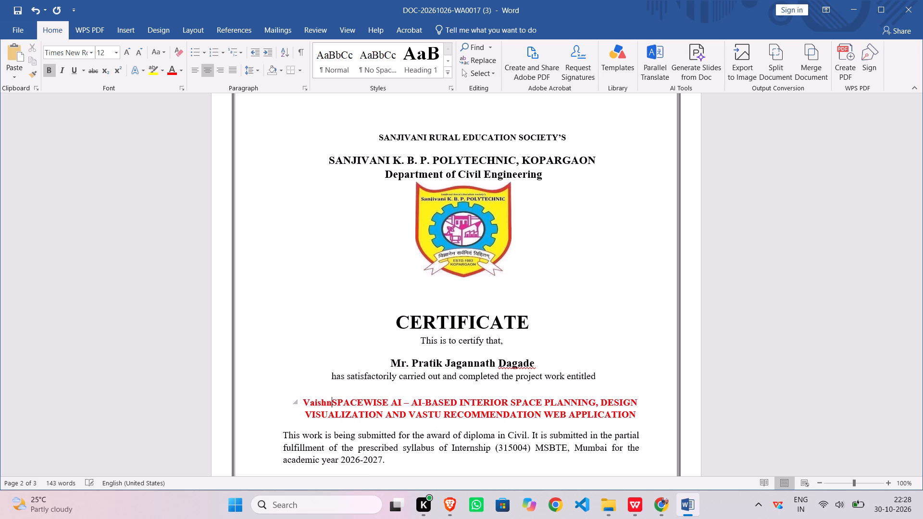
key(BackSpace)
key(BackSpace)
key(BackSpace)
key(BackSpace)
key(BackSpace)
key(BackSpace)
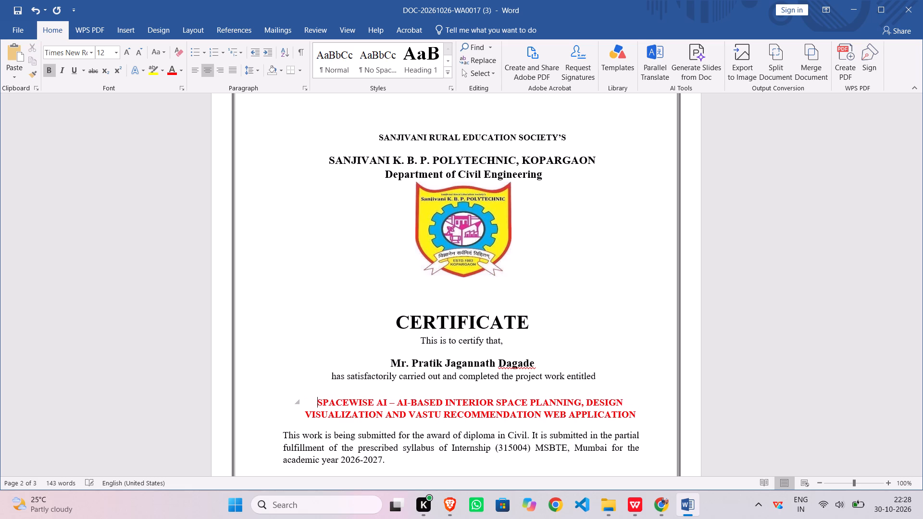
Add the label "TITLE : " in front of the red SPACEWISE AI project title on the certificate page.
scroll(458, 390, down, 9)
scroll(464, 399, up, 7)
scroll(464, 399, down, 2)
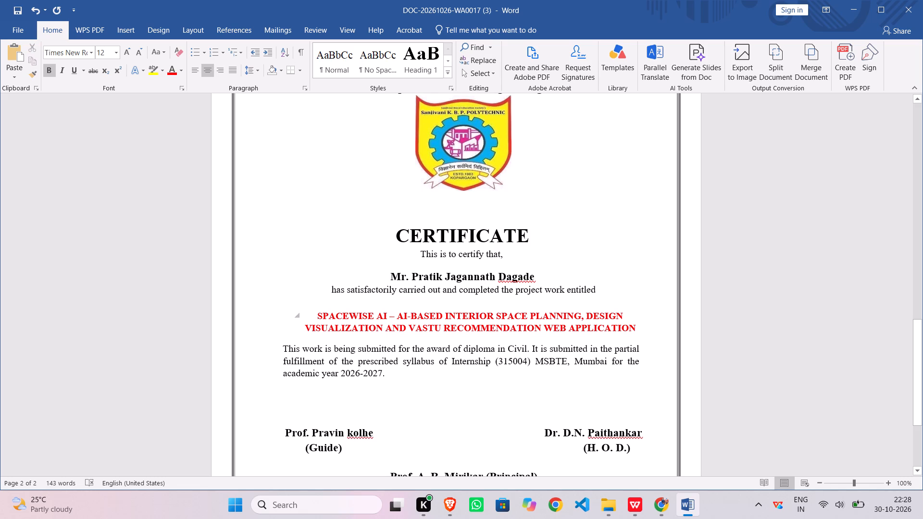
key(t)
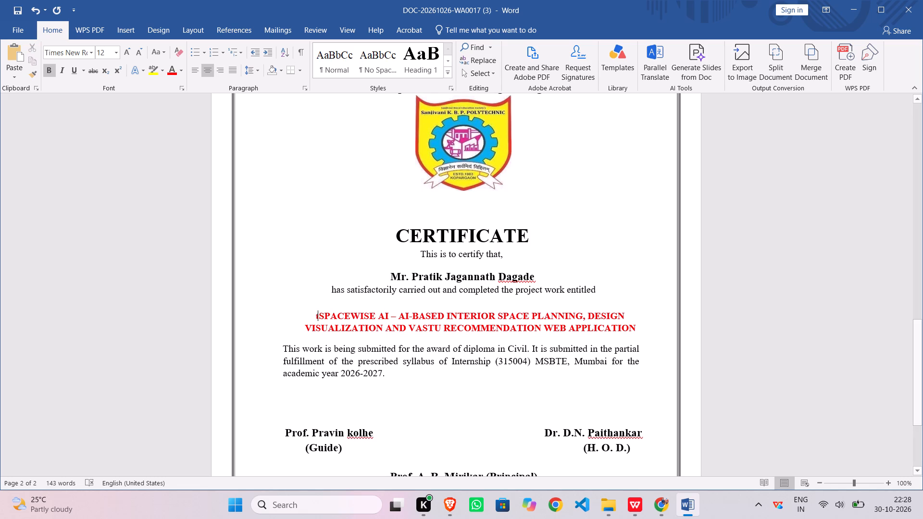
key(BackSpace)
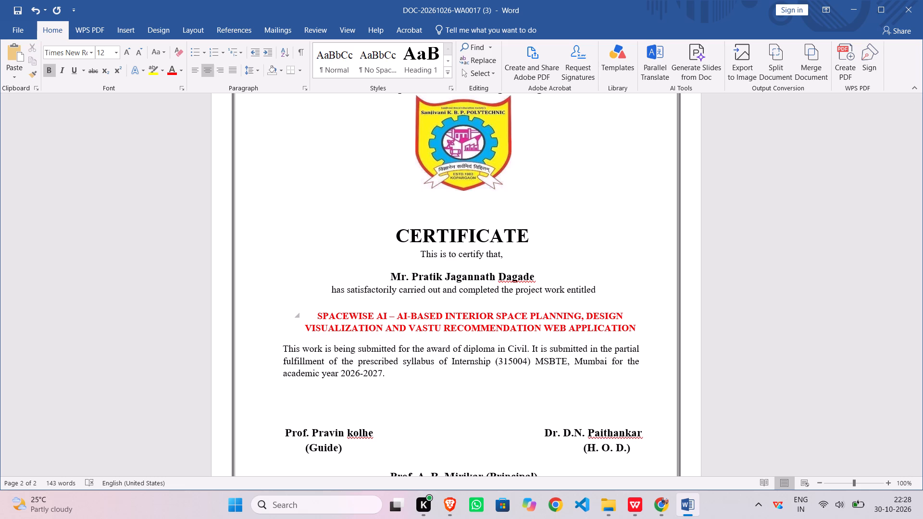
key(t)
text(ITLE)
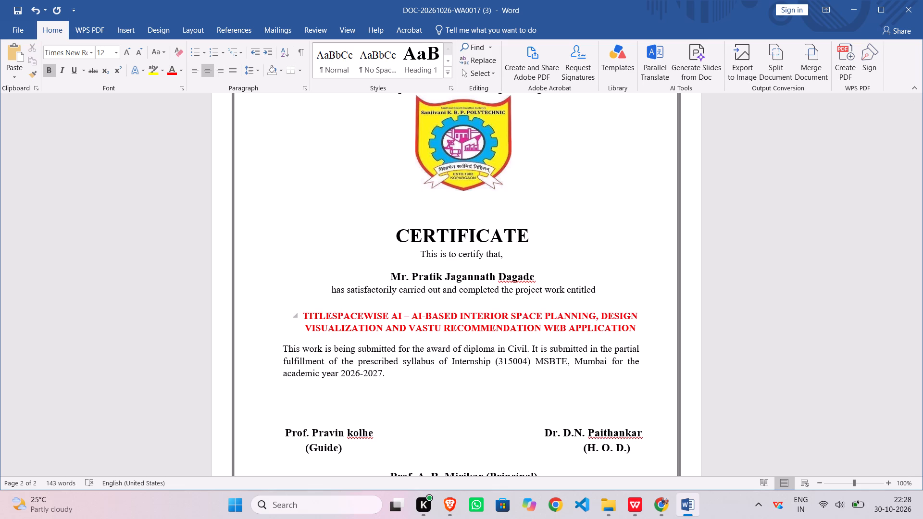
key(shift+colon)
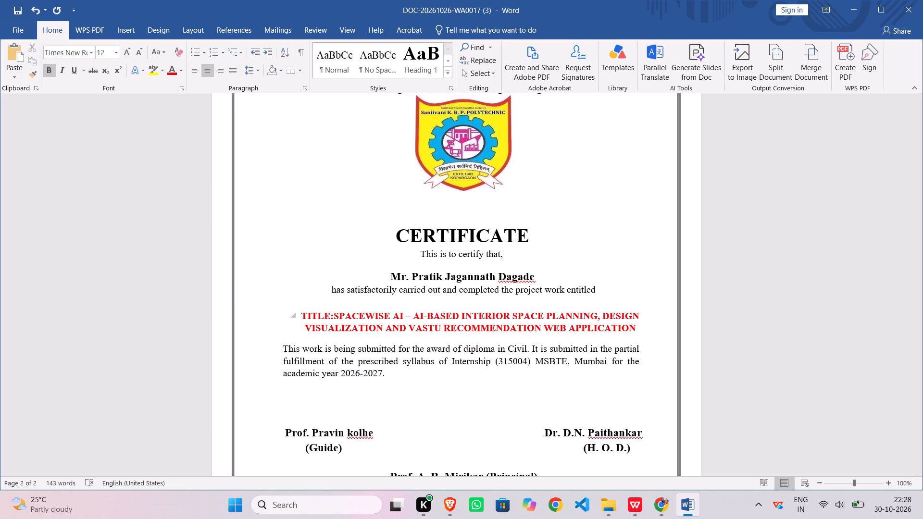
key(Left)
key(space)
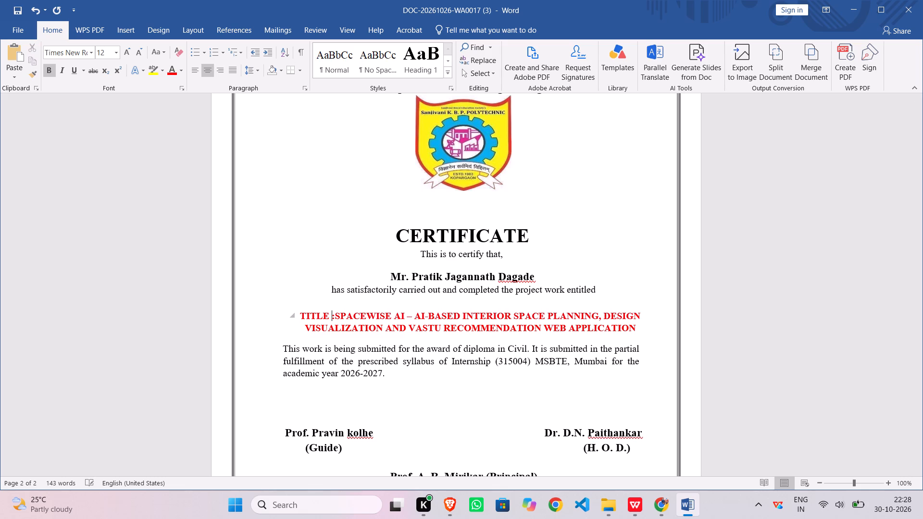
key(Right)
key(Right)
key(Left)
key(space)
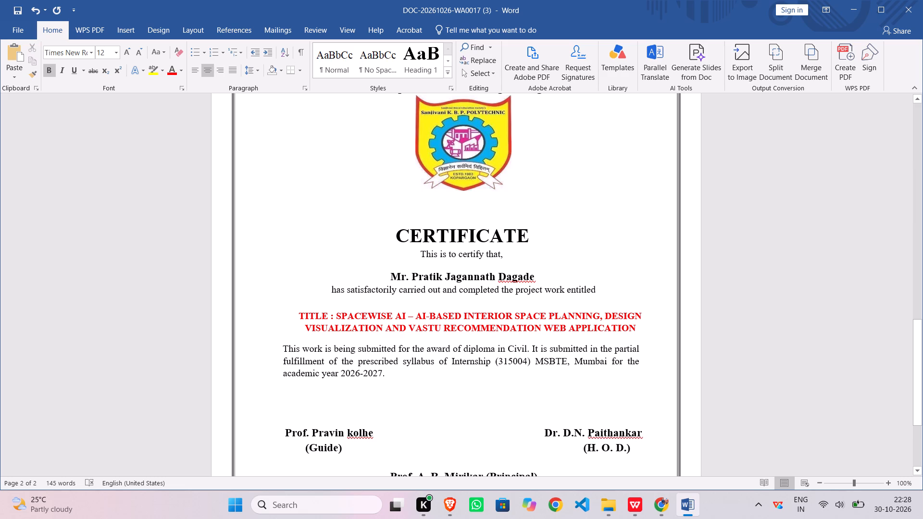
Center the certificate paragraph that begins "This work is being submitted for the award of diploma".
drag(283, 345, 382, 370)
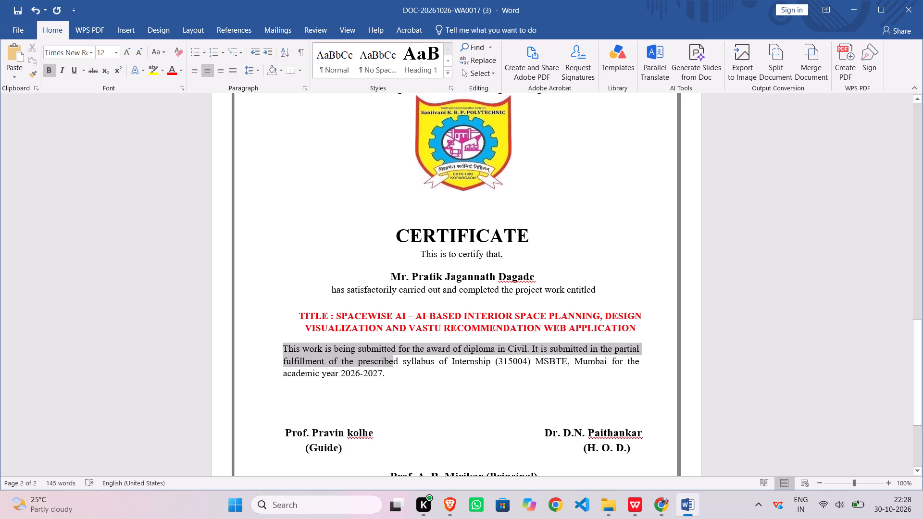
drag(382, 370, 386, 374)
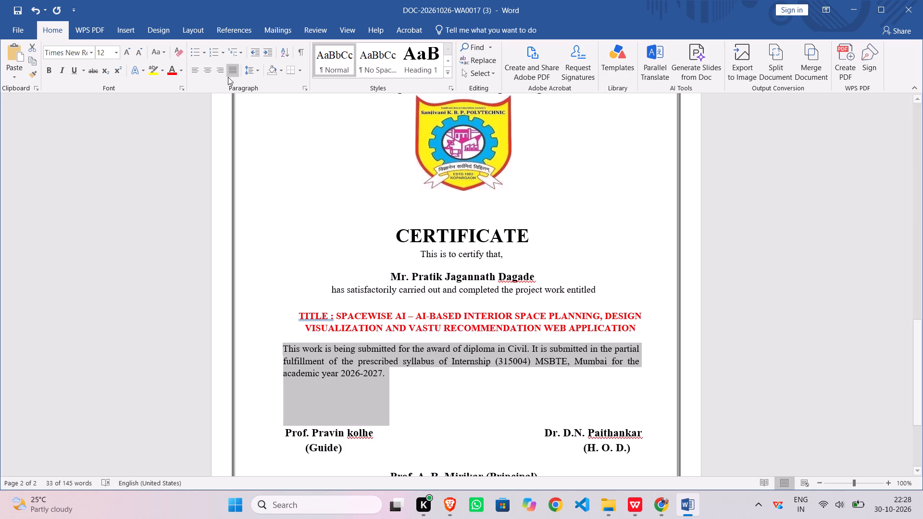
double_click(211, 73)
click(211, 73)
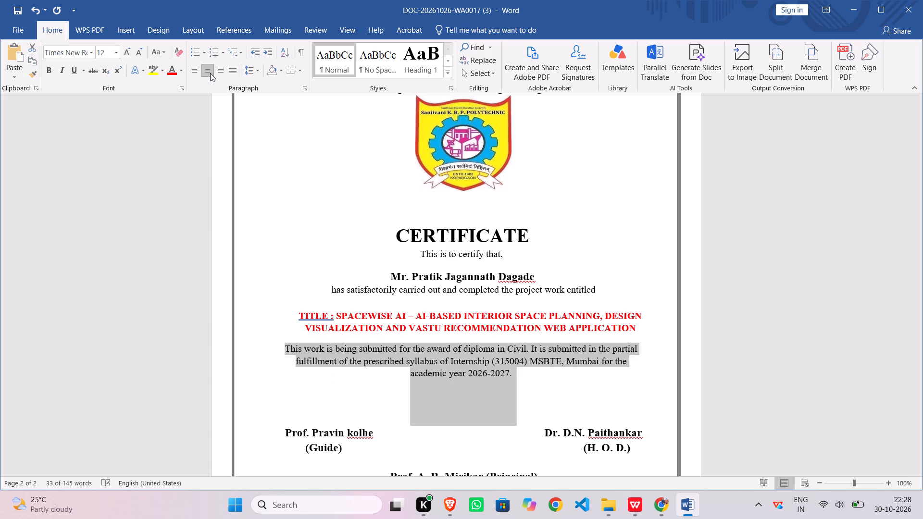
click(341, 383)
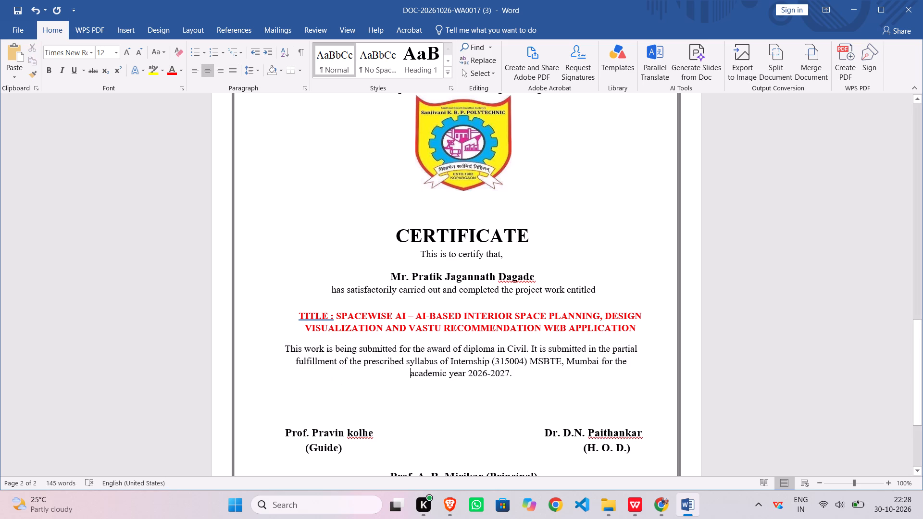
Insert "Engineering" after "diploma in Civil" in the certificate's submission paragraph.
click(525, 350)
key(space)
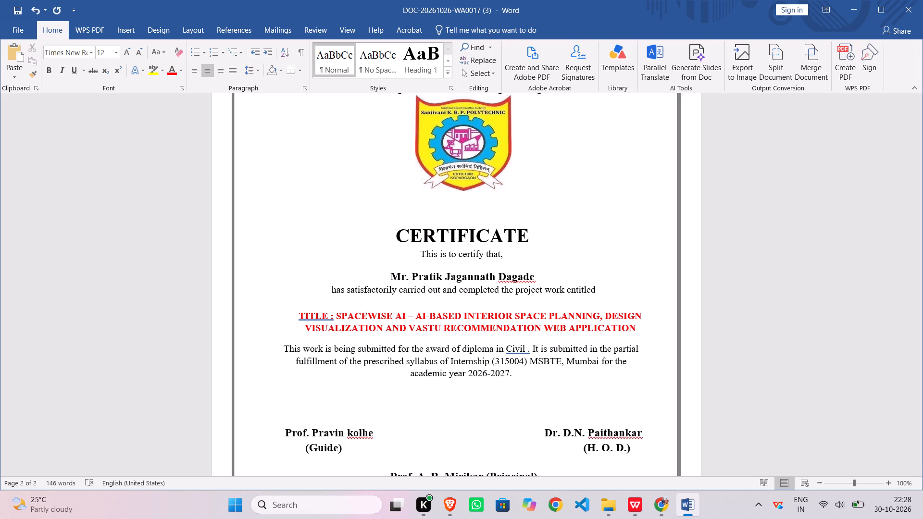
key(e)
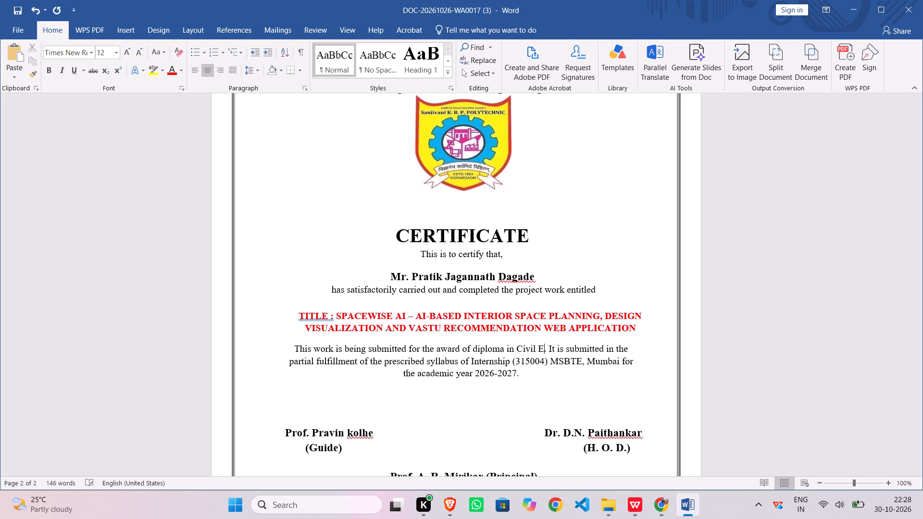
text(ngineer)
text(ing)
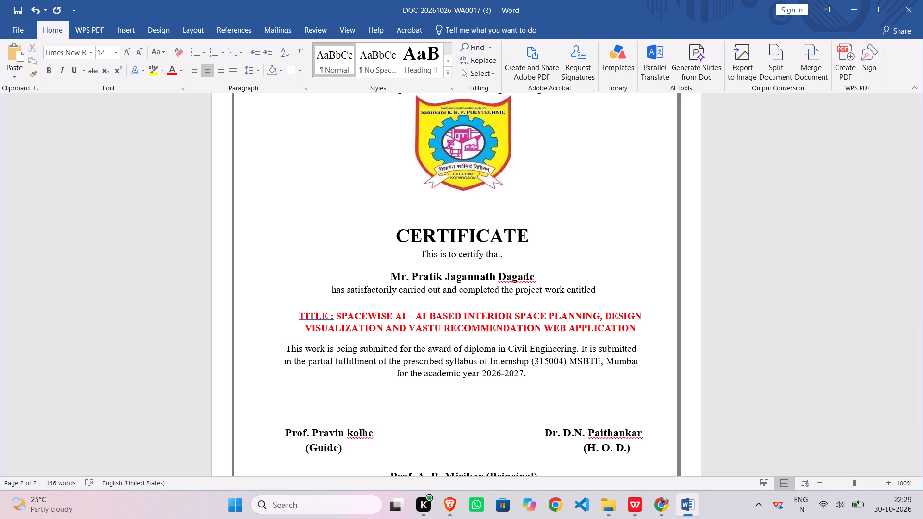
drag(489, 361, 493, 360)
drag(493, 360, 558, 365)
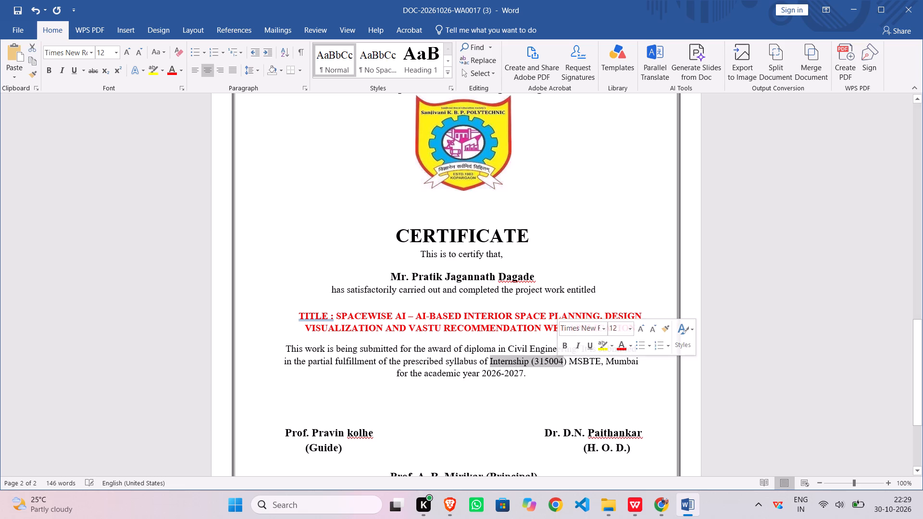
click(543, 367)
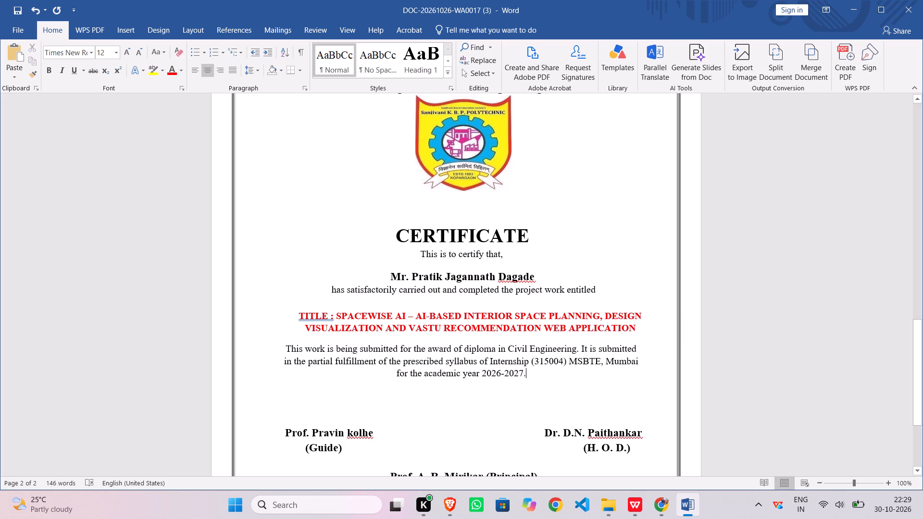
Open the document "MOS Micro Project certificate.docx 1 (1)" from the Downloads folder in File Explorer.
click(630, 513)
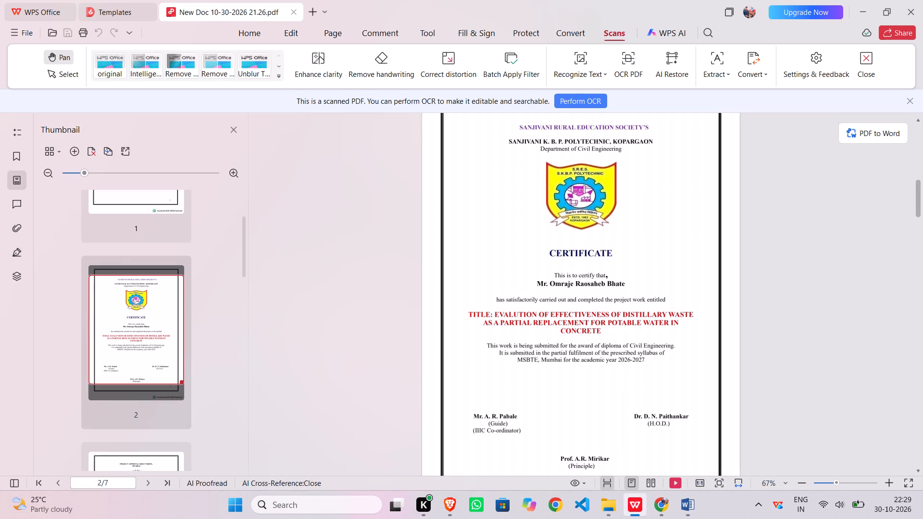
click(599, 507)
scroll(284, 231, up, 1)
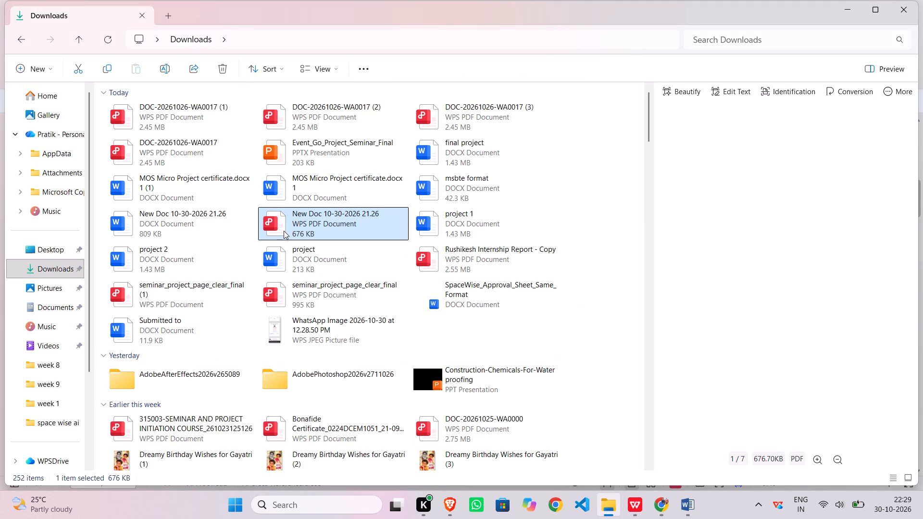
click(217, 188)
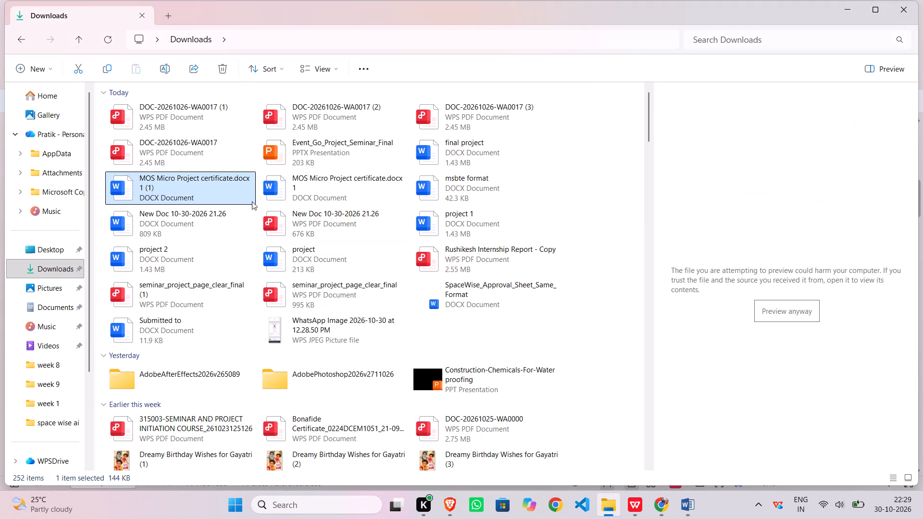
triple_click(225, 195)
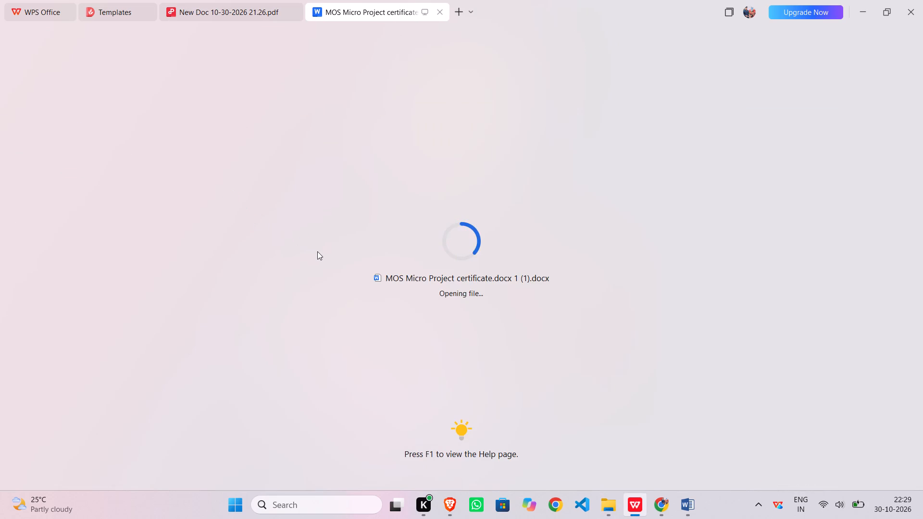
Copy the subject name "SEMINAR AND PROJECT INITIATION COURSE" from the certificate paragraph on page 2, without the course code.
scroll(317, 251, down, 12)
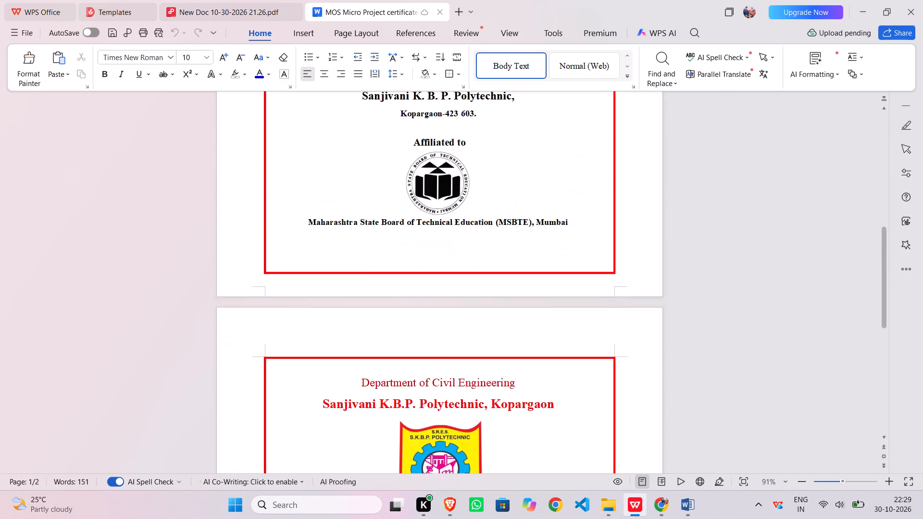
scroll(319, 254, down, 4)
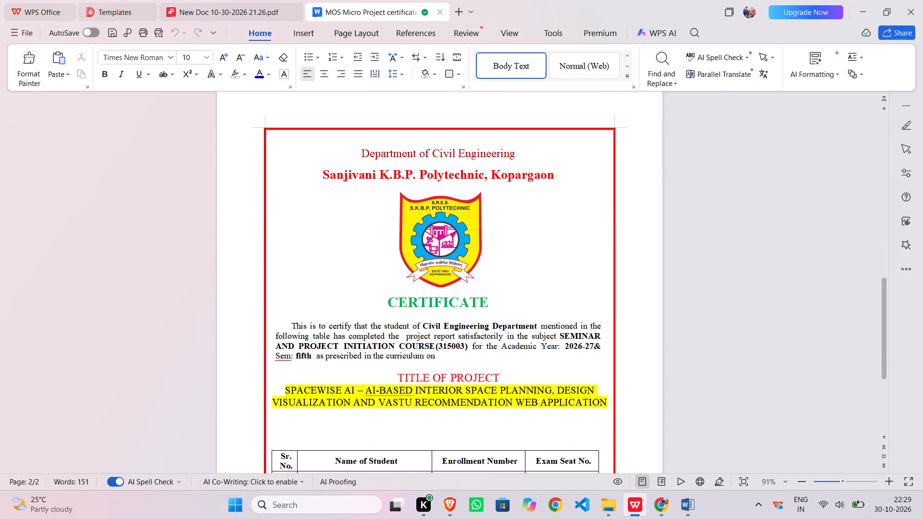
drag(561, 337, 577, 338)
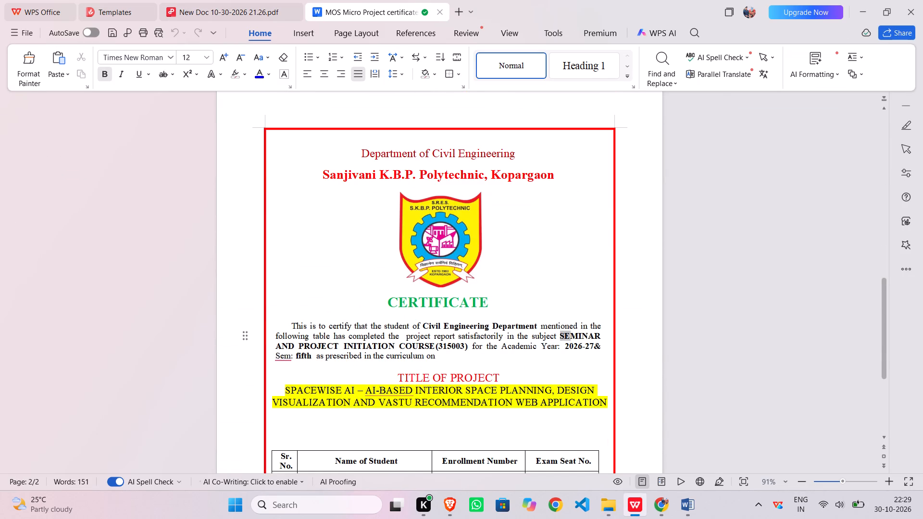
drag(577, 338, 602, 346)
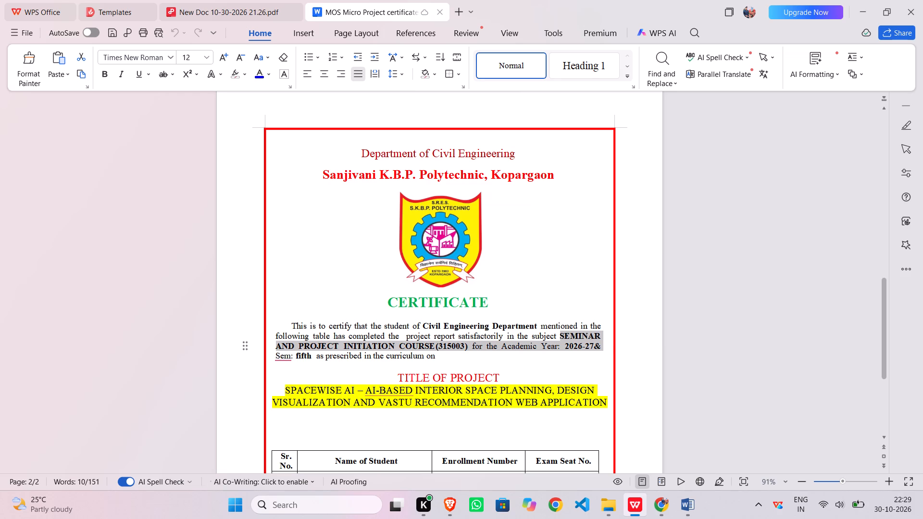
drag(602, 346, 432, 346)
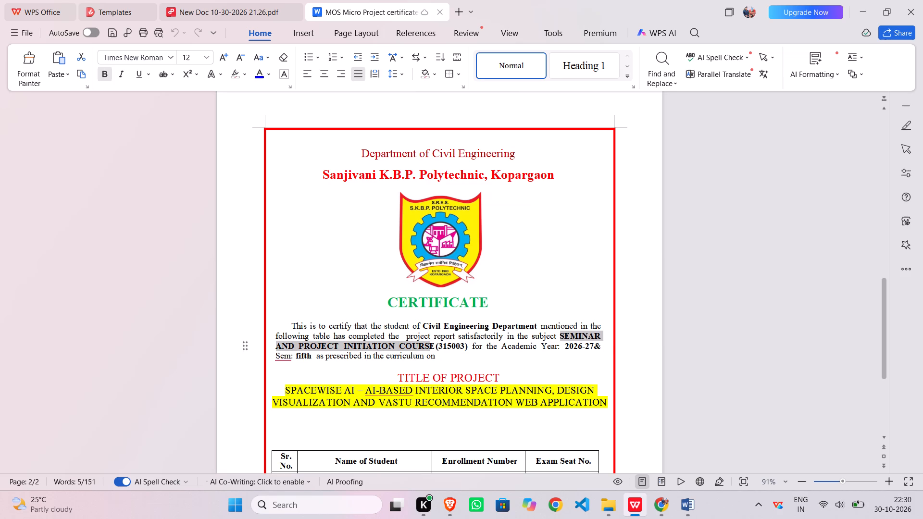
drag(432, 346, 433, 347)
key(ctrl+c)
Return to Word and replace "Internship" in the certificate's syllabus sentence with the copied "SEMINAR AND PROJECT INITIATION COURSE".
click(686, 509)
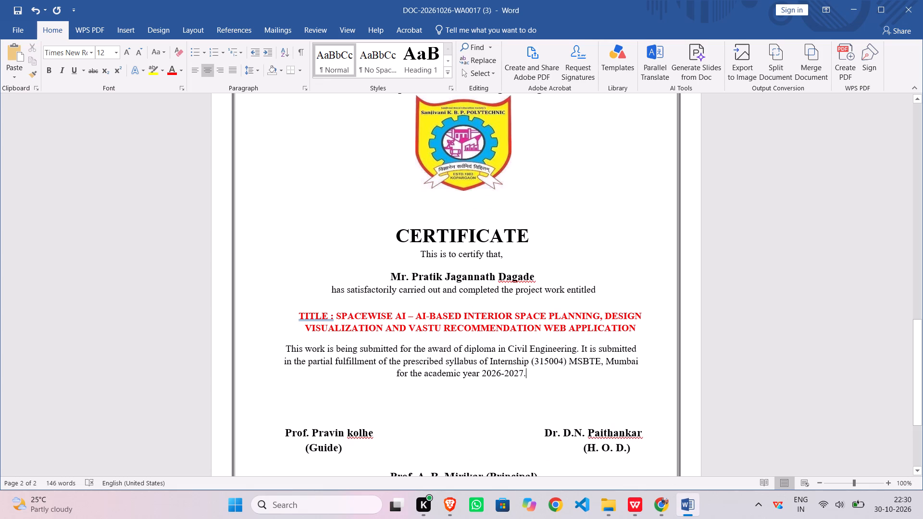
drag(489, 361, 527, 364)
key(ctrl+v)
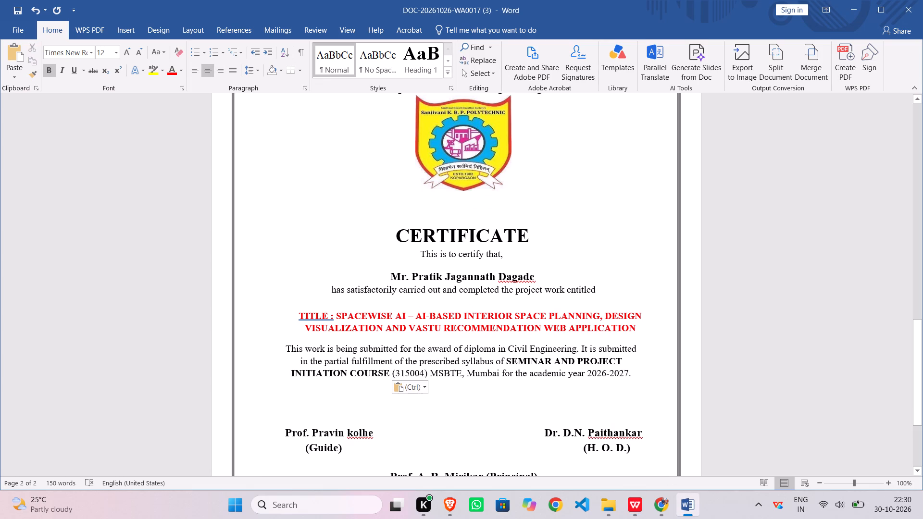
click(423, 374)
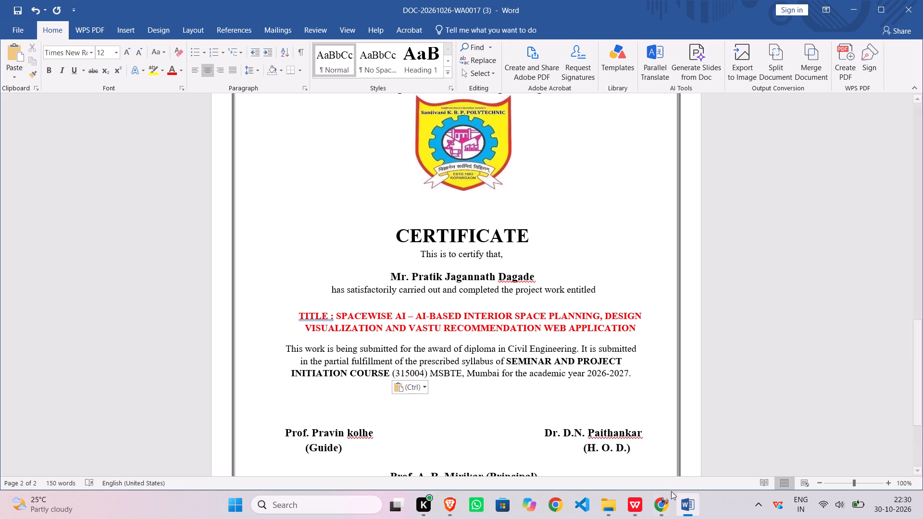
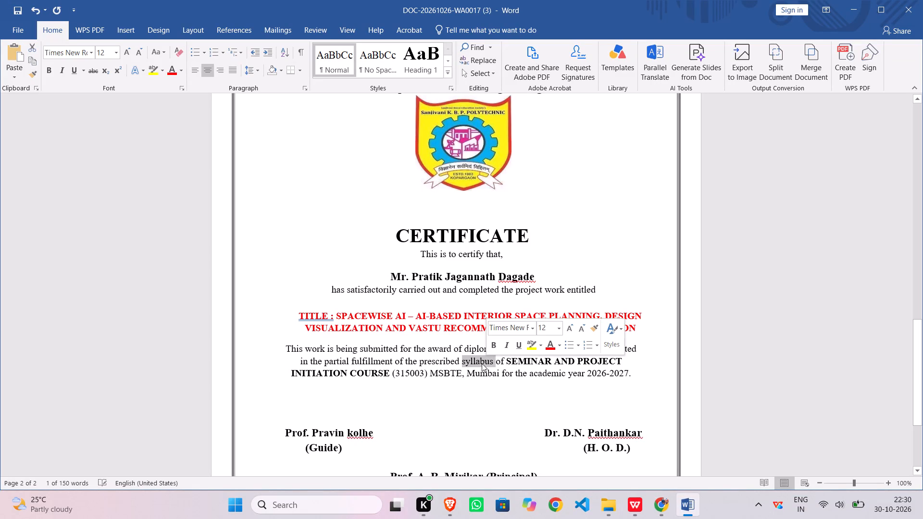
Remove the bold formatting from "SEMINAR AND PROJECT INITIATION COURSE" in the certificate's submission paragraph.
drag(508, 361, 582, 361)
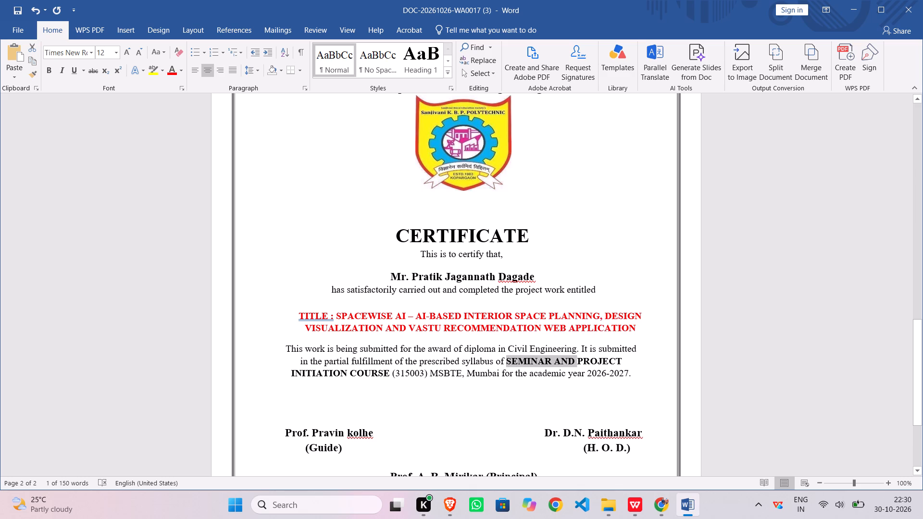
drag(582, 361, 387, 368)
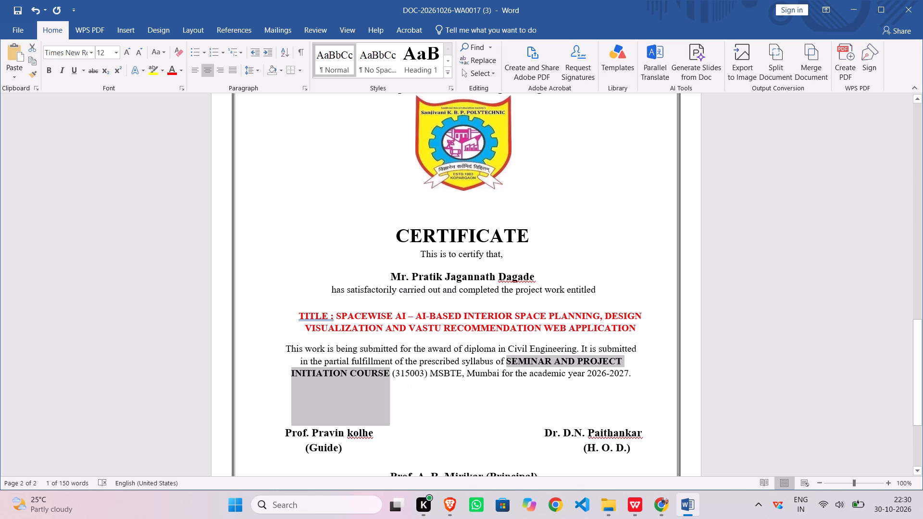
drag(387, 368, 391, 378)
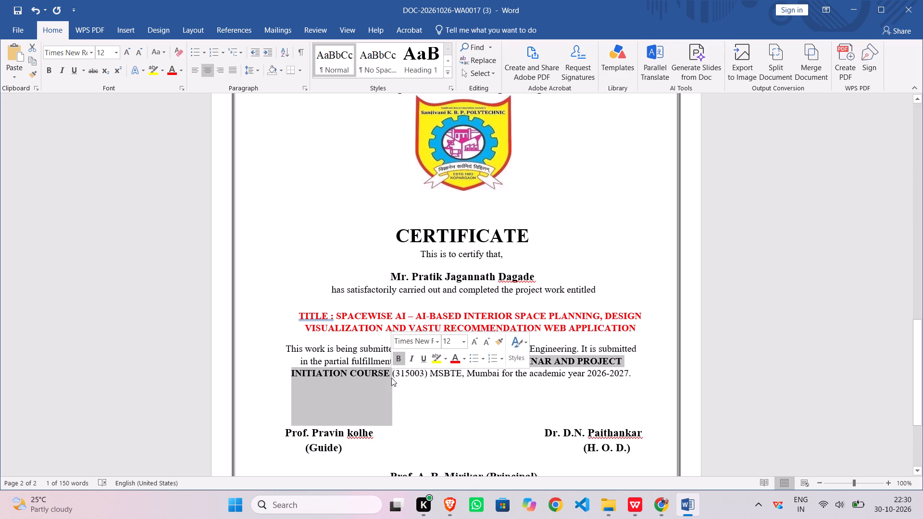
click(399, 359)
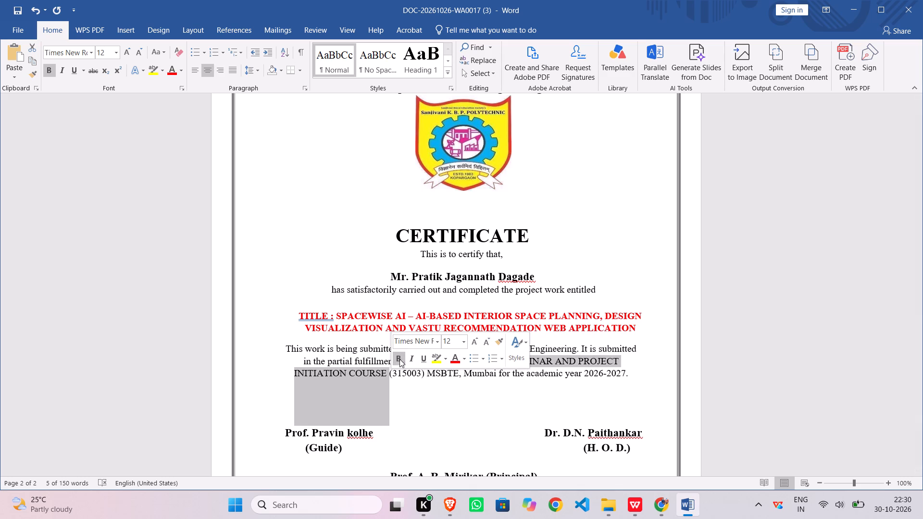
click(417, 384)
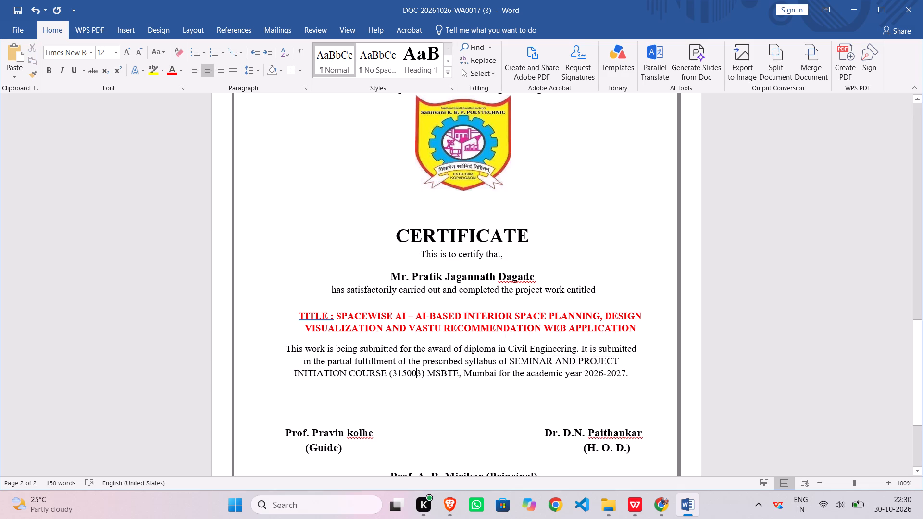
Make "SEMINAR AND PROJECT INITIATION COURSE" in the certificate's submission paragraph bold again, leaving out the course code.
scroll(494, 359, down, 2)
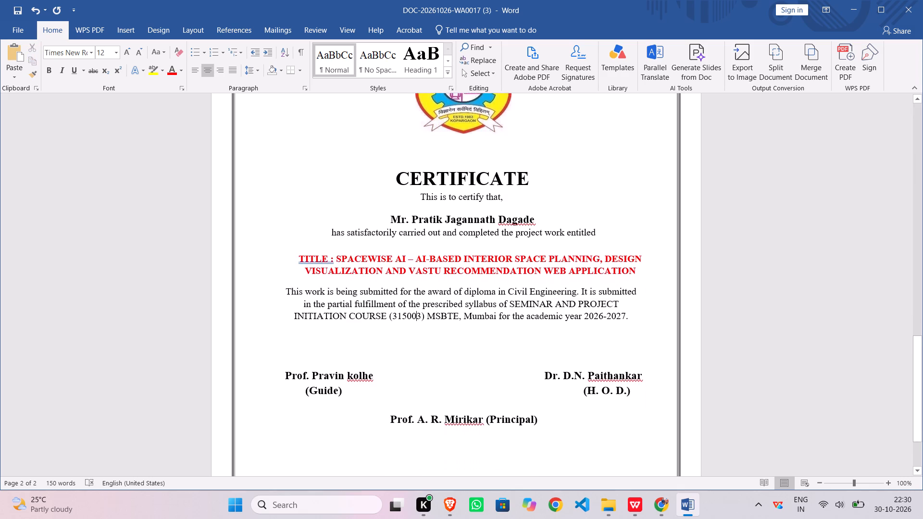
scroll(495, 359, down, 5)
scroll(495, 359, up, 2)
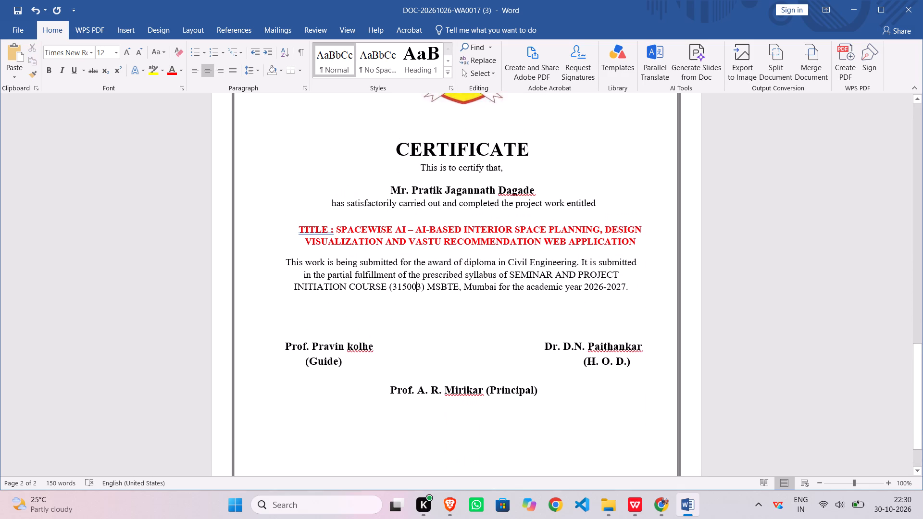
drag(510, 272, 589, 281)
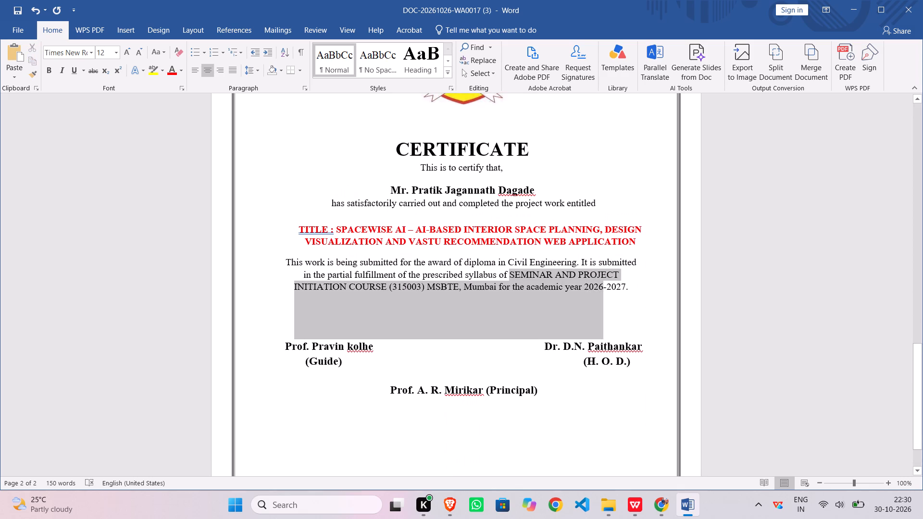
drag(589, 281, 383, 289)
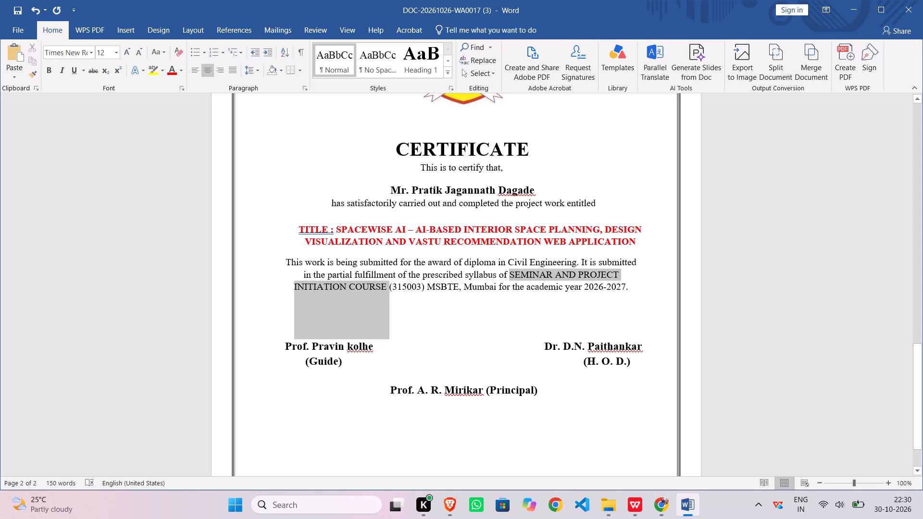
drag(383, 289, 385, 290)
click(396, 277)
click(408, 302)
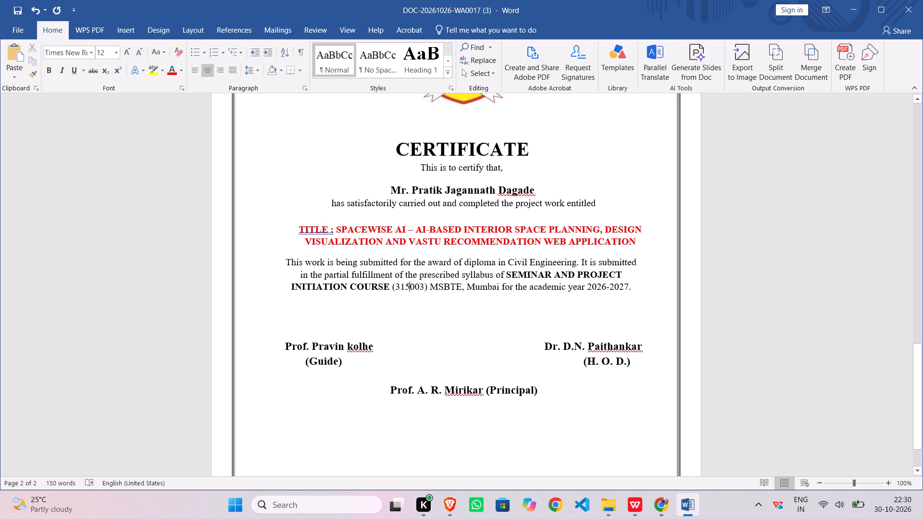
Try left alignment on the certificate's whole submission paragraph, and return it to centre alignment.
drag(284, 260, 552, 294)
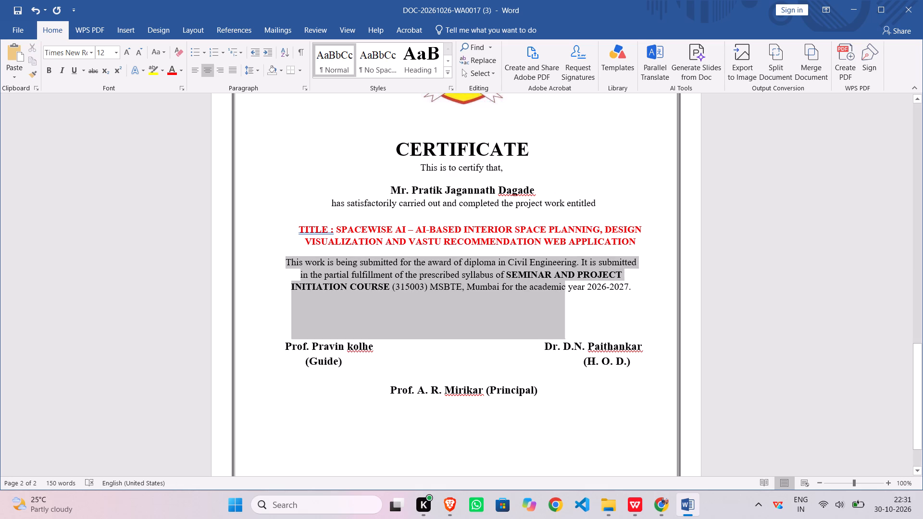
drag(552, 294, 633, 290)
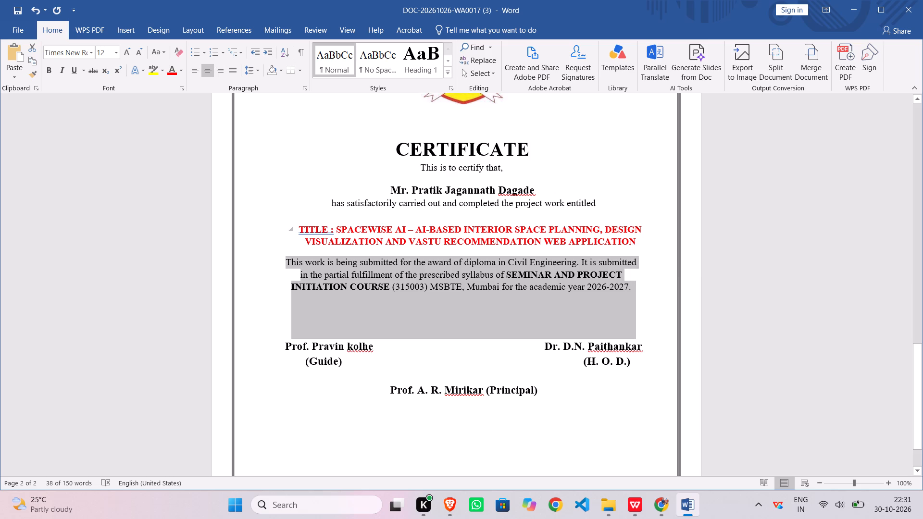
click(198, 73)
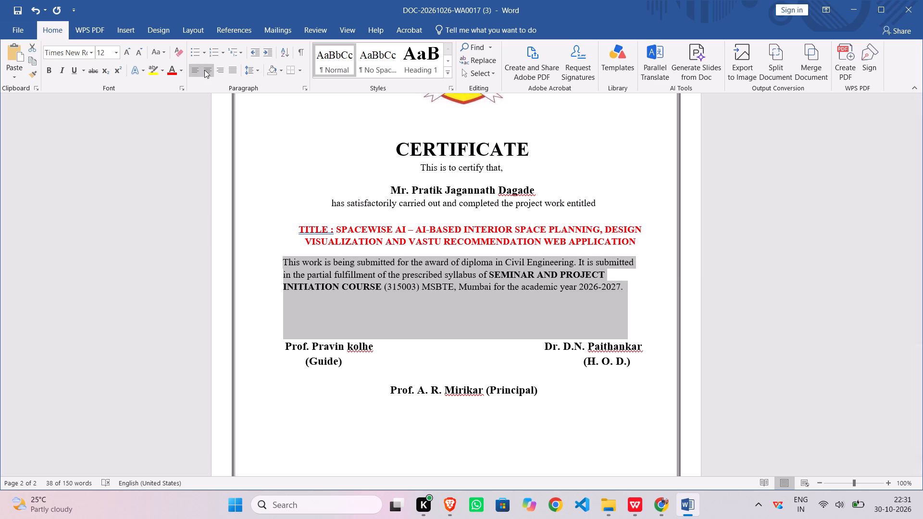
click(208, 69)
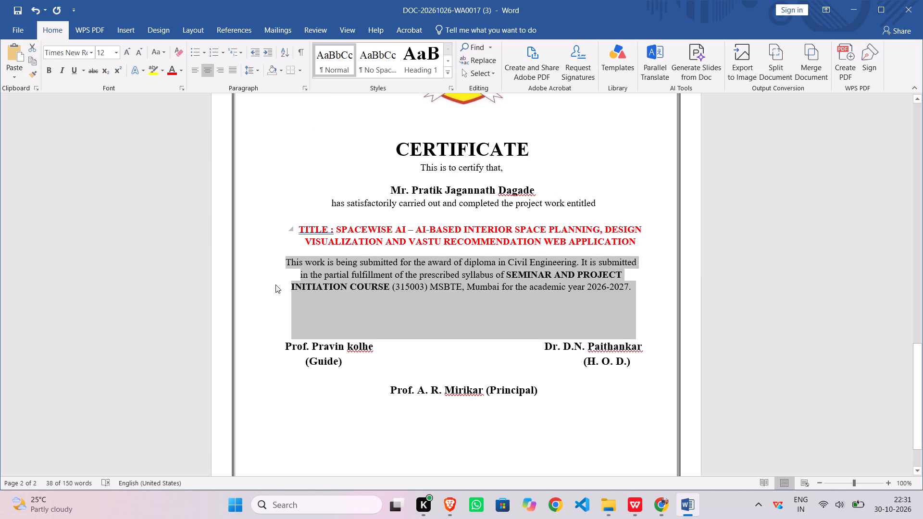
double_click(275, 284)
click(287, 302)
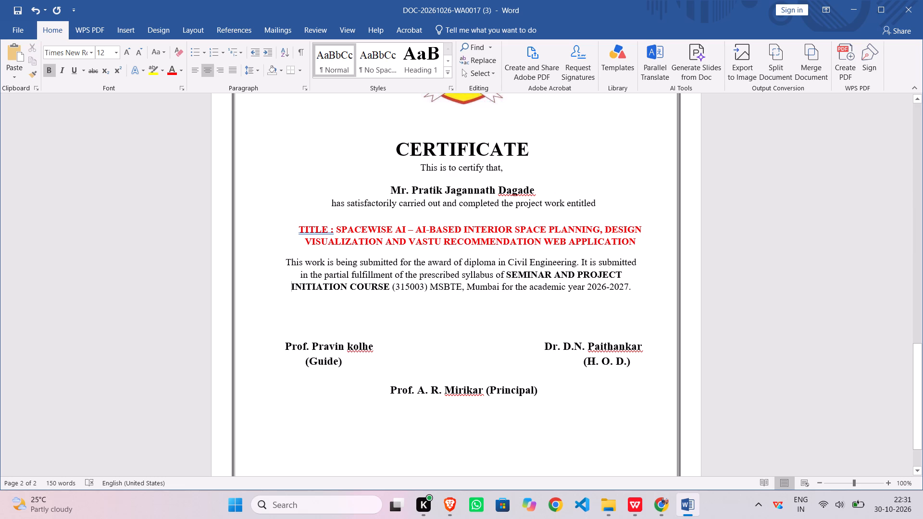
Switch to WPS Office and examine the cover and certificate pages of New Doc 10-30-2026 21.26.pdf against the Word certificate's layout and signature formatting.
scroll(301, 277, up, 3)
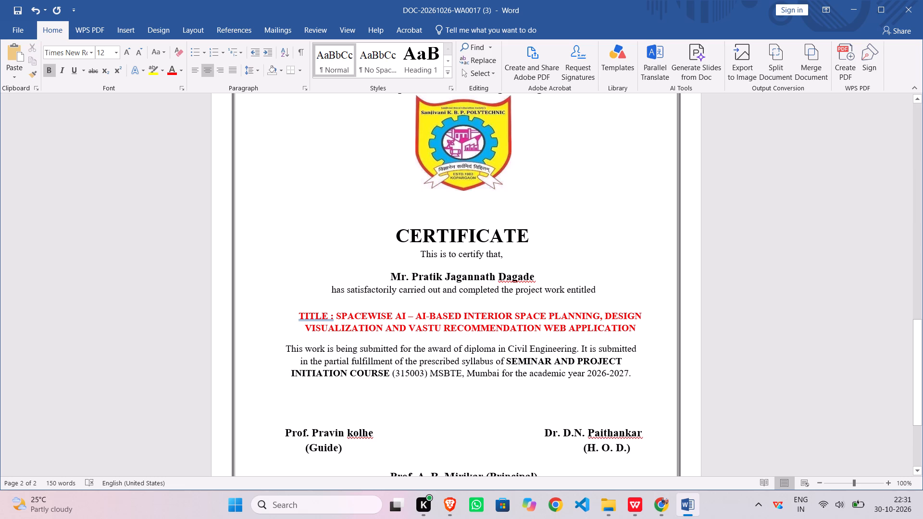
scroll(414, 425, down, 2)
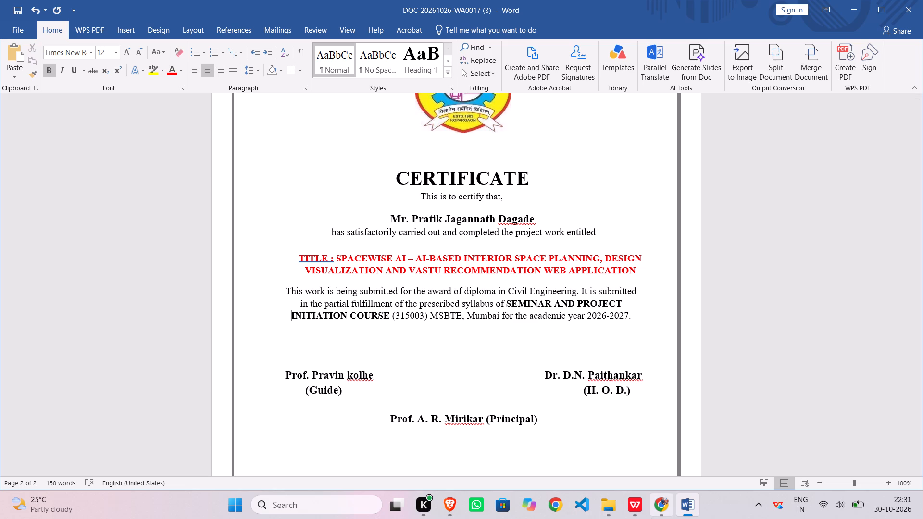
double_click(632, 514)
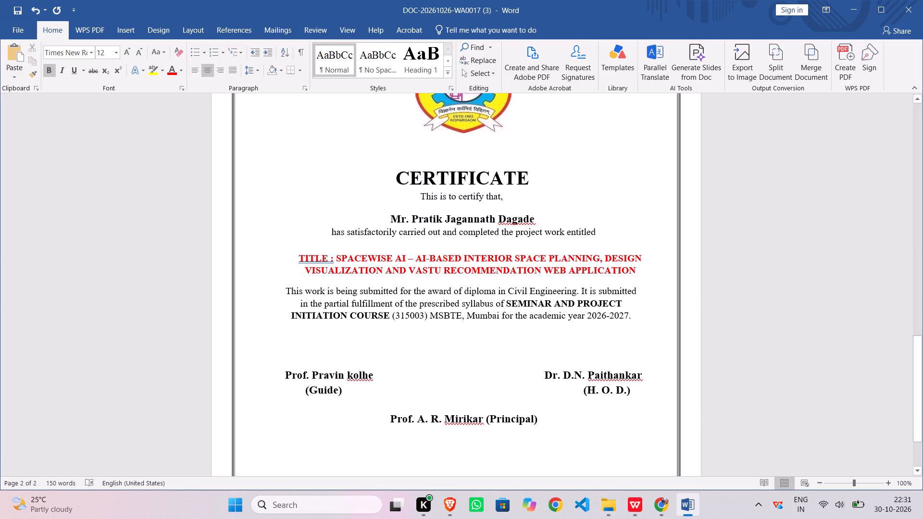
double_click(629, 505)
scroll(526, 447, up, 3)
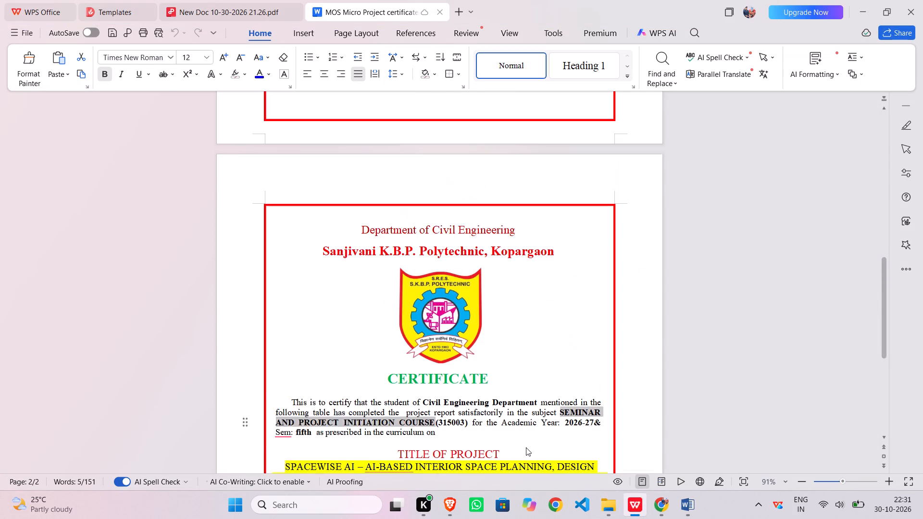
scroll(526, 447, up, 5)
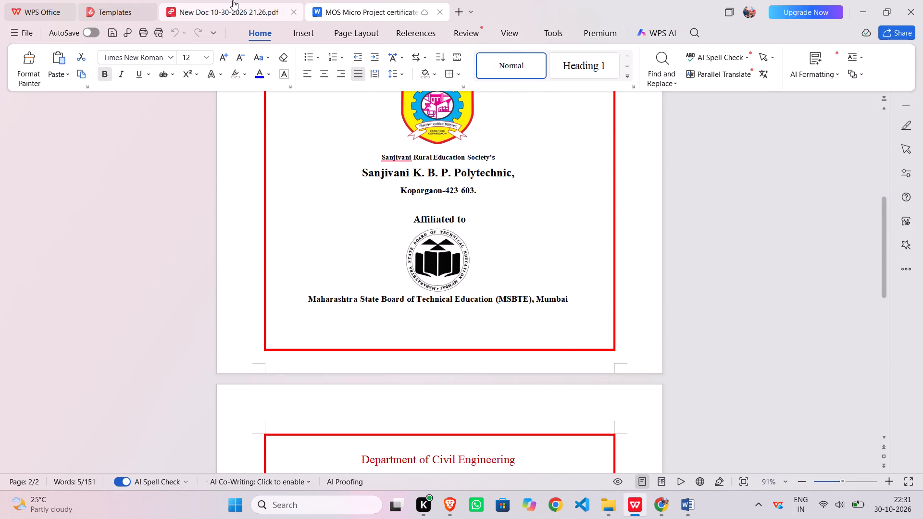
double_click(230, 8)
scroll(569, 284, up, 2)
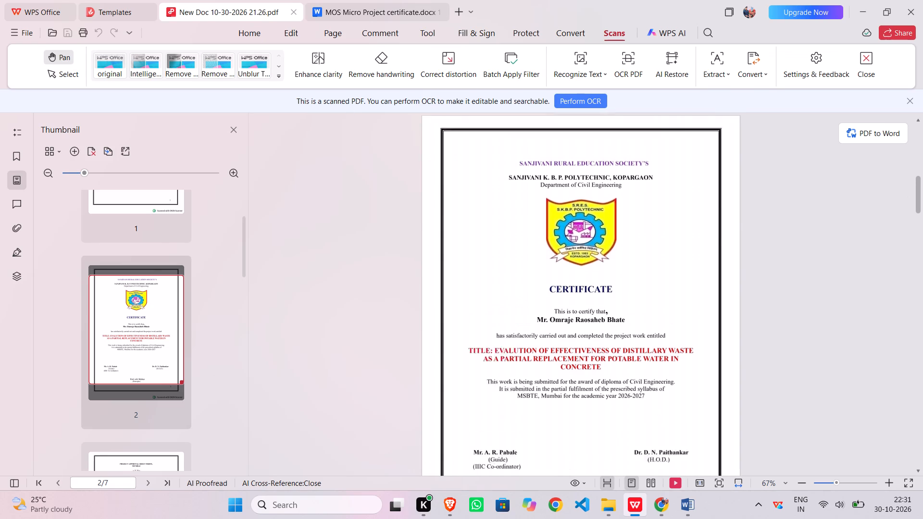
scroll(569, 284, up, 10)
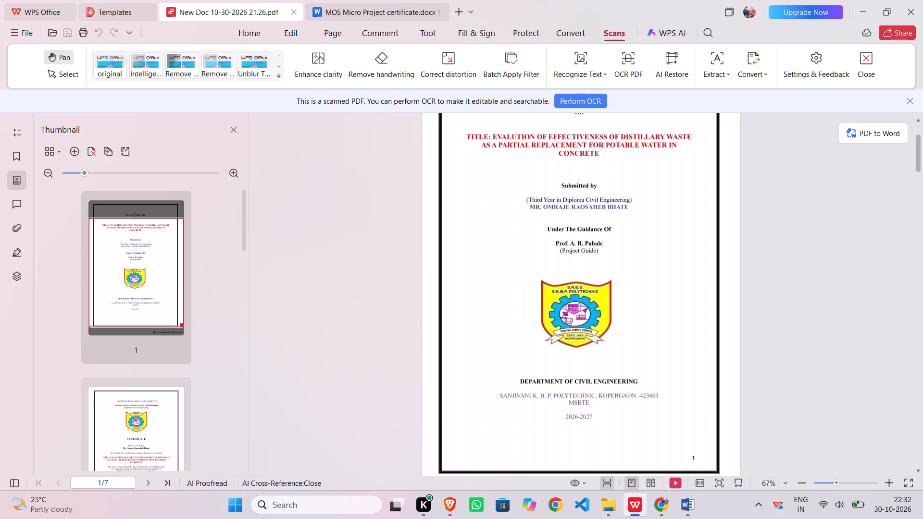
scroll(521, 309, down, 7)
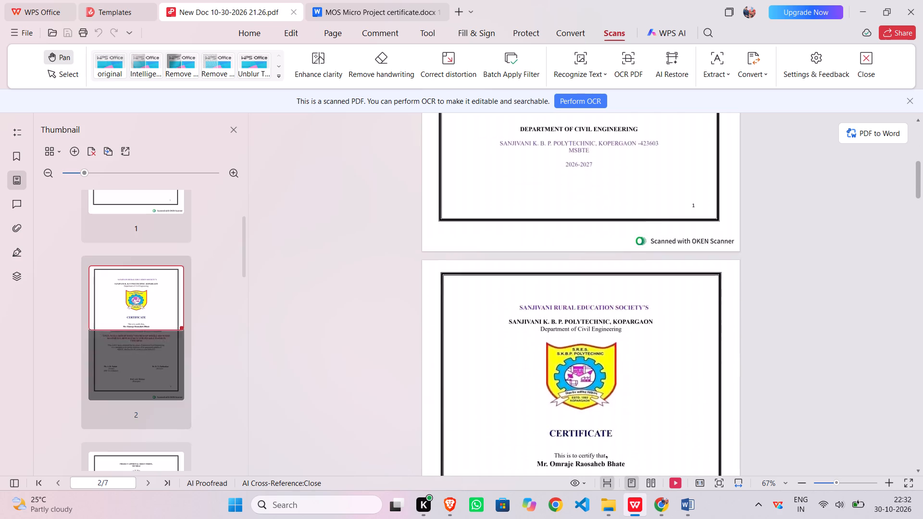
scroll(518, 312, down, 5)
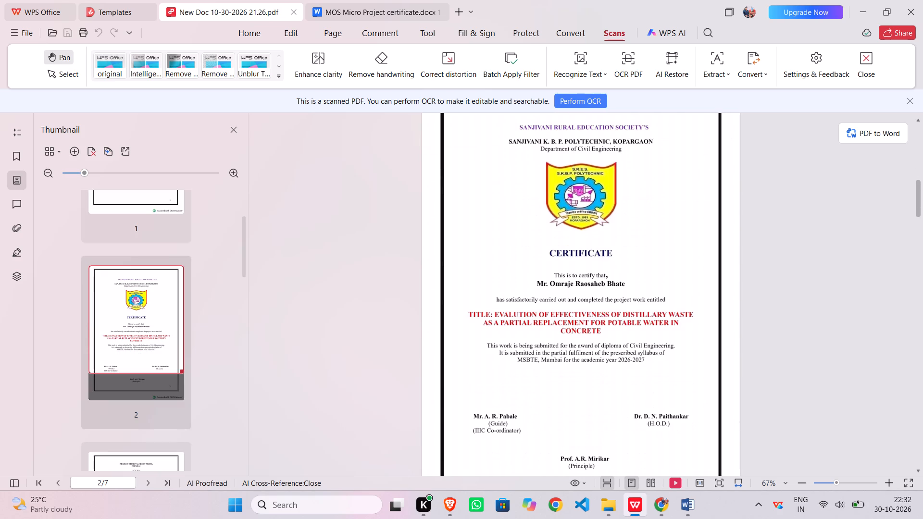
scroll(518, 312, up, 4)
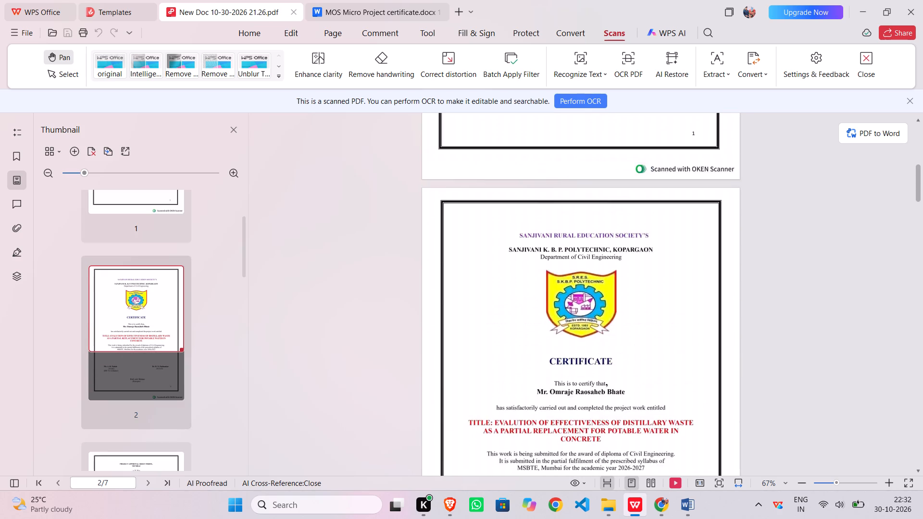
scroll(518, 312, up, 6)
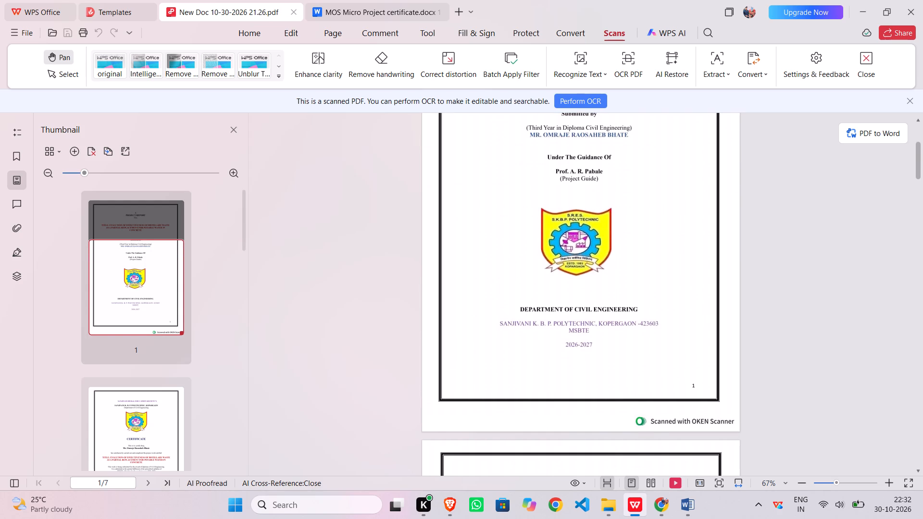
scroll(531, 253, down, 11)
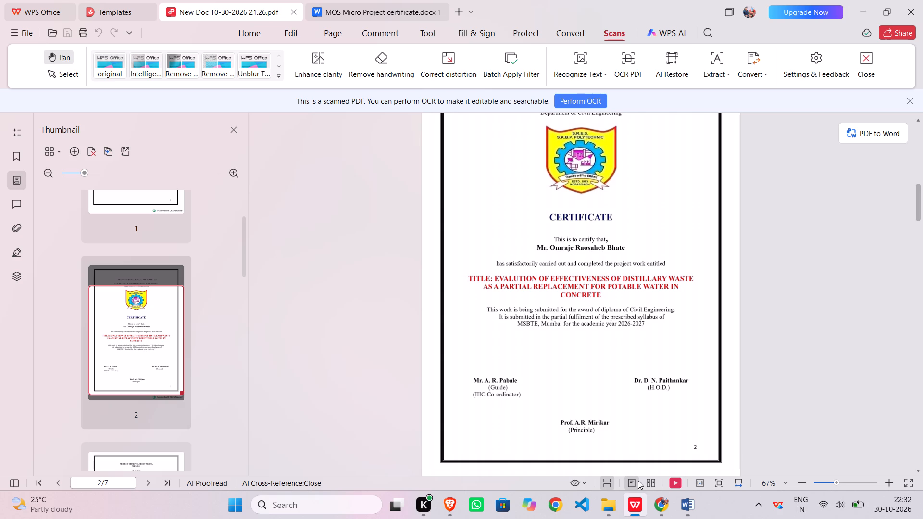
Switch to Word and make "(H. O. D.)" under the department head's name on the certificate non-bold at font size 12.
triple_click(682, 504)
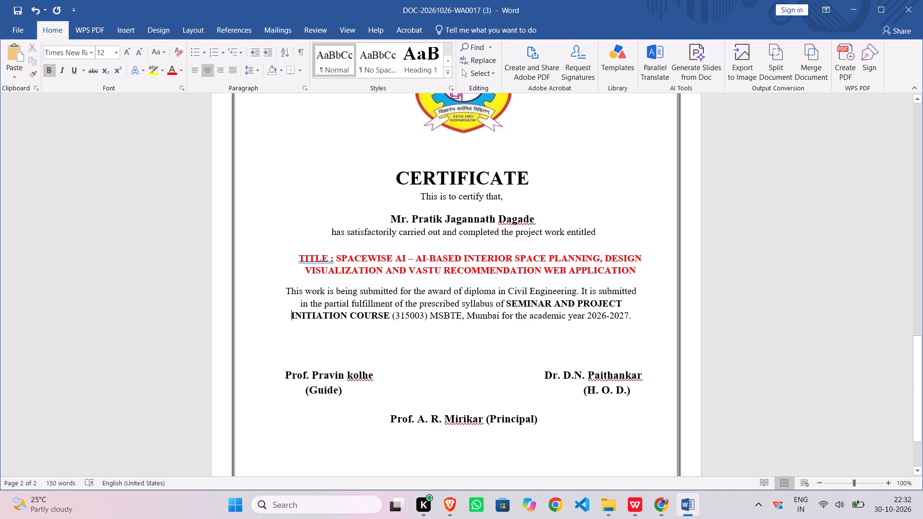
drag(583, 394, 633, 390)
click(640, 373)
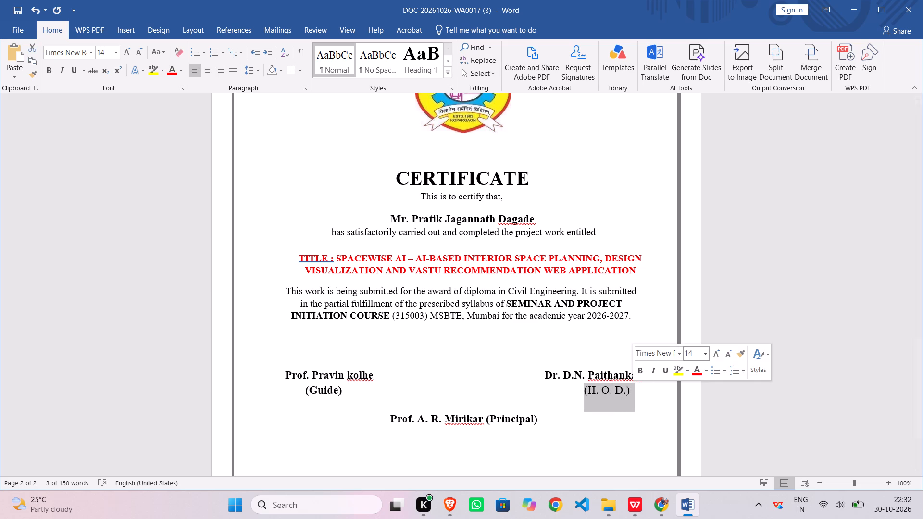
click(690, 353)
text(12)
In Word, set the "(H. O. D.)" line in the certificate's signature block to 12 pt.
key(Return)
double_click(623, 395)
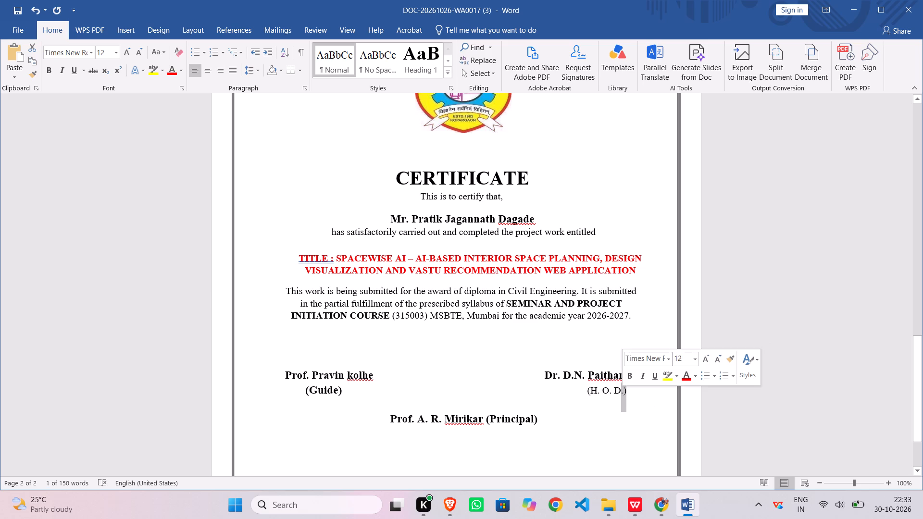
double_click(634, 390)
Set the head of department's name above "(H. O. D.)" to 12 pt.
drag(541, 372, 627, 372)
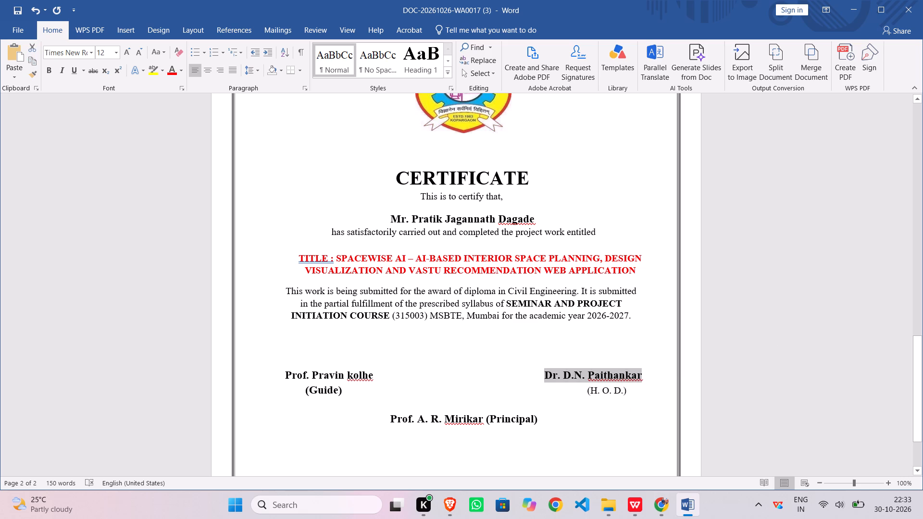
drag(627, 372, 629, 372)
click(687, 335)
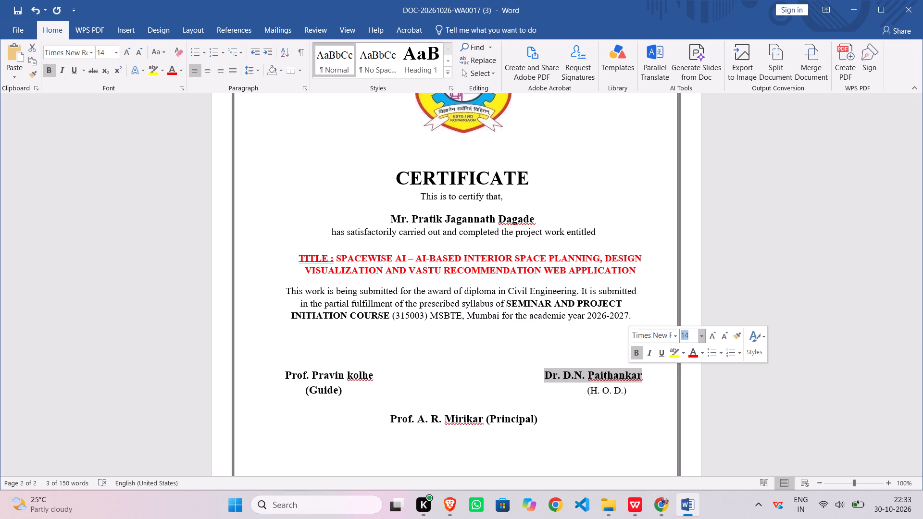
text(12)
key(Return)
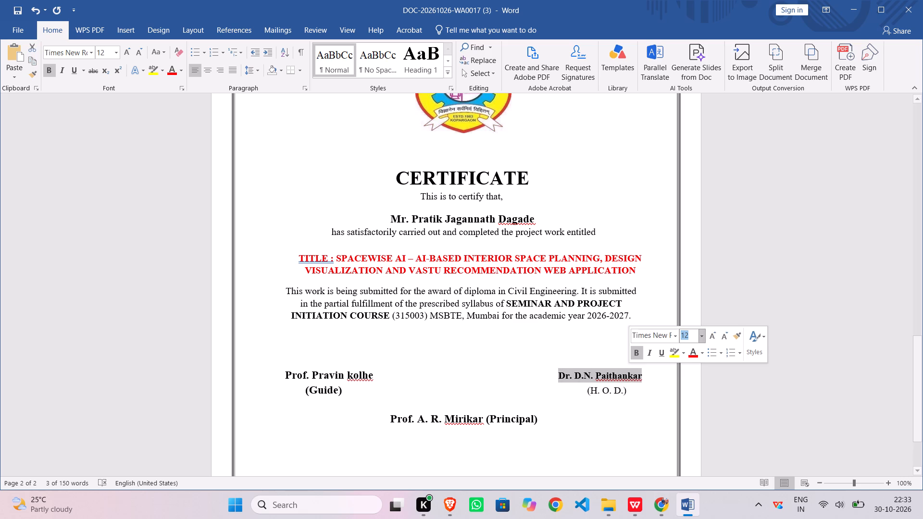
Set the certificate's whole signature block, from the guide's name through the principal's line, to 12 pt.
drag(286, 375, 403, 411)
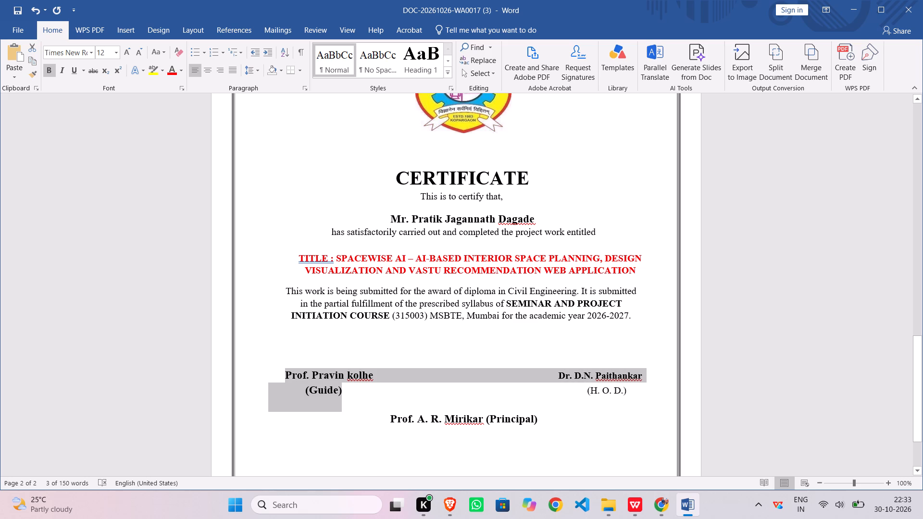
drag(403, 411, 548, 440)
click(600, 404)
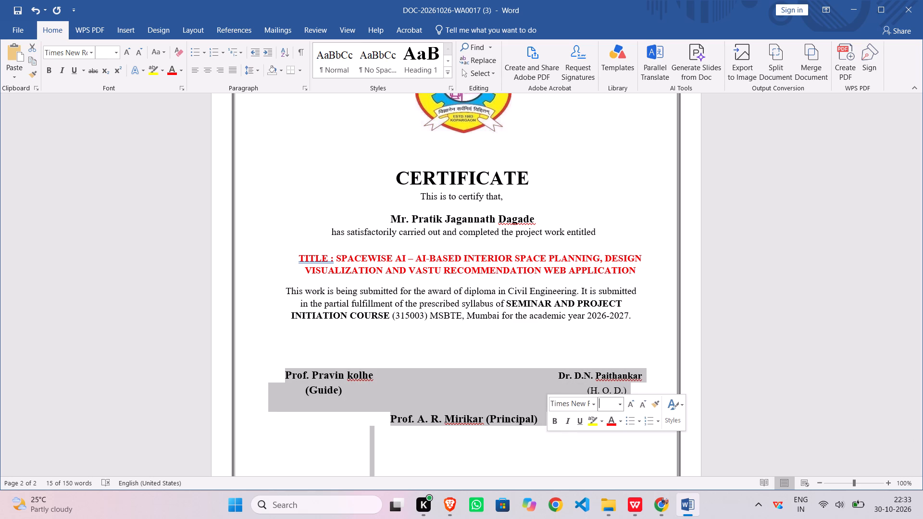
text(12)
key(Return)
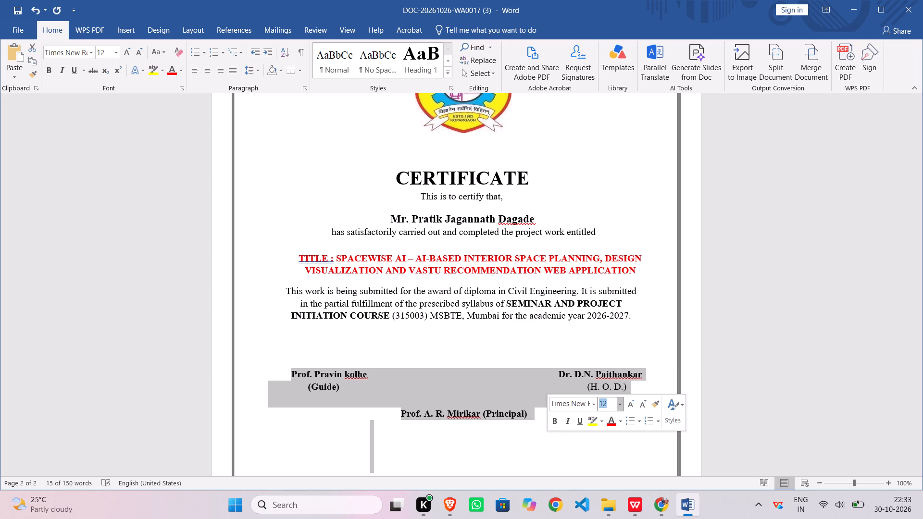
click(484, 410)
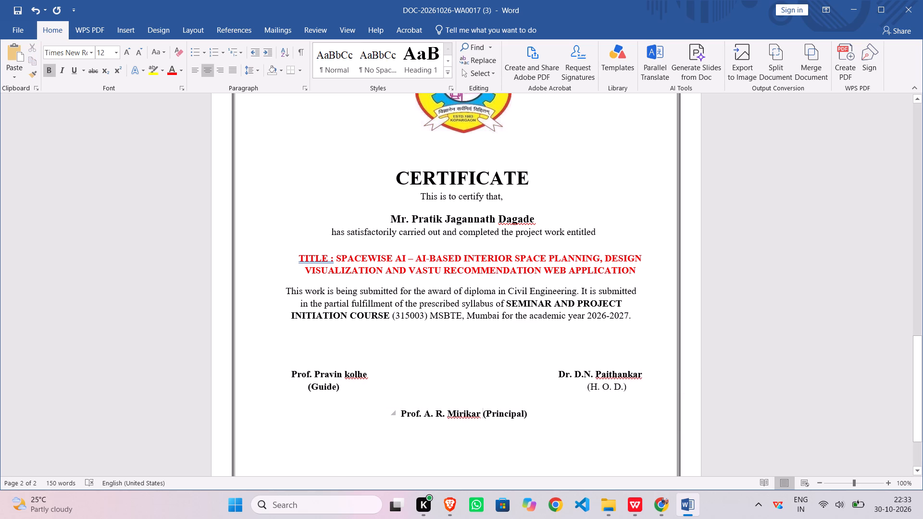
Move "(Principal)" onto its own line beneath the principal's name in the certificate's signature block.
key(shift+Return)
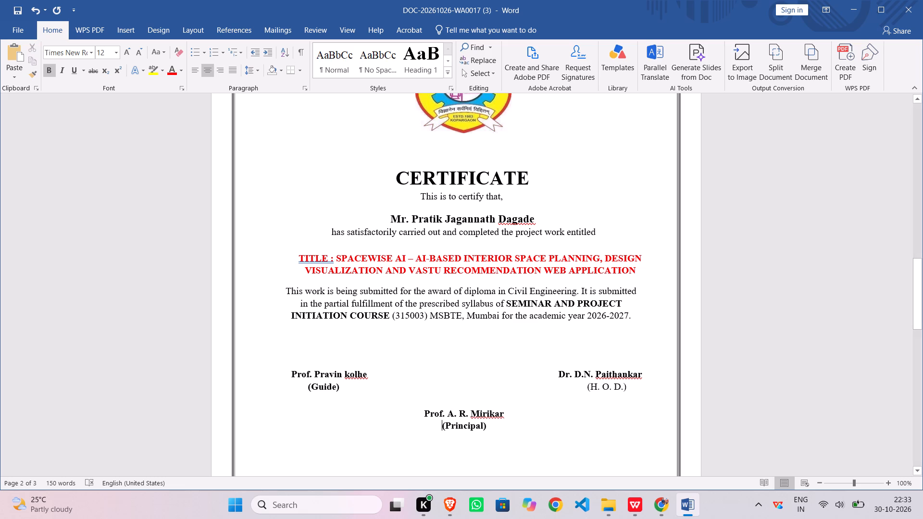
Add a new line reading "(Guild)" below "(H. O. D.)" in the head of department's signature block.
click(371, 373)
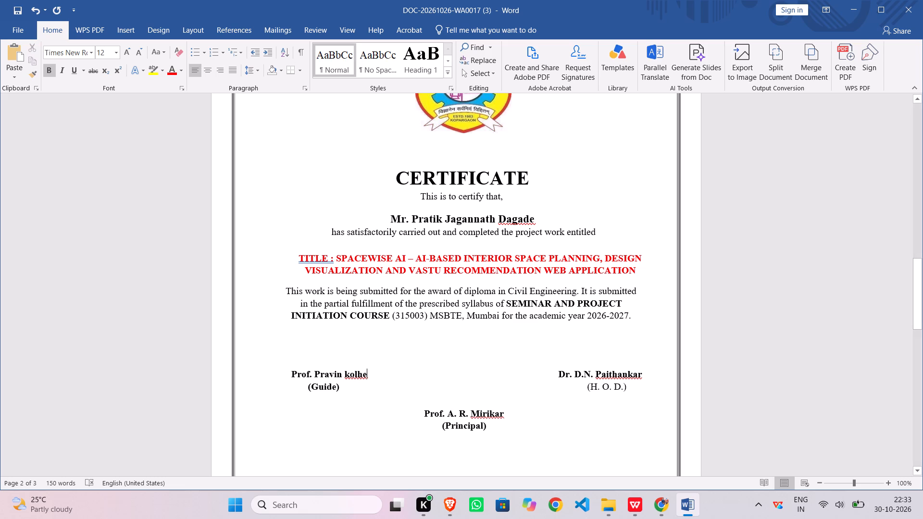
click(629, 390)
key(shift+Return)
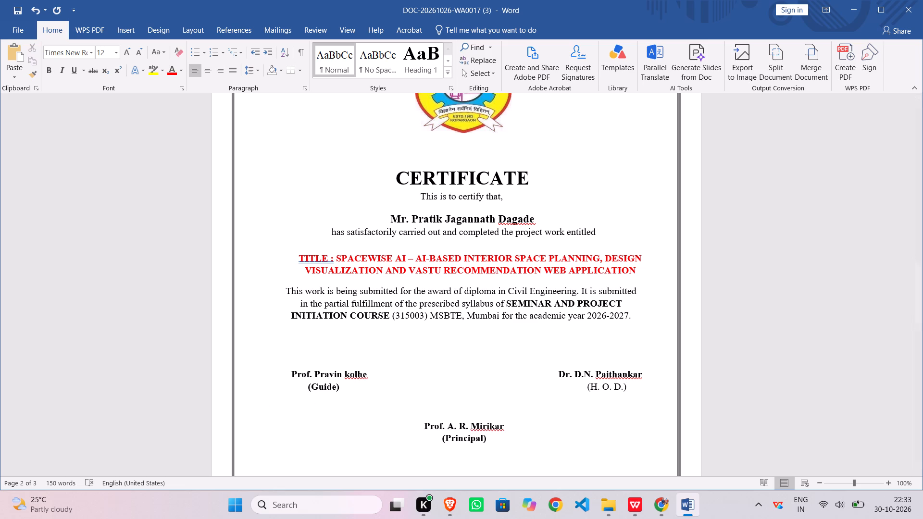
key(space)
key(space)
key(space)
key(space)
key(space)
key(space)
key(space)
key(space)
key(space)
key(space)
key(space)
key(space)
key(space)
key(space)
key(space)
key(space)
key(space)
key(space)
key(space)
key(space)
key(BackSpace)
key(shift+parenleft)
text(gi)
key(BackSpace)
text(uild)
key(BackSpace)
key(BackSpace)
key(BackSpace)
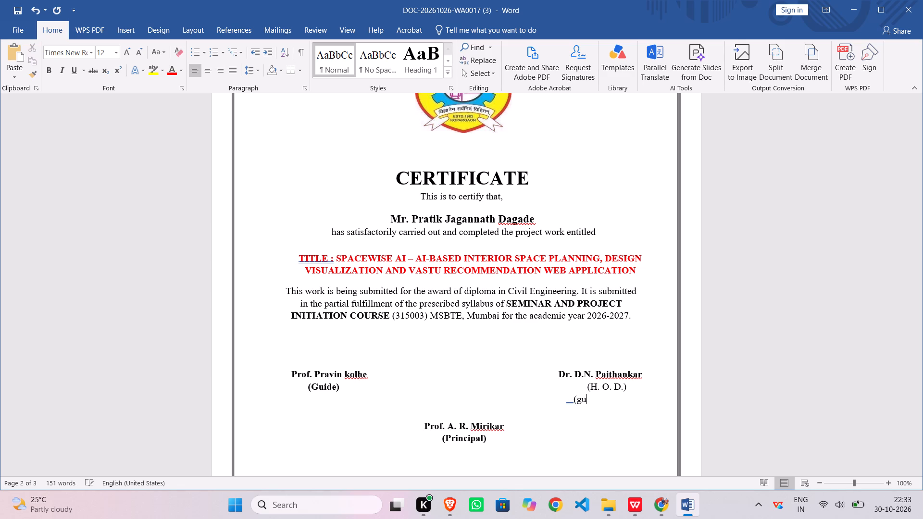
key(BackSpace)
key(BackSpace)
text(GU)
key(BackSpace)
text(uild)
key(shift+parenright)
Indent the "(Guild)" line with spaces so it sits centred beneath "(H. O. D.)".
key(Left)
key(Left)
key(Left)
key(Left)
key(Left)
key(Left)
key(Left)
key(space)
key(space)
key(space)
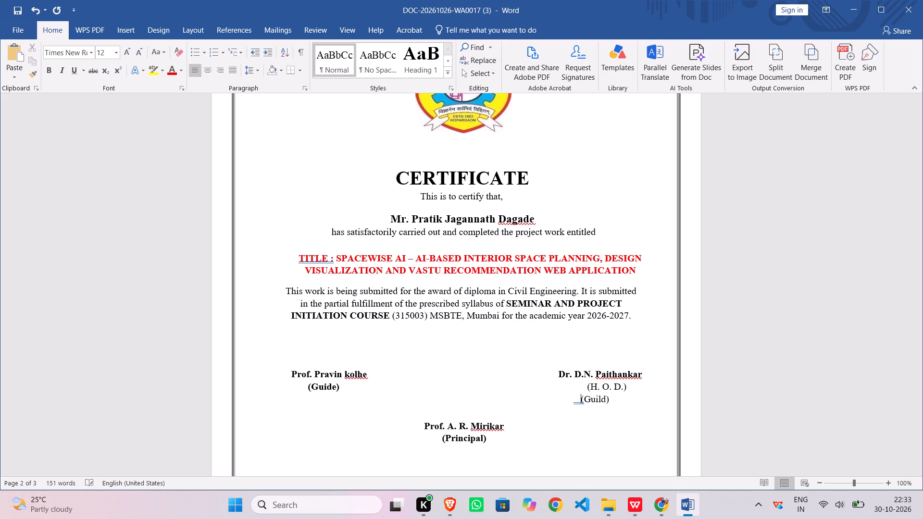
key(space)
key(space)
key(space)
key(space)
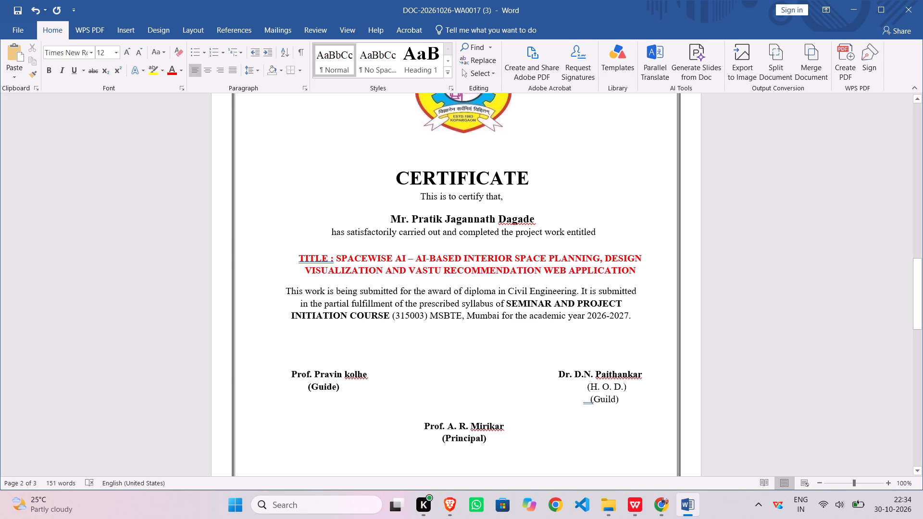
Correct "(Guild)" under "(H. O. D.)" to "(Guide)".
click(601, 387)
click(614, 399)
key(BackSpace)
key(BackSpace)
text(de)
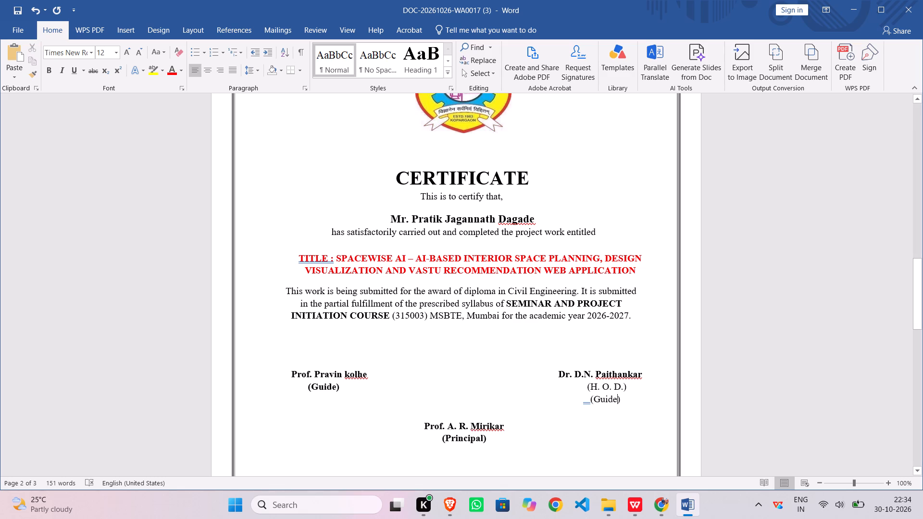
Replace the professor's name on the signature line opposite the head of department with the new signatory's name, titled "Mr.".
drag(290, 375, 362, 381)
click(362, 381)
click(368, 376)
key(BackSpace)
key(BackSpace)
key(BackSpace)
key(BackSpace)
key(BackSpace)
key(BackSpace)
key(BackSpace)
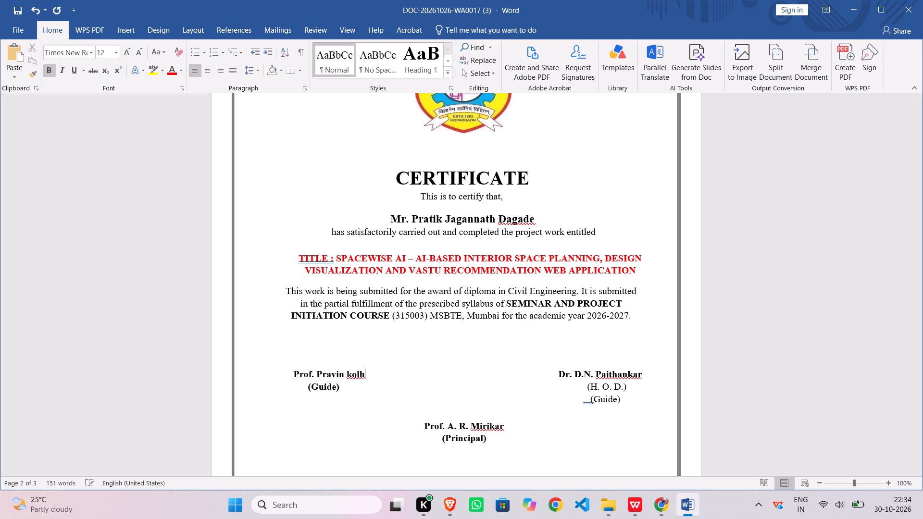
key(BackSpace)
key(BackSpace)
key(BackSpace)
key(BackSpace)
key(BackSpace)
key(BackSpace)
key(BackSpace)
key(BackSpace)
key(BackSpace)
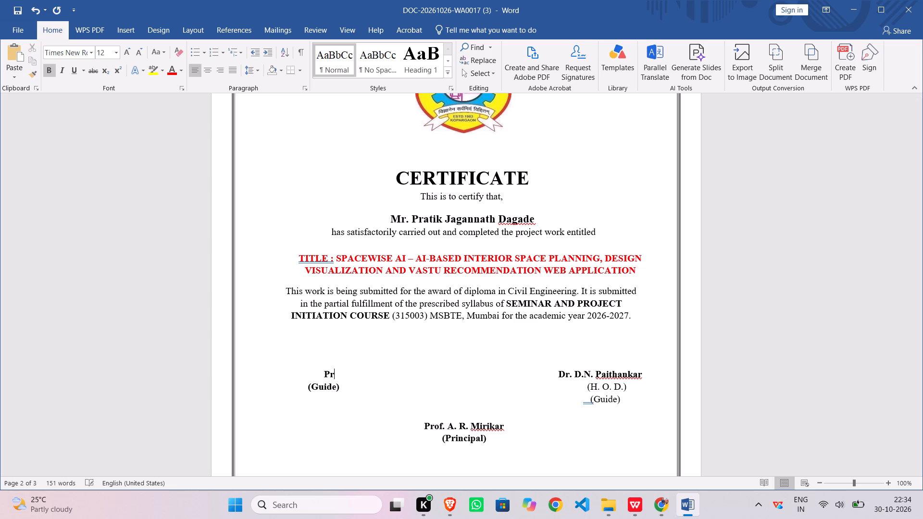
key(BackSpace)
key(m)
key(r)
key(a)
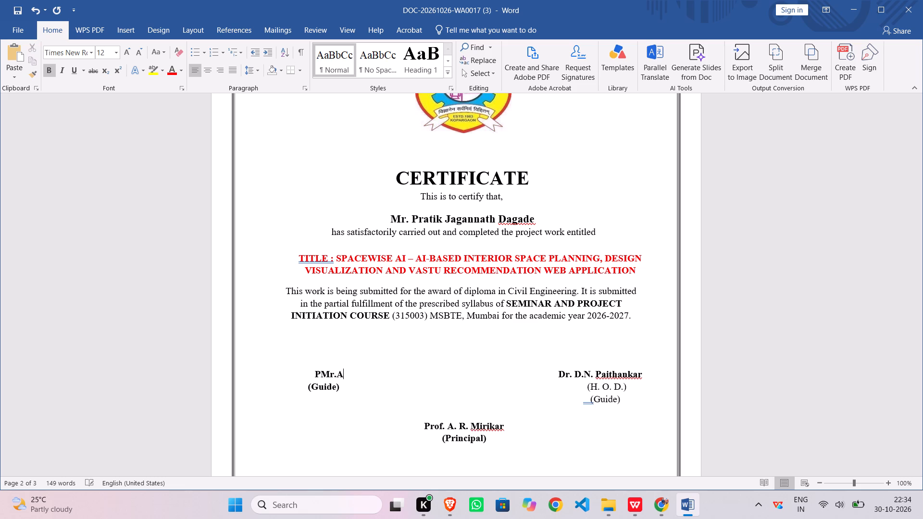
text(.R)
key(period)
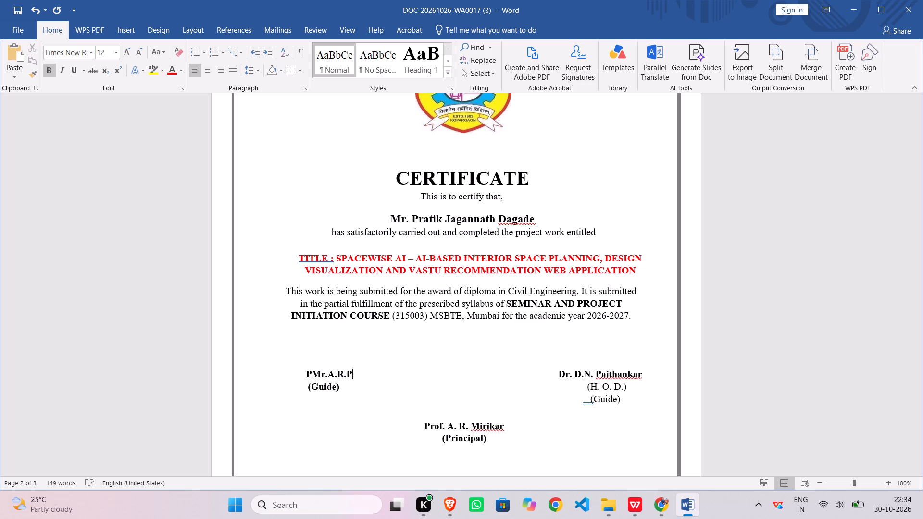
text(able)
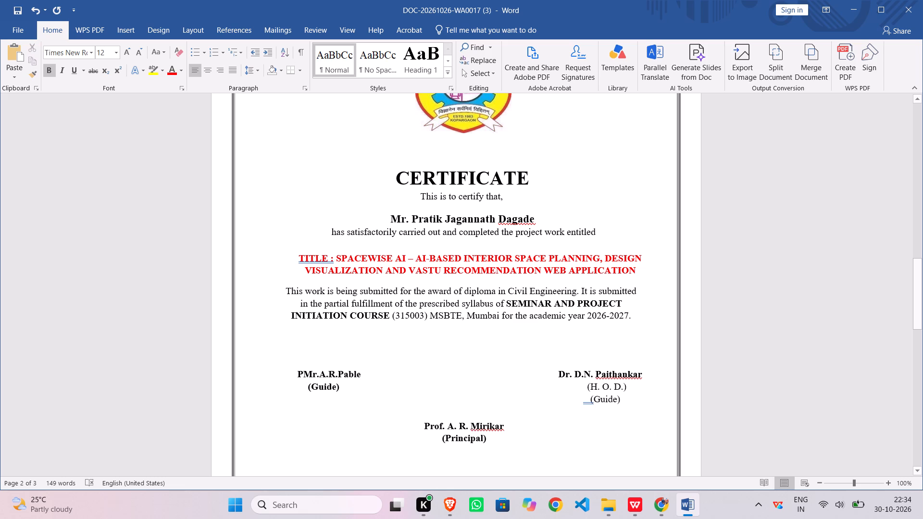
click(302, 374)
key(BackSpace)
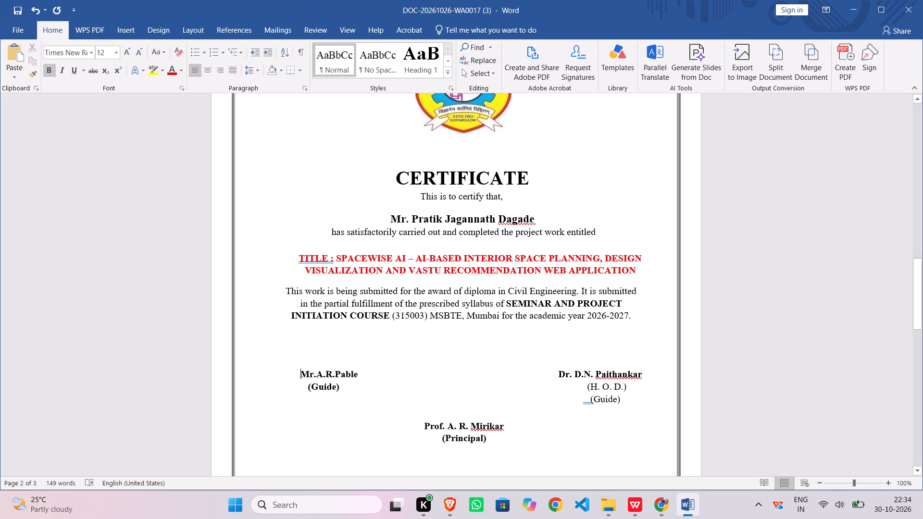
Replace the word "Guide" in parentheses beneath the new "Mr." signatory's name with a role starting with "i".
click(331, 388)
double_click(331, 388)
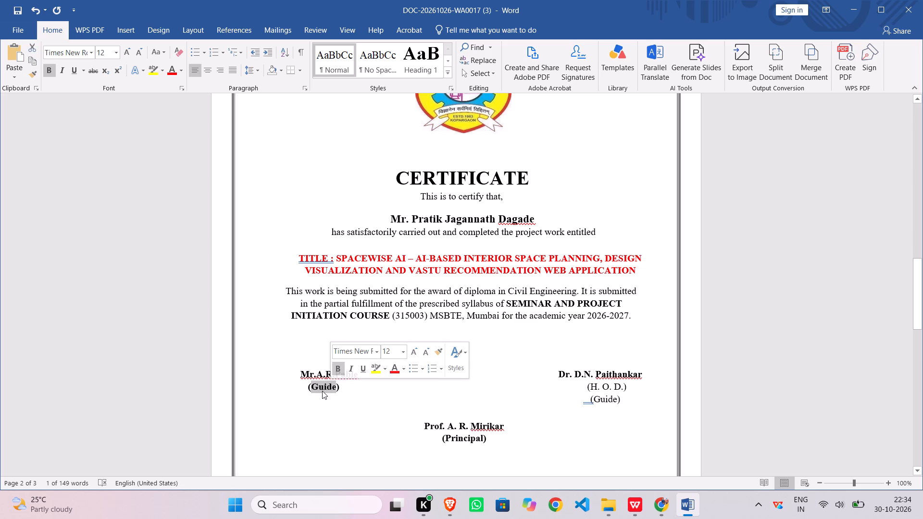
key(i)
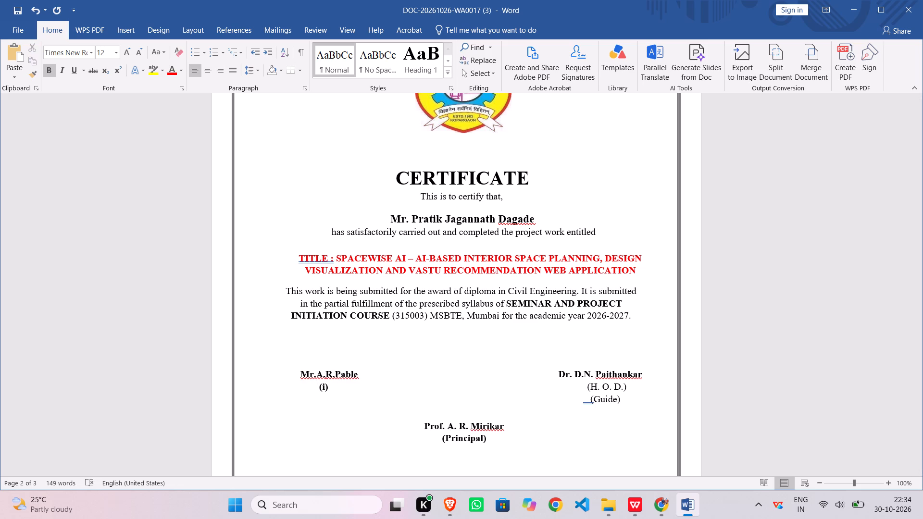
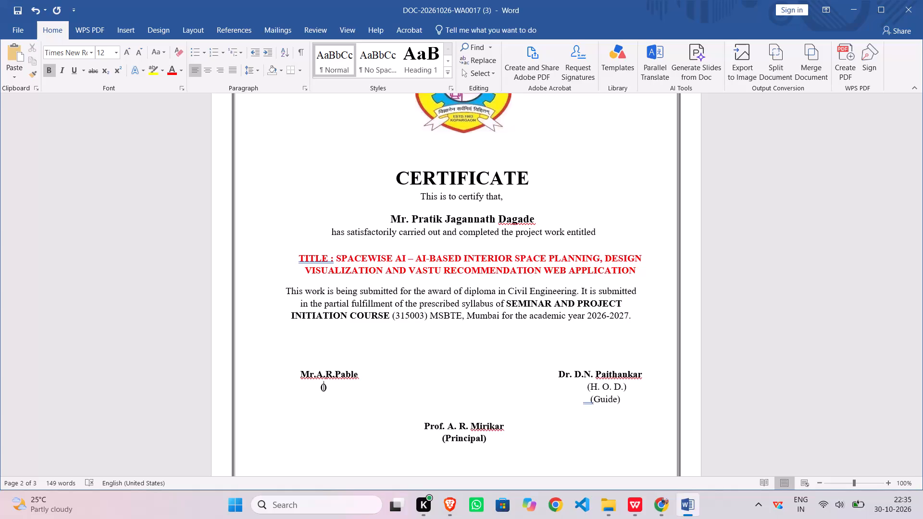
Fill the parentheses beneath the "Mr." signatory's name on the certificate with the role "IIIC Co-ordinator".
text(II)
key(i)
key(c)
key(space)
text(CO)
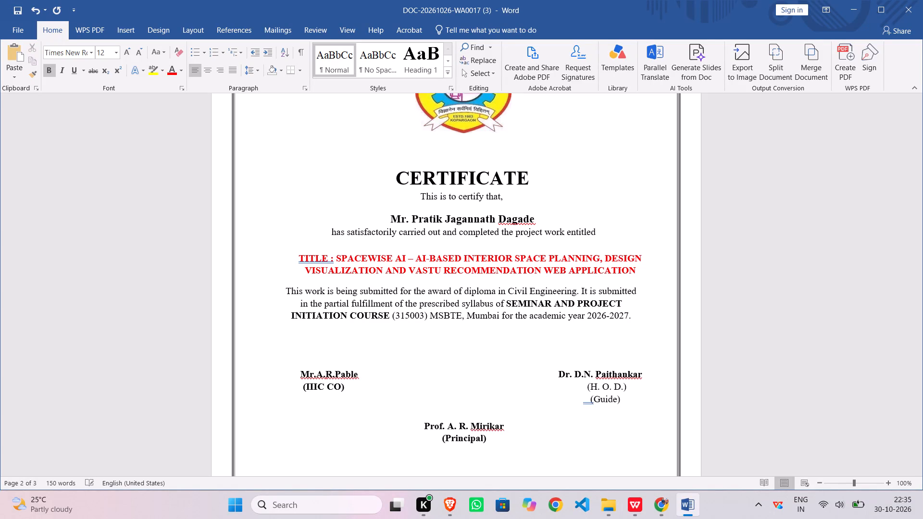
key(BackSpace)
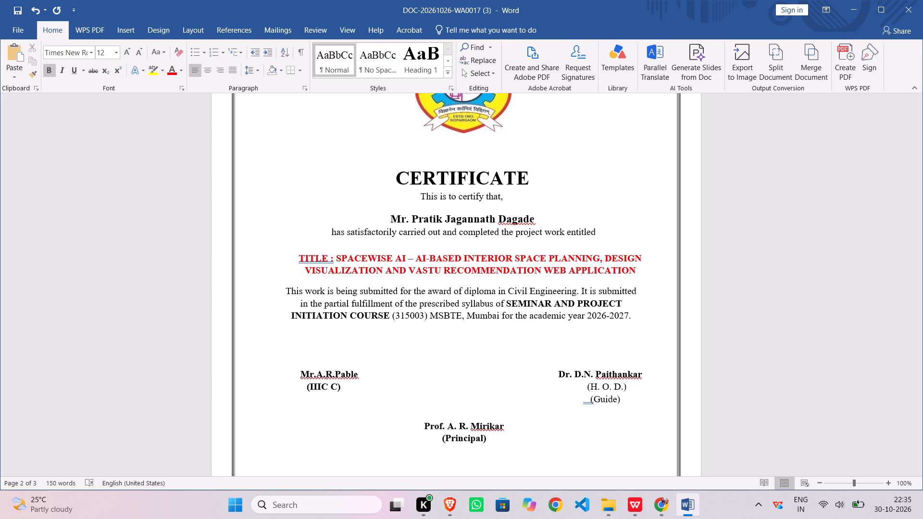
key(o)
key(shift+underscore)
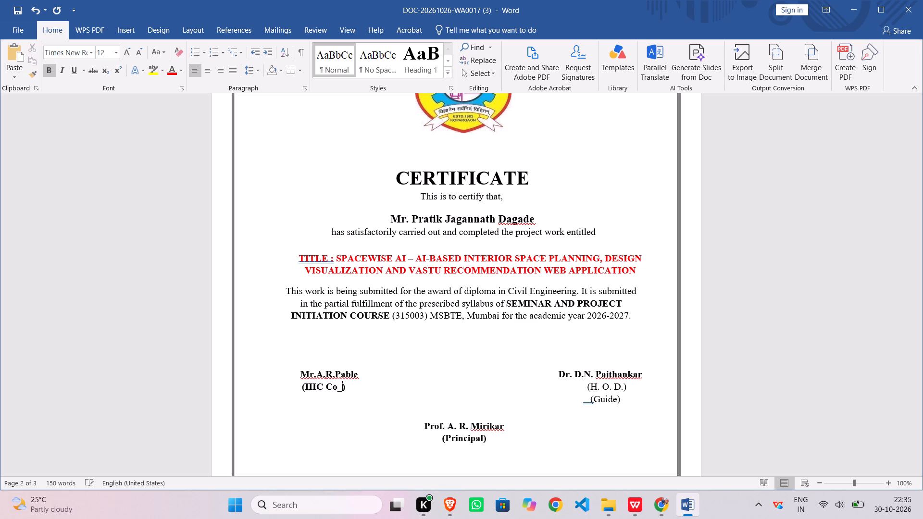
key(BackSpace)
key(minus)
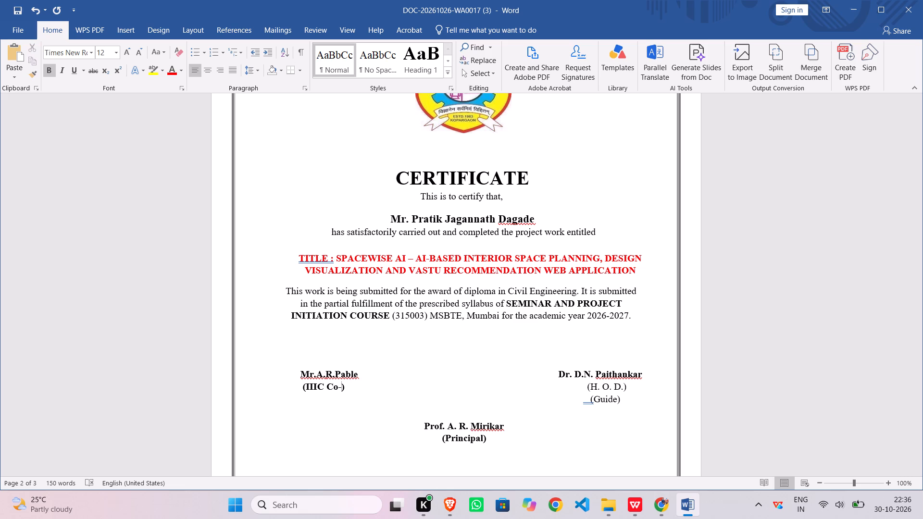
text(or)
key(d)
text(in)
text(ator)
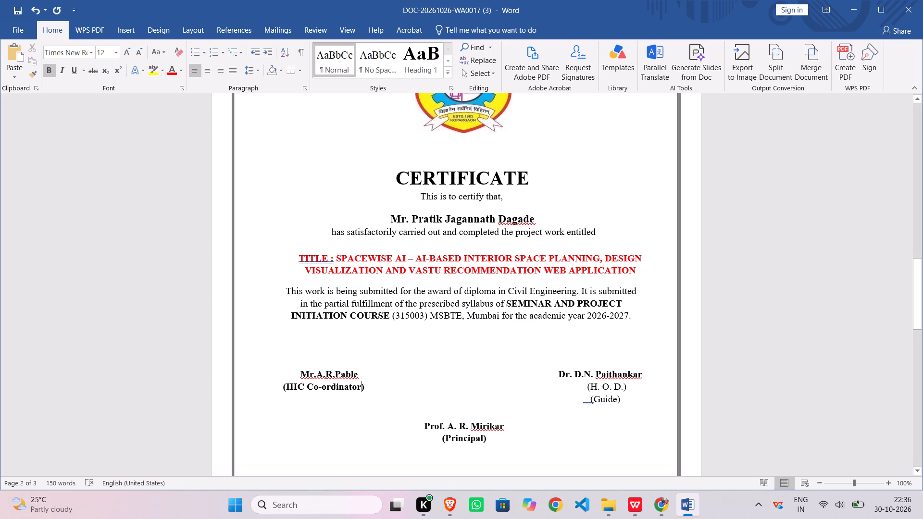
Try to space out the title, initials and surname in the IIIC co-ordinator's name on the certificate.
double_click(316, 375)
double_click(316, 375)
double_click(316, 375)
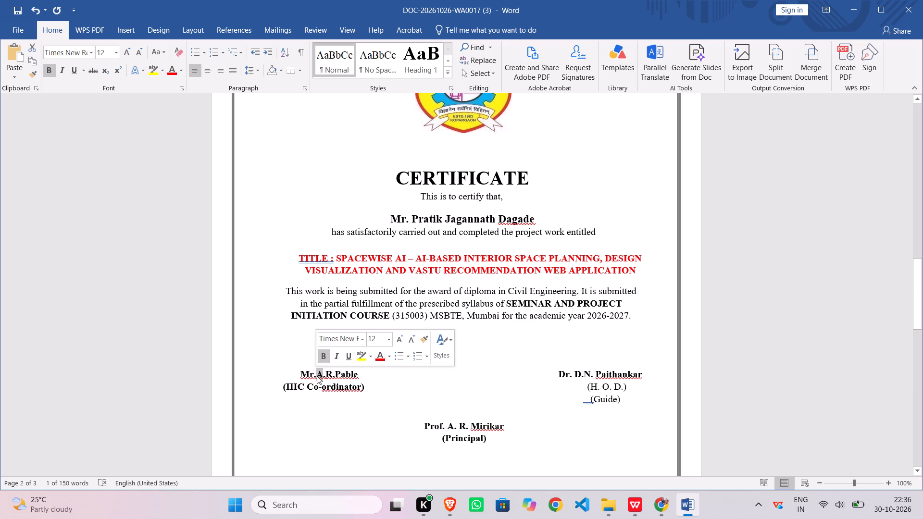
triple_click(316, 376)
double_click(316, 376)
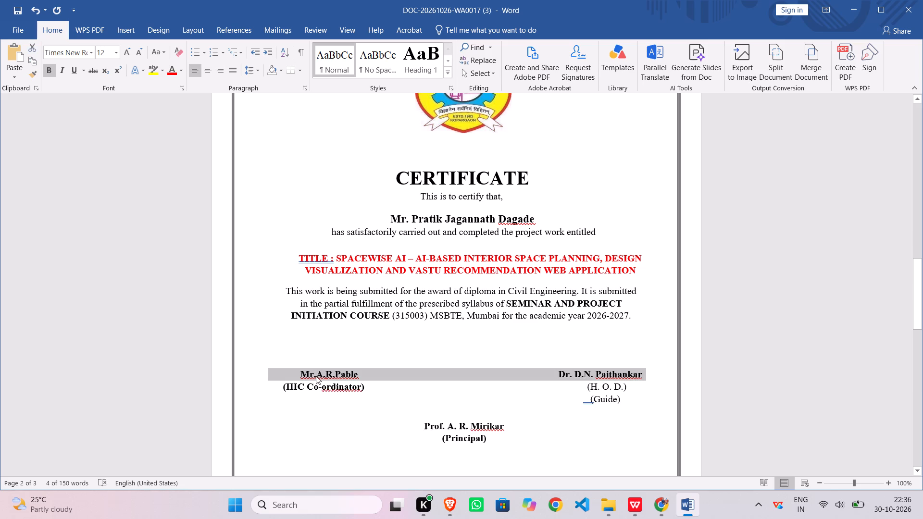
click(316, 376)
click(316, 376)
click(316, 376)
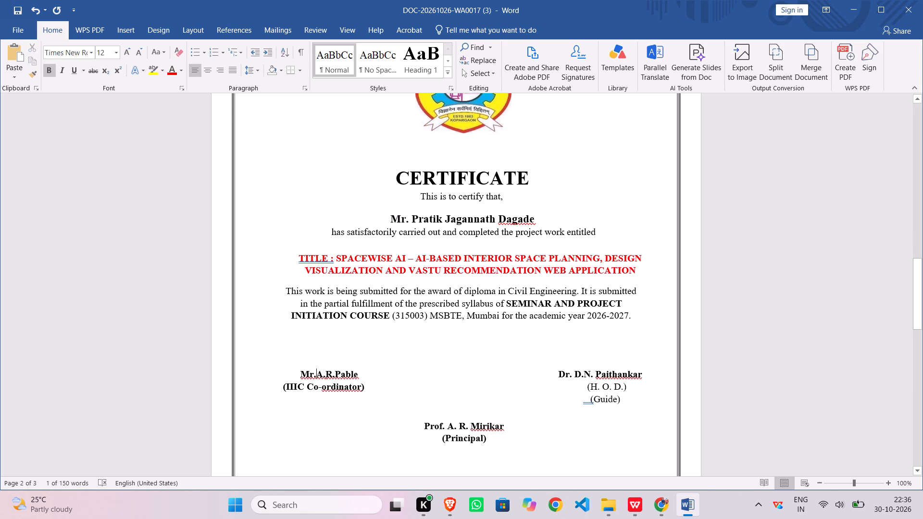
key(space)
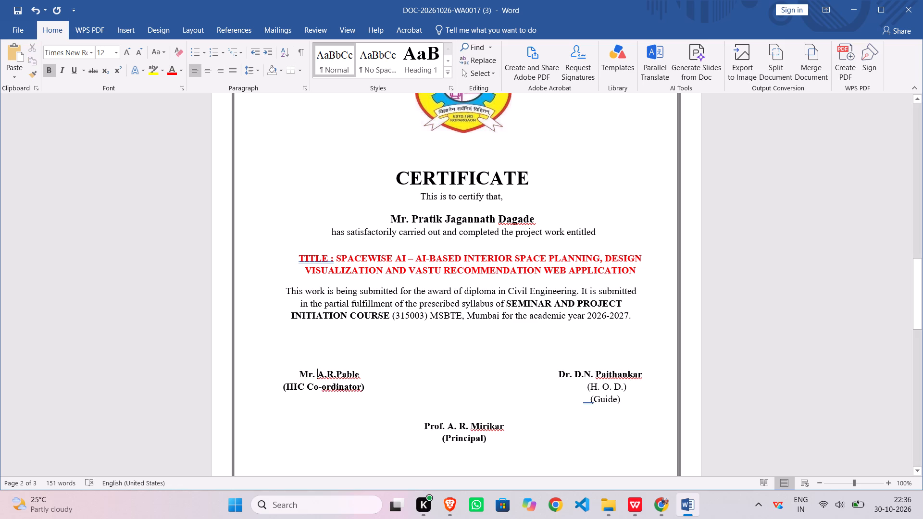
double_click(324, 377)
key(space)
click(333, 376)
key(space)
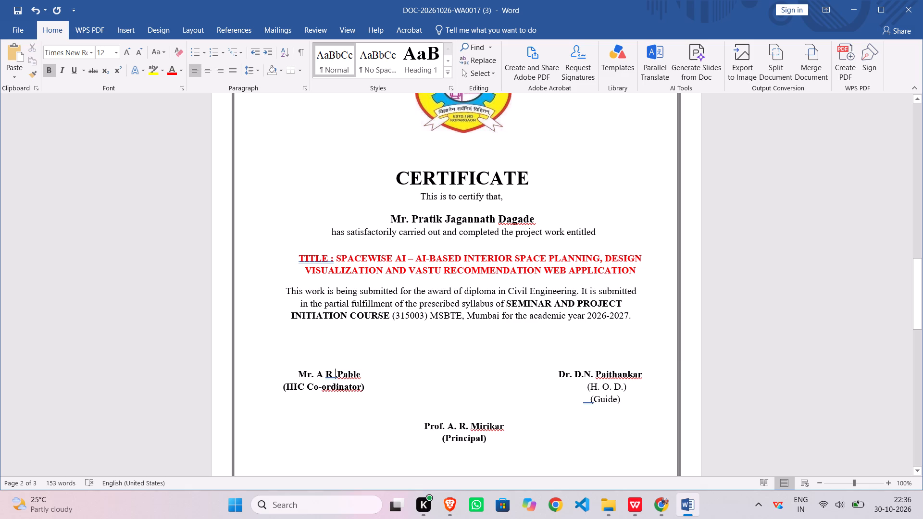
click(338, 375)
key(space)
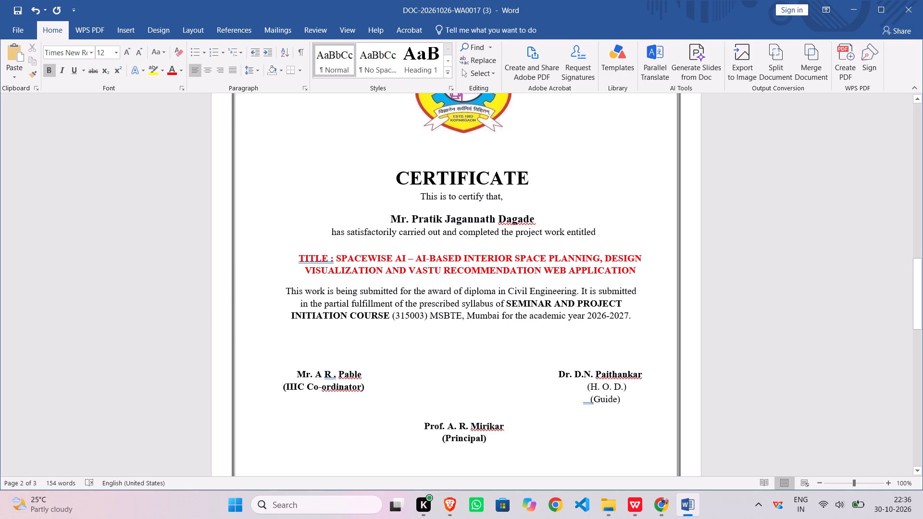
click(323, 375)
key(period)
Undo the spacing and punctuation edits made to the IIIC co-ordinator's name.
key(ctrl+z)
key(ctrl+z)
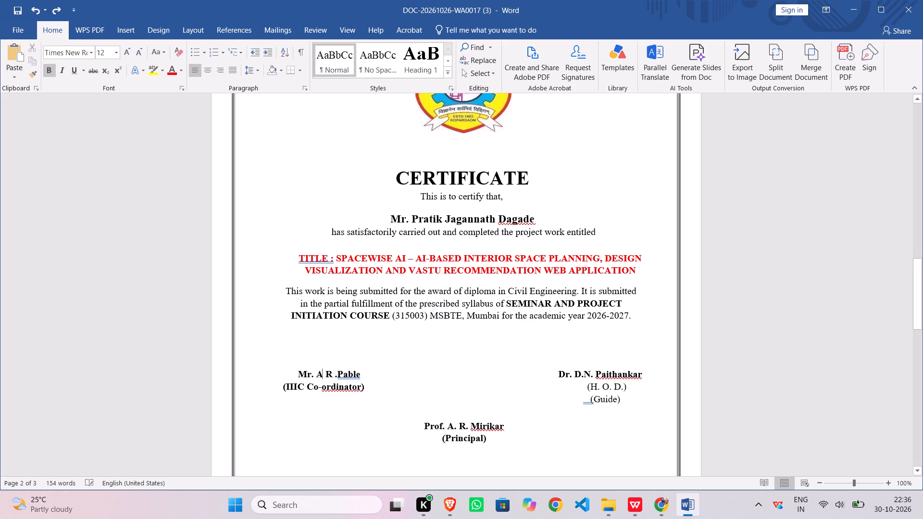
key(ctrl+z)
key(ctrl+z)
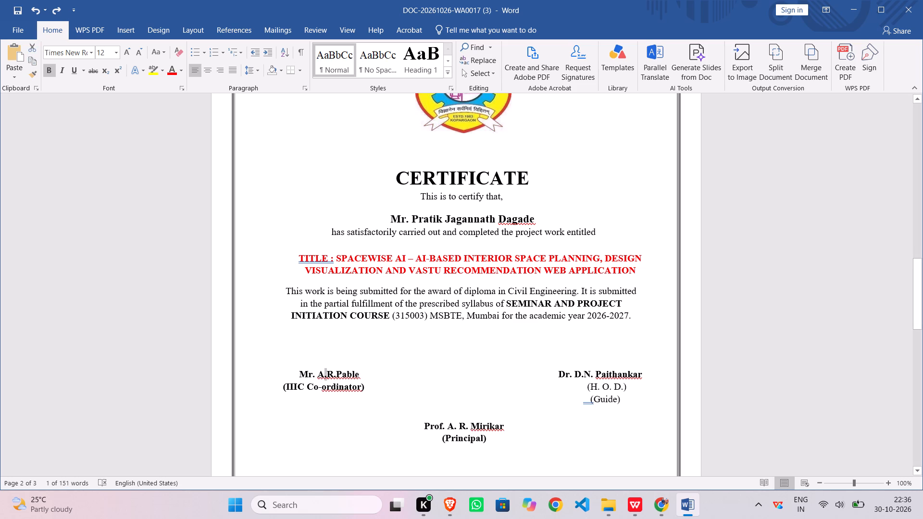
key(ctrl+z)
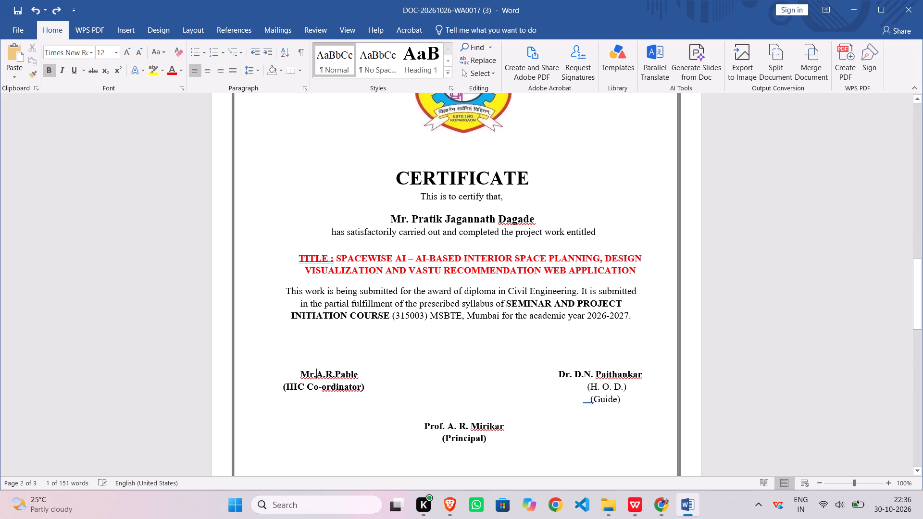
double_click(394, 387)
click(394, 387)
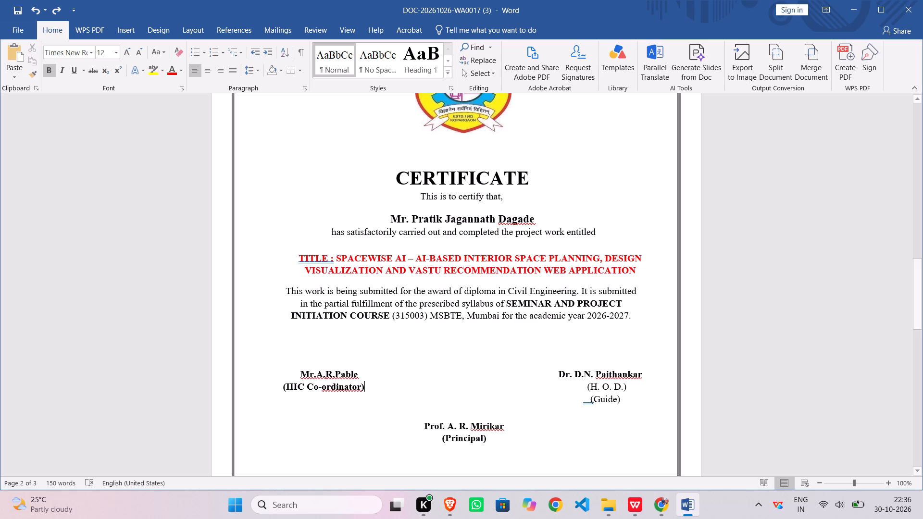
Go to the report's cover page and examine the cover of the scanned PDF in WPS Office for its heading and wording.
scroll(403, 392, up, 10)
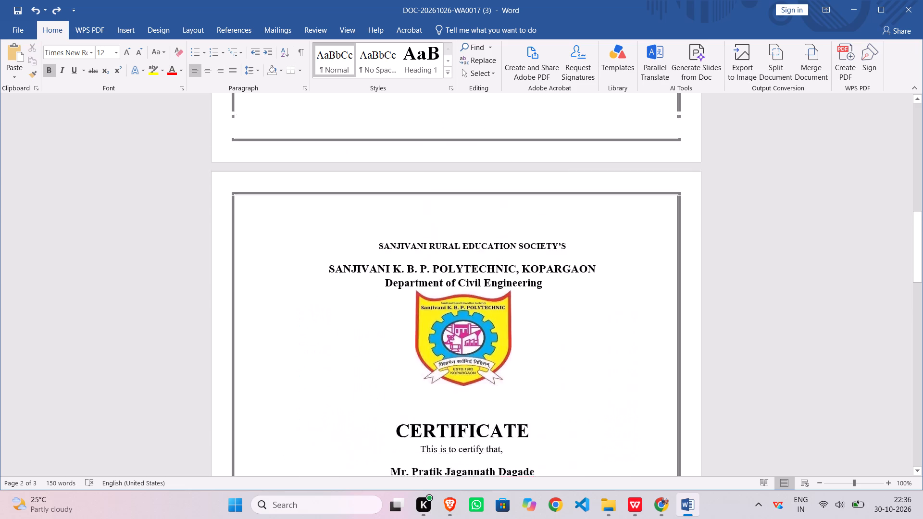
scroll(403, 392, up, 16)
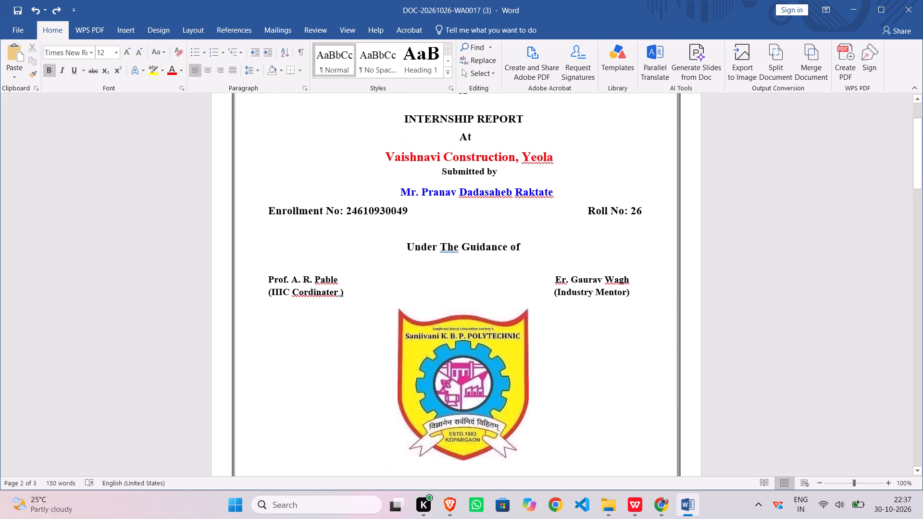
click(639, 506)
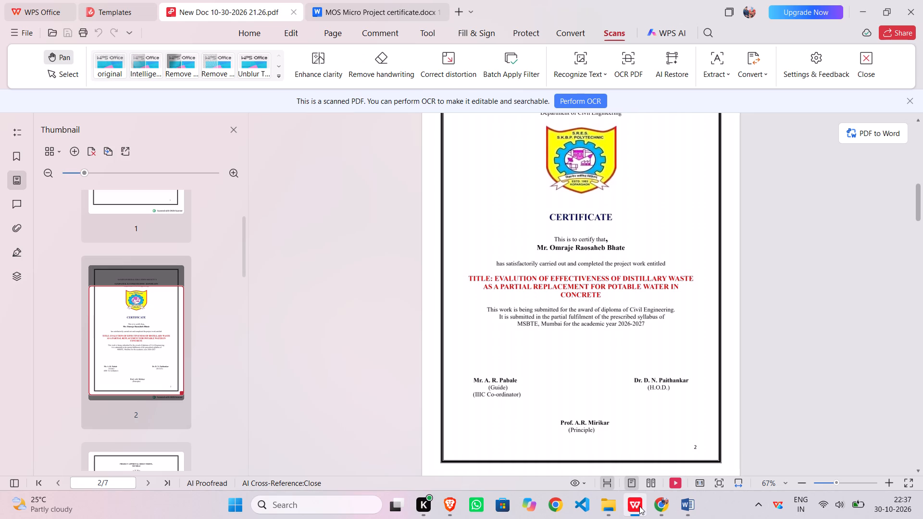
scroll(639, 506, up, 1)
scroll(563, 375, up, 2)
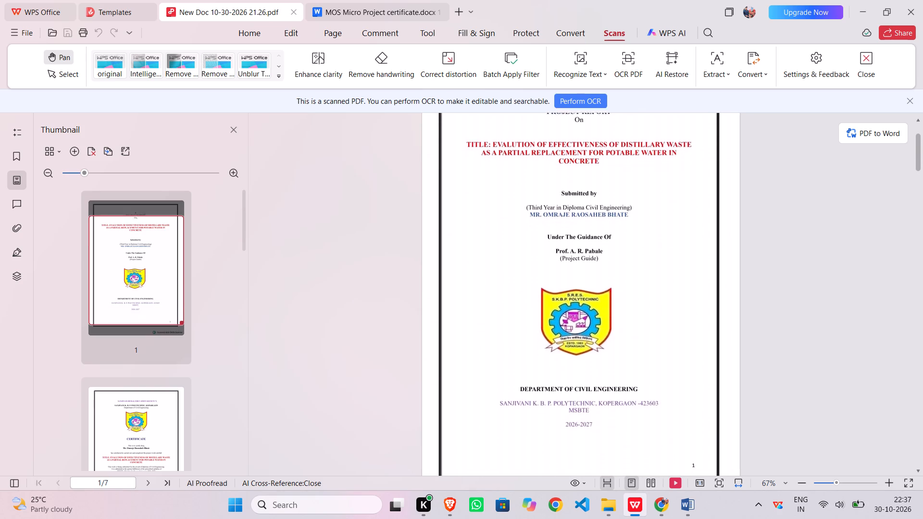
scroll(563, 375, up, 2)
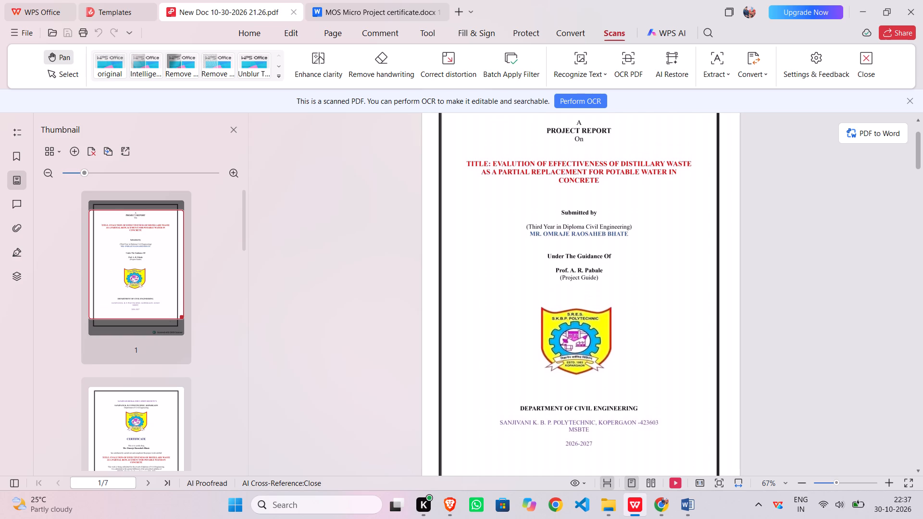
Back in Word, change the cover heading's word "INTERNSHIP" to "PROJECT".
click(685, 509)
scroll(454, 373, up, 3)
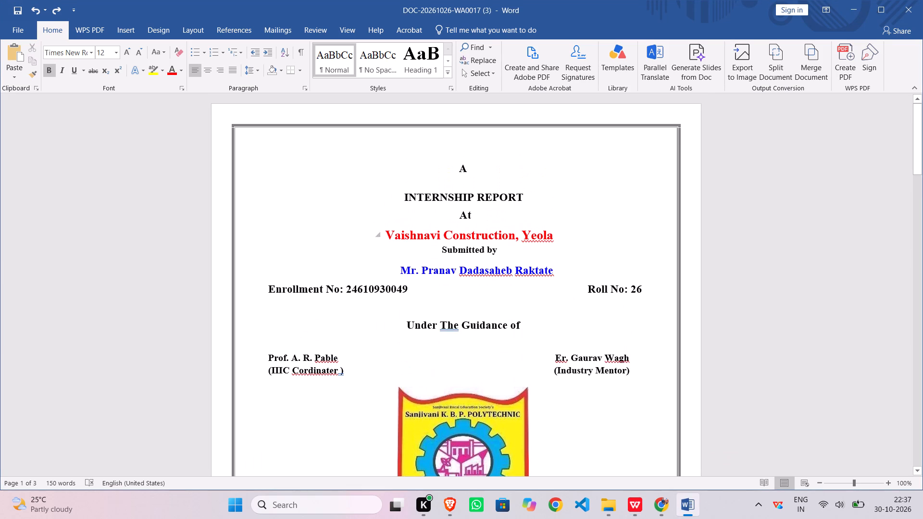
triple_click(433, 195)
click(433, 195)
click(433, 195)
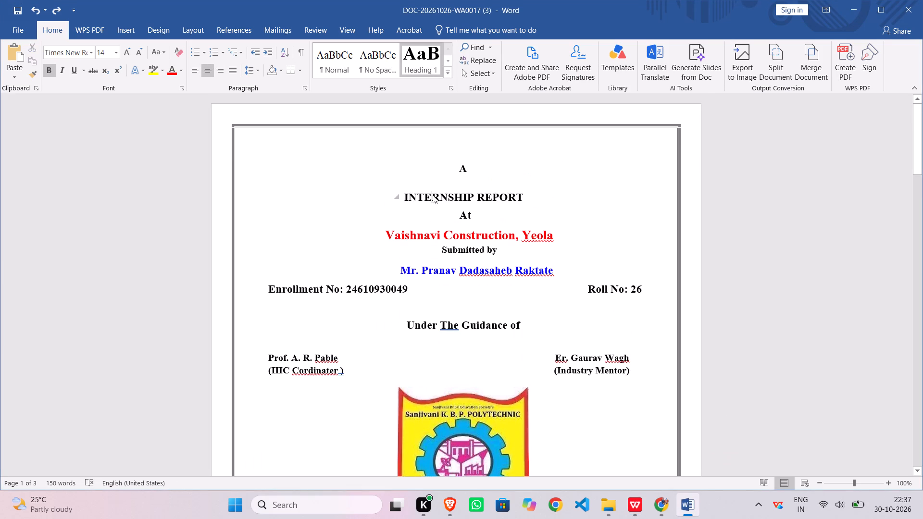
click(433, 195)
click(433, 195)
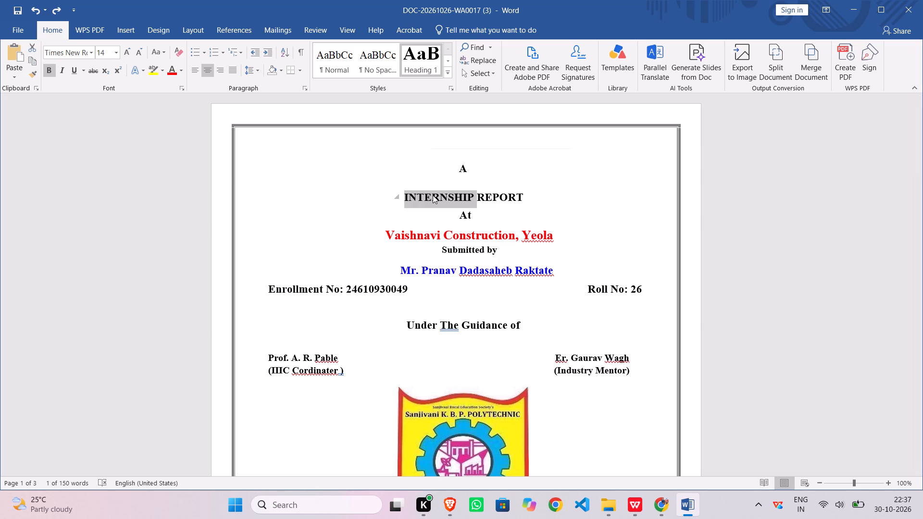
key(p)
text(ROJECT)
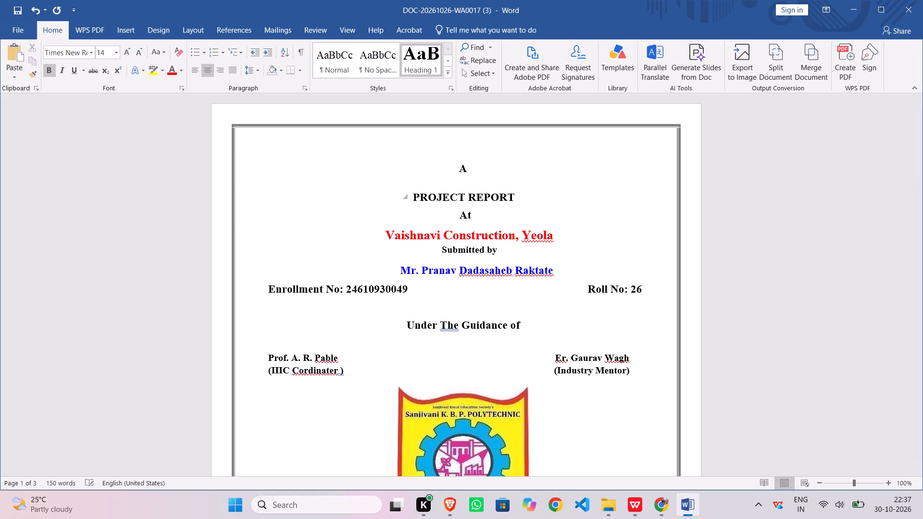
Replace the word "At" beneath the cover heading with "ON".
double_click(462, 216)
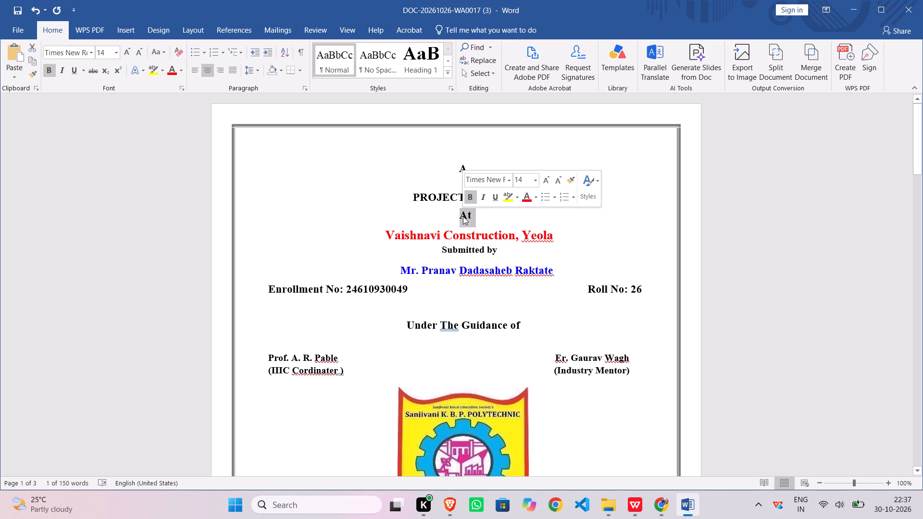
text(ON)
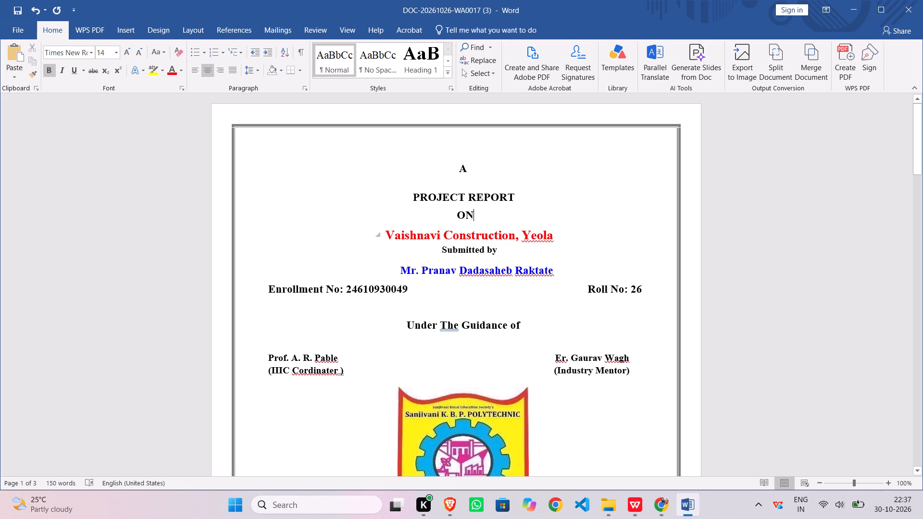
scroll(449, 244, down, 5)
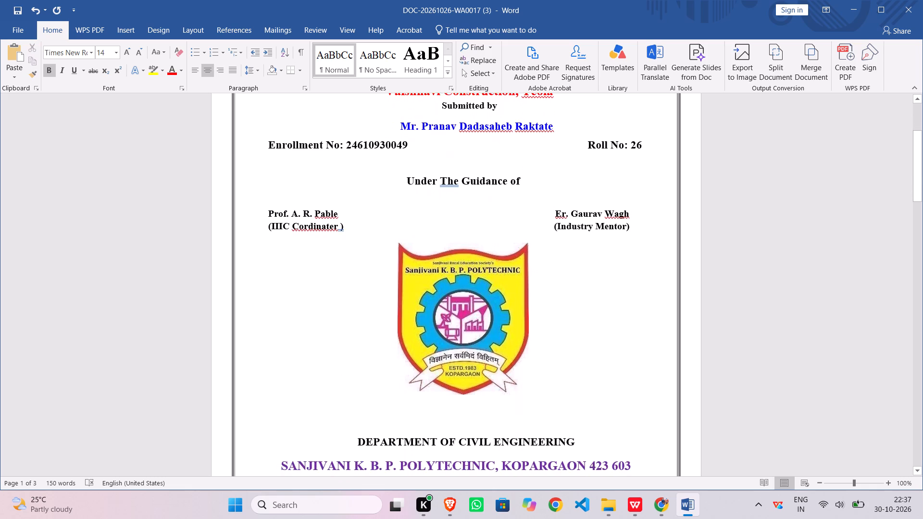
Set the cover's department, polytechnic and 2026-2027 year lines to 14 pt.
scroll(449, 245, down, 4)
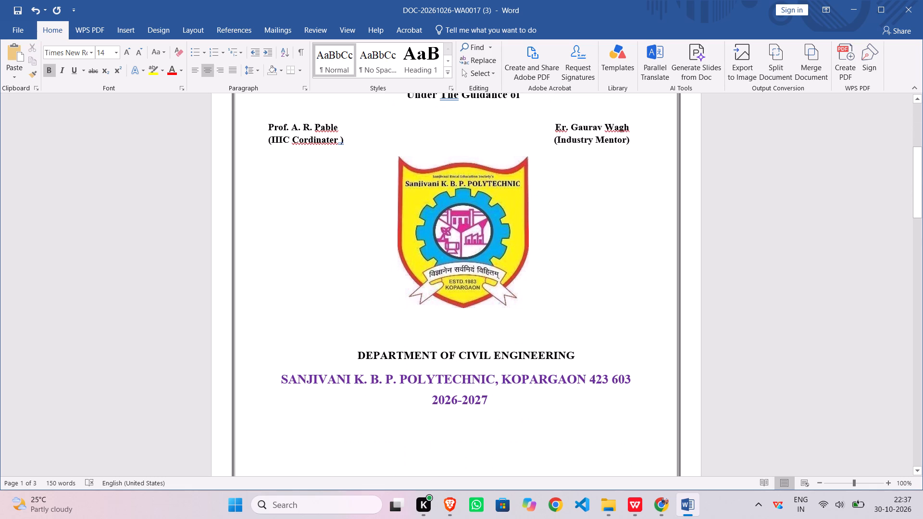
scroll(449, 245, down, 10)
scroll(449, 245, up, 6)
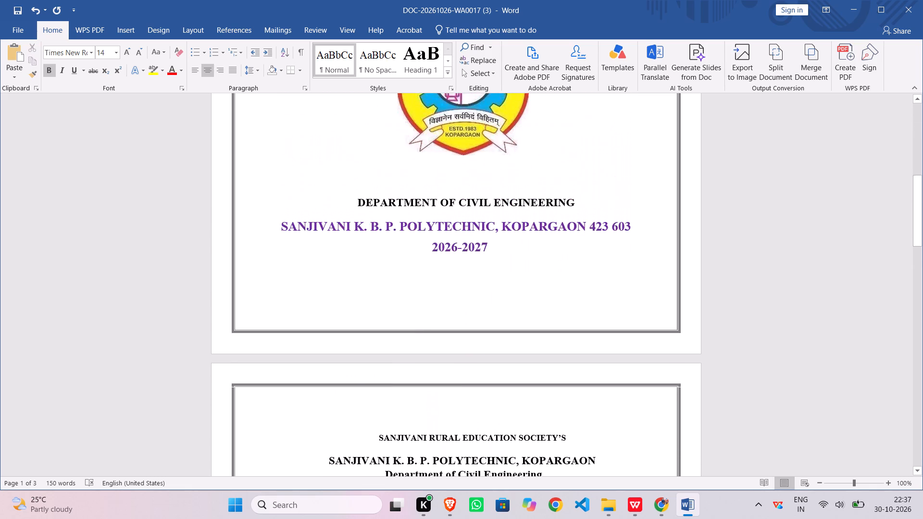
scroll(449, 245, down, 3)
scroll(449, 245, up, 7)
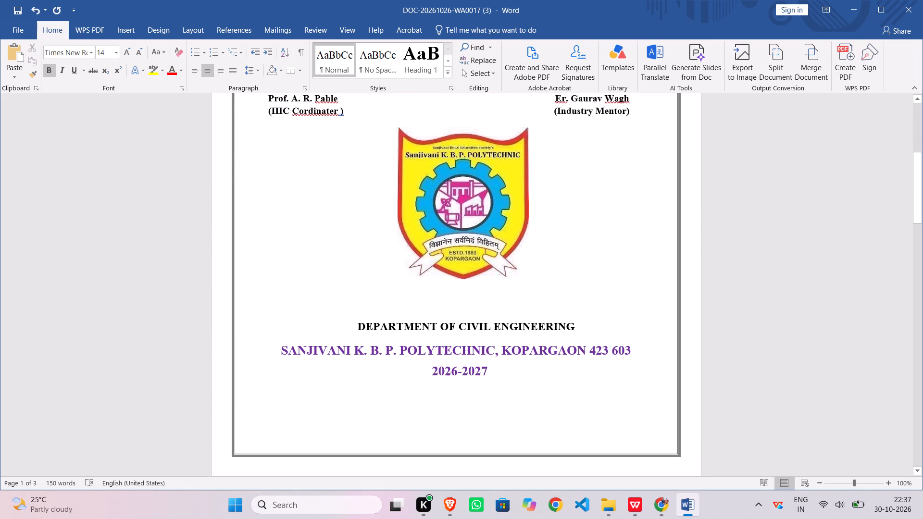
drag(362, 326, 490, 373)
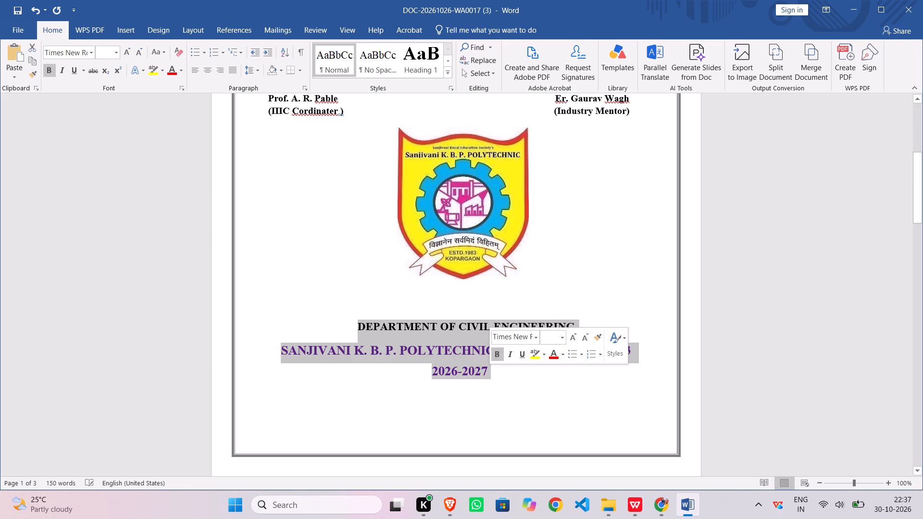
double_click(542, 339)
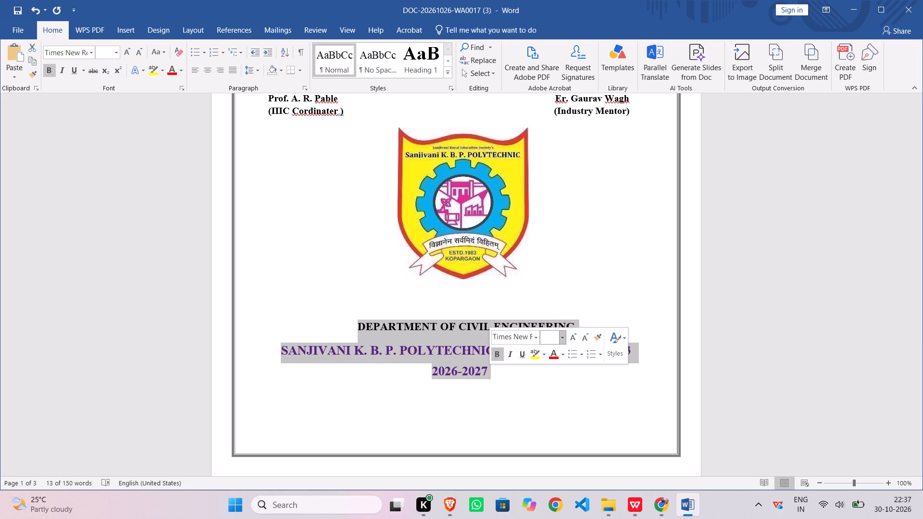
key(1)
key(4)
key(Return)
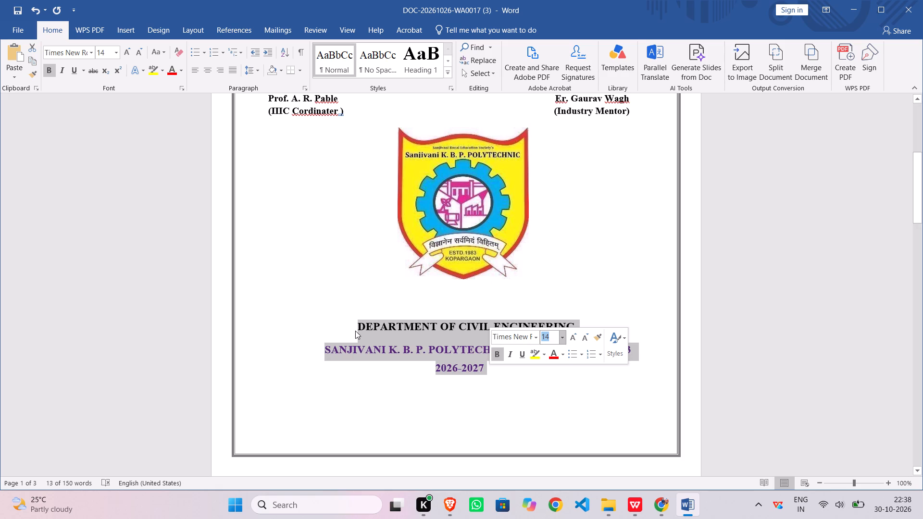
Insert two line breaks before "DEPARTMENT OF CIVIL ENGINEERING" on the cover.
double_click(355, 331)
double_click(355, 331)
click(354, 331)
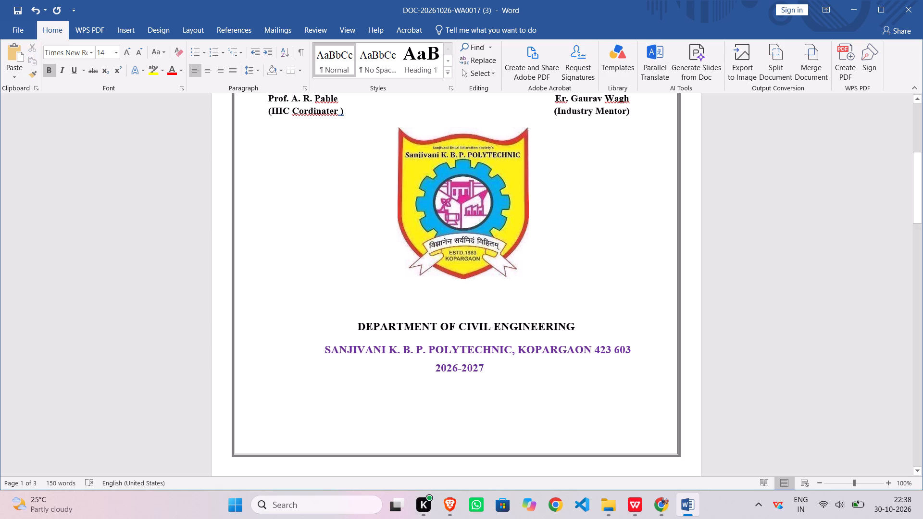
key(shift+Return)
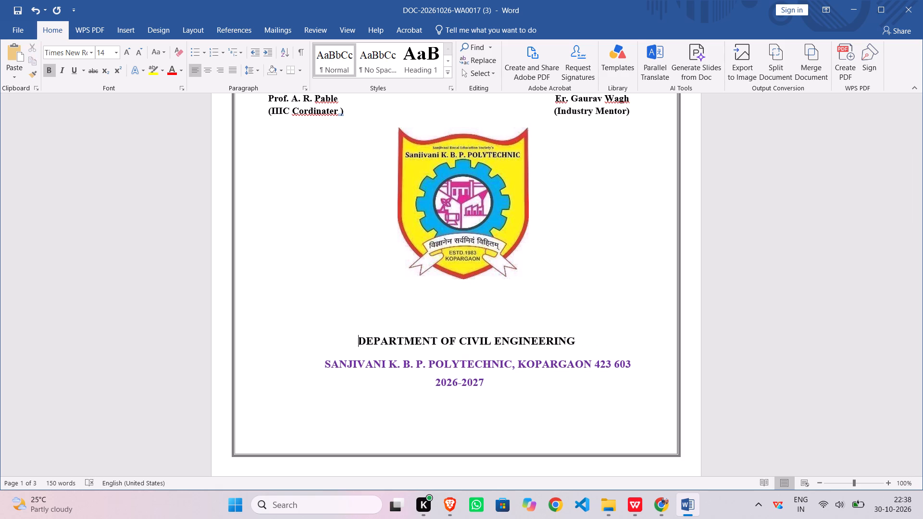
key(shift+Return)
Centre-align the cover's department, polytechnic and year lines.
drag(355, 350, 555, 397)
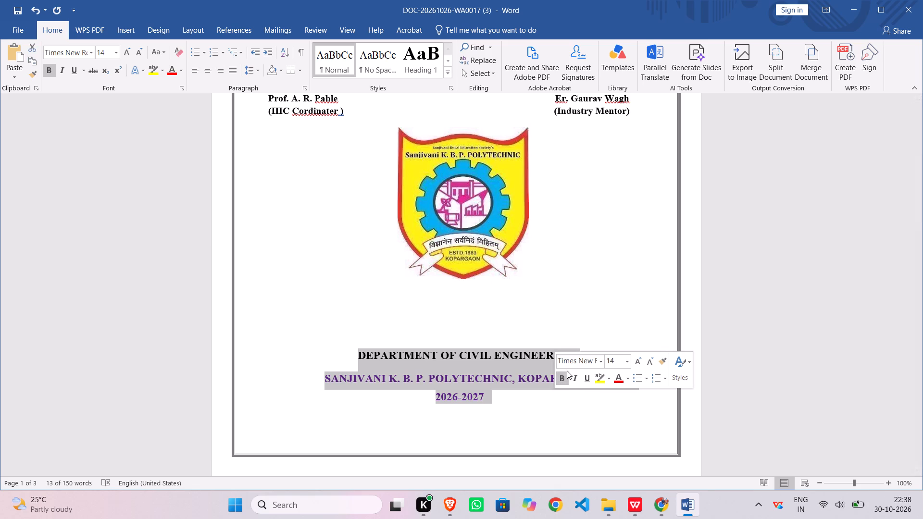
click(209, 71)
click(209, 71)
click(209, 71)
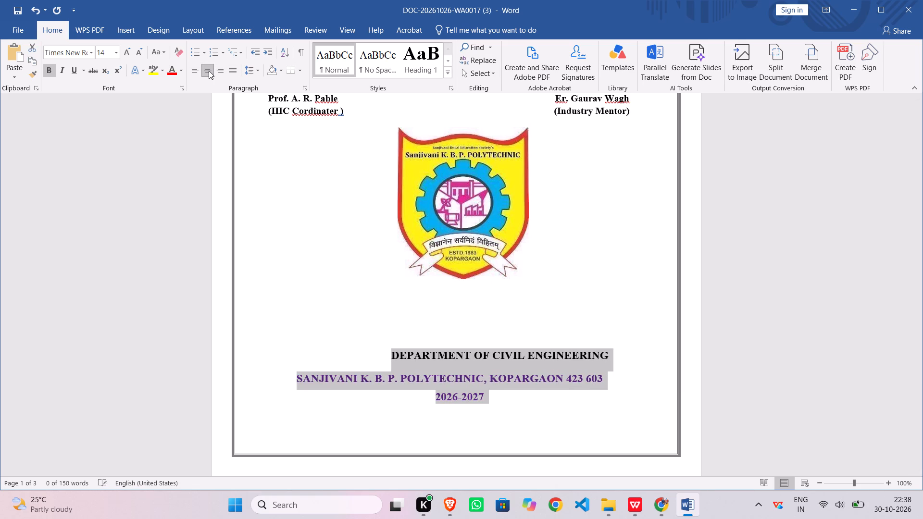
Reduce the gap before "DEPARTMENT OF CIVIL ENGINEERING" to a single line break and left-align that line.
click(392, 359)
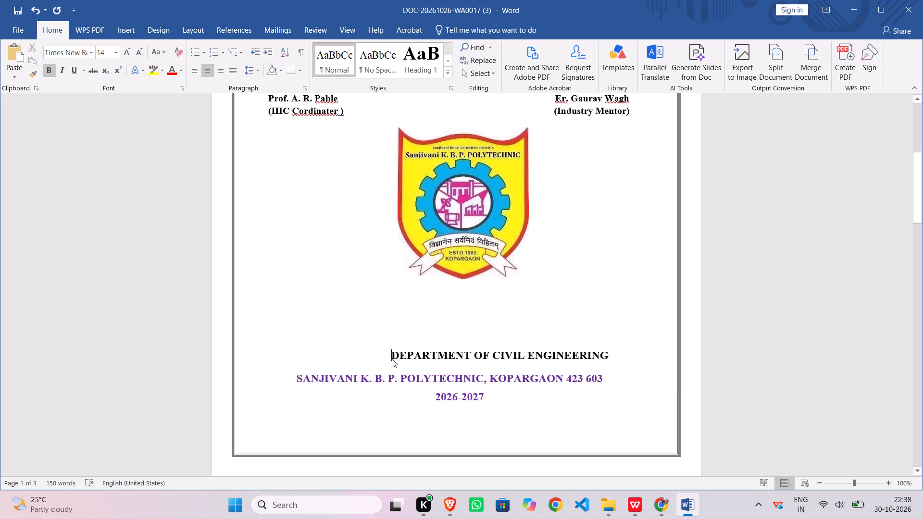
key(BackSpace)
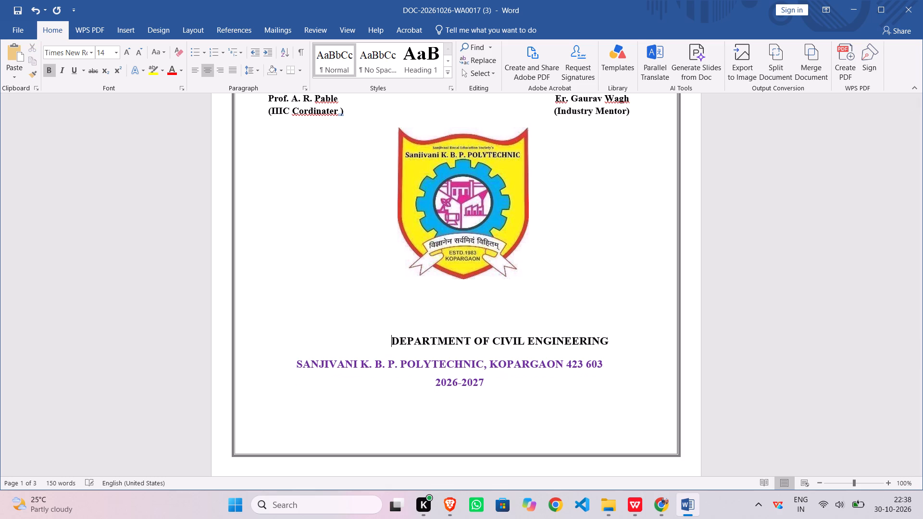
key(BackSpace)
key(shift+Return)
click(191, 70)
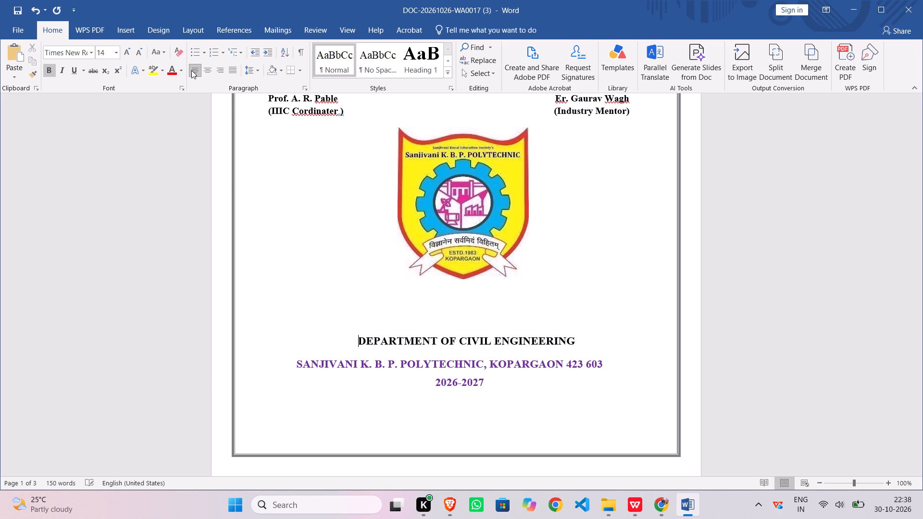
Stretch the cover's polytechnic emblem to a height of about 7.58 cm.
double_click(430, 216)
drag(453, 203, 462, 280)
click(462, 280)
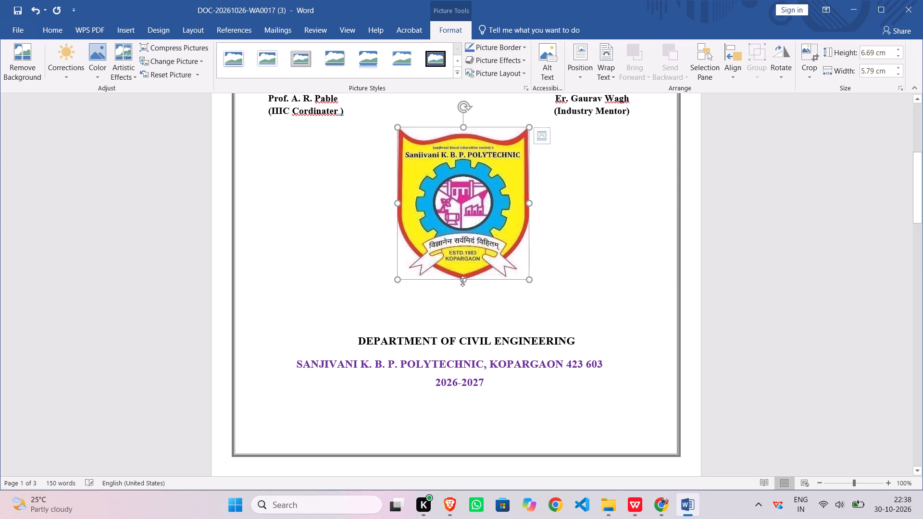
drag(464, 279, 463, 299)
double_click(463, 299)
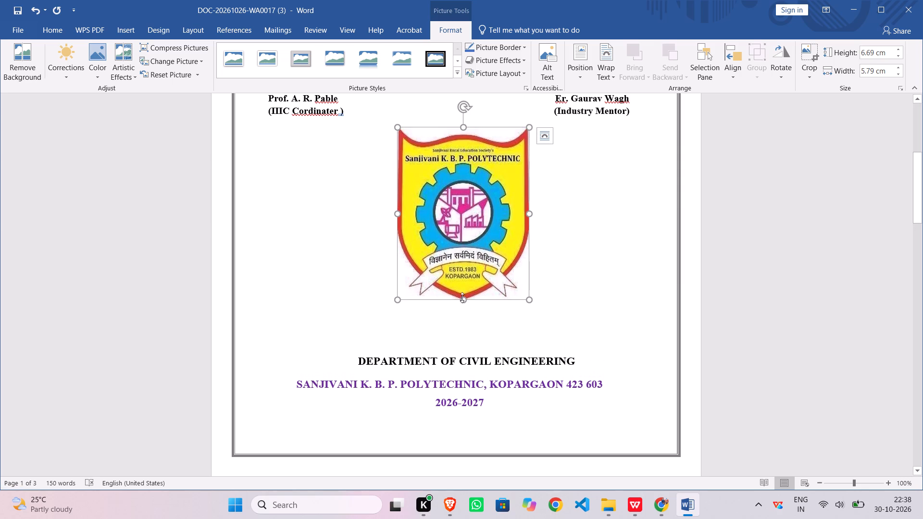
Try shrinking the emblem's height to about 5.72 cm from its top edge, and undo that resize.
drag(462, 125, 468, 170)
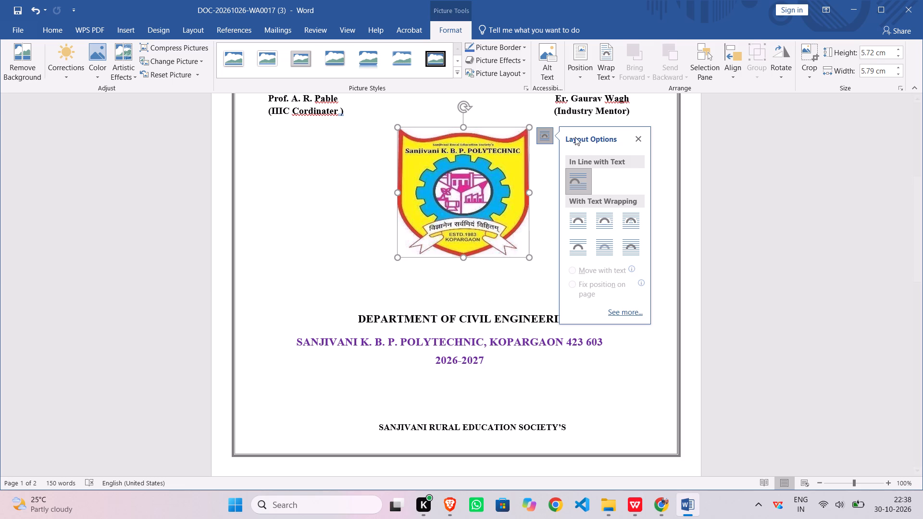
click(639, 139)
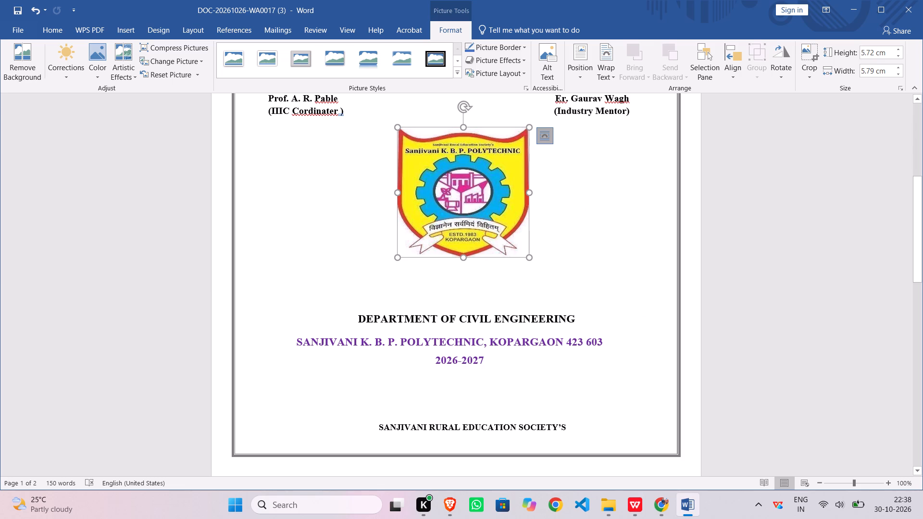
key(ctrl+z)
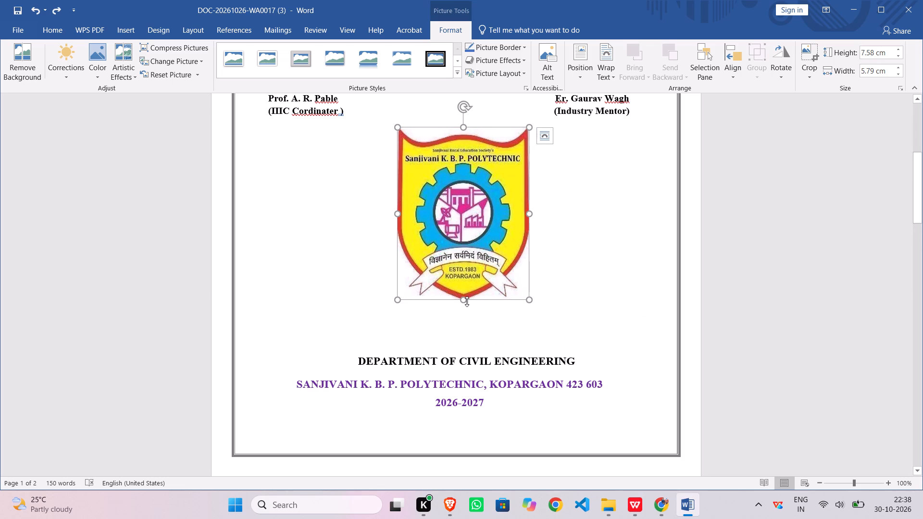
Reduce the cover emblem's height to about 5.95 cm, keeping its width.
drag(466, 300, 471, 257)
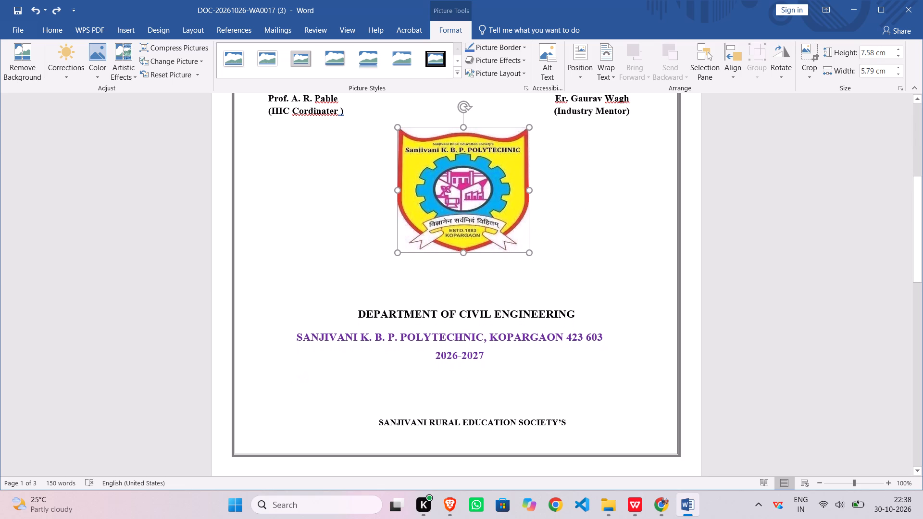
drag(471, 257, 471, 262)
drag(471, 263, 471, 269)
scroll(471, 269, down, 8)
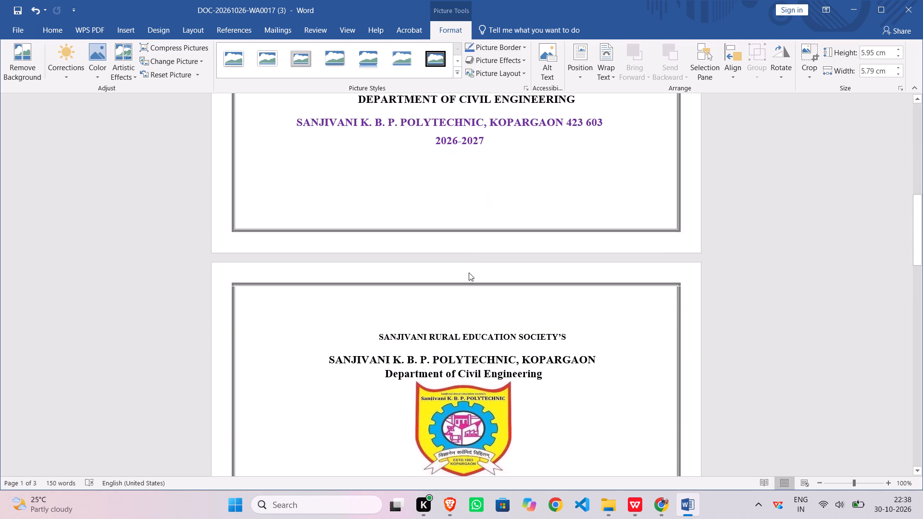
Delete the enrollment number and roll number entries beneath the student's name on the cover.
scroll(469, 272, up, 13)
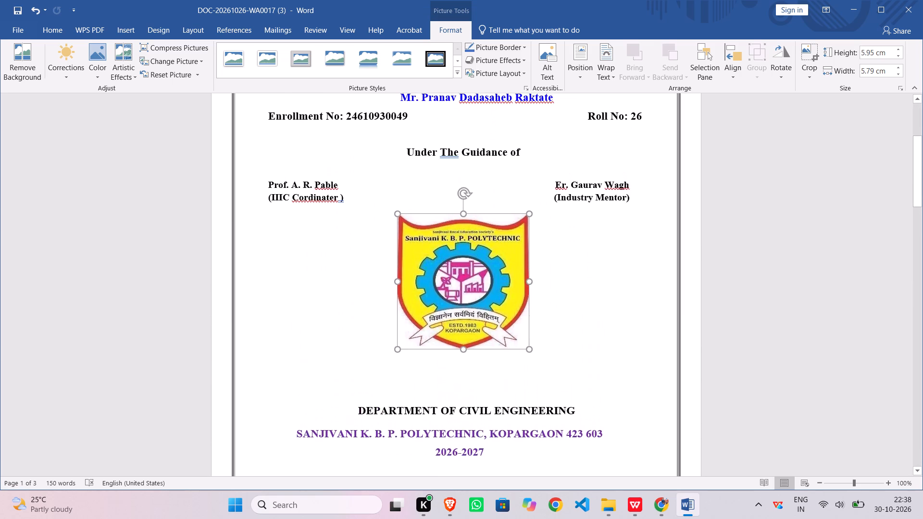
scroll(469, 272, up, 2)
click(369, 274)
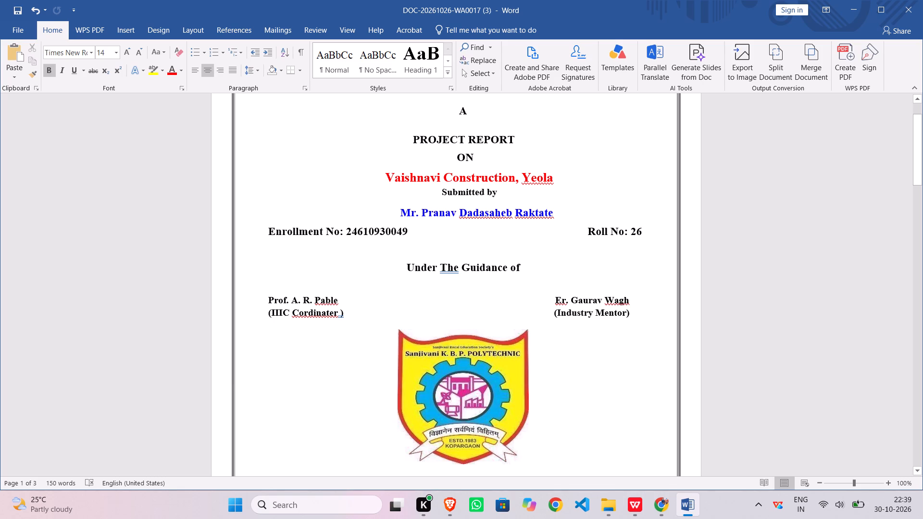
drag(267, 232, 391, 236)
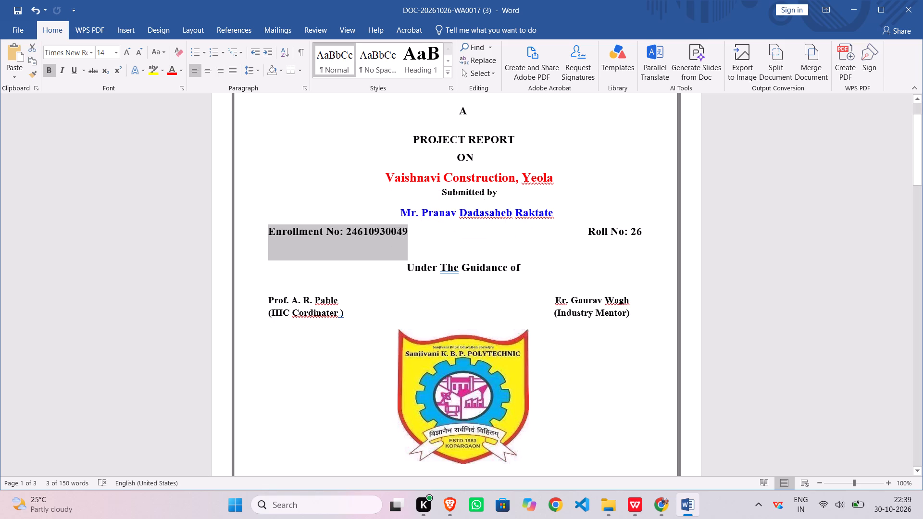
key(Delete)
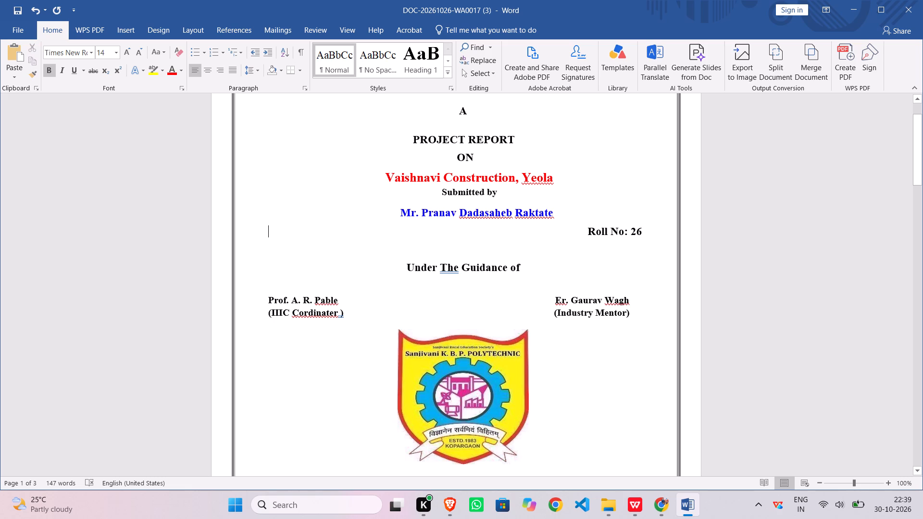
drag(589, 231, 653, 231)
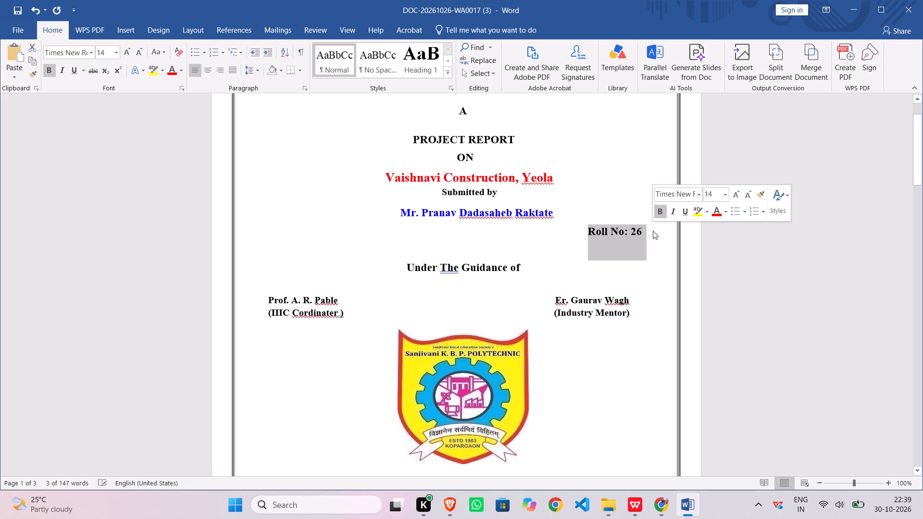
key(Delete)
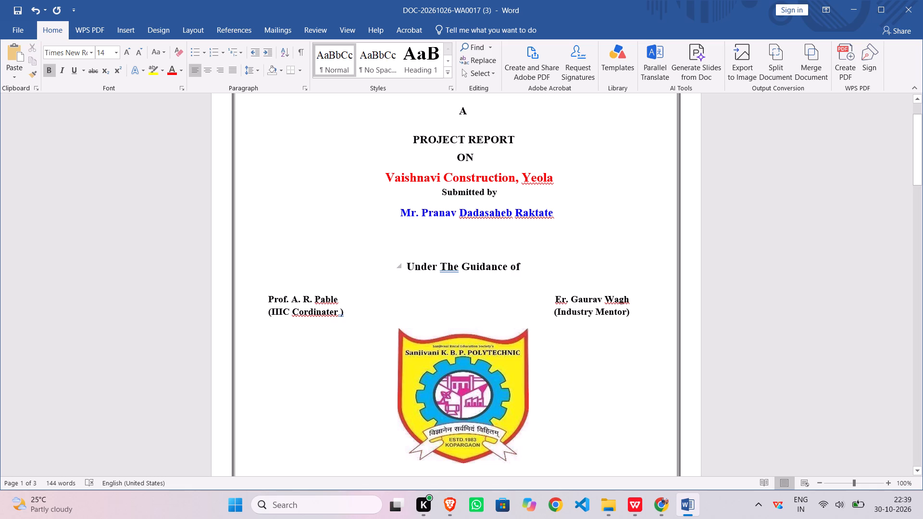
Delete the industry mentor's first name and the "(Industry Mentor" designation text from the cover's guidance block.
drag(552, 301, 584, 305)
drag(584, 305, 585, 313)
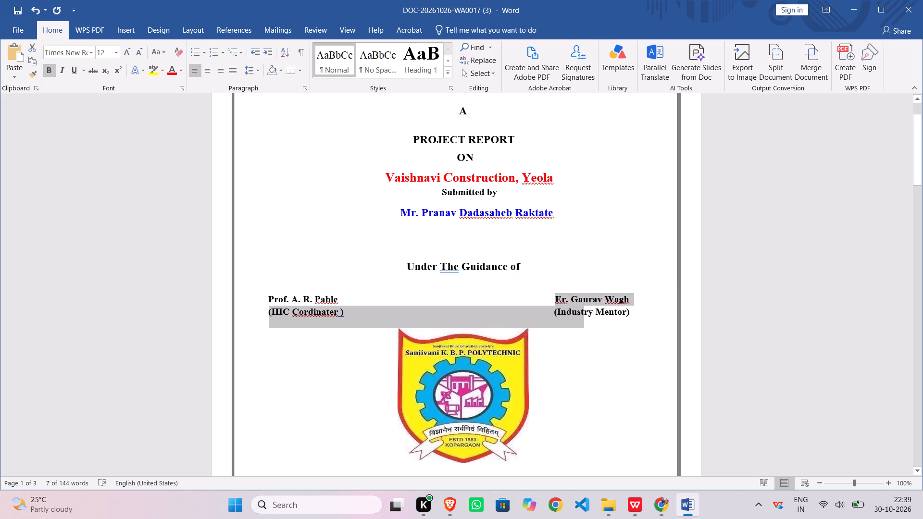
click(539, 297)
drag(557, 297, 561, 297)
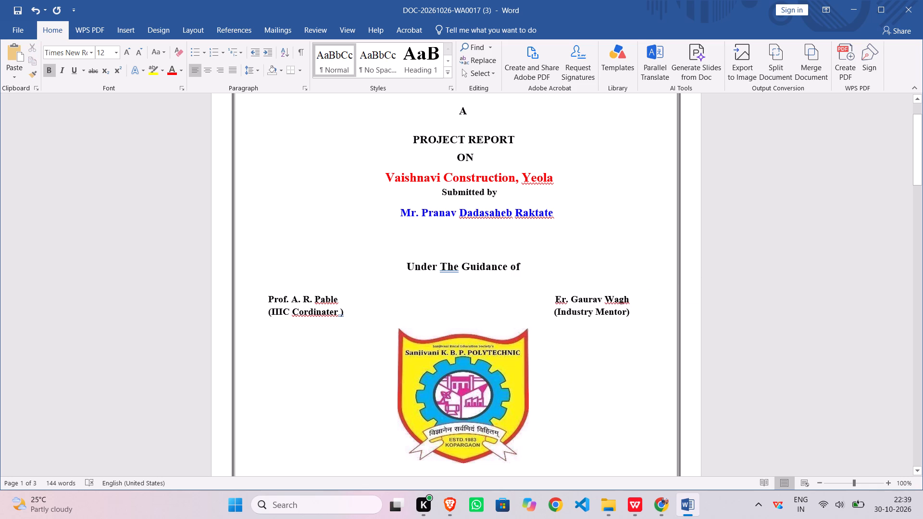
drag(561, 297, 613, 314)
click(577, 301)
double_click(577, 301)
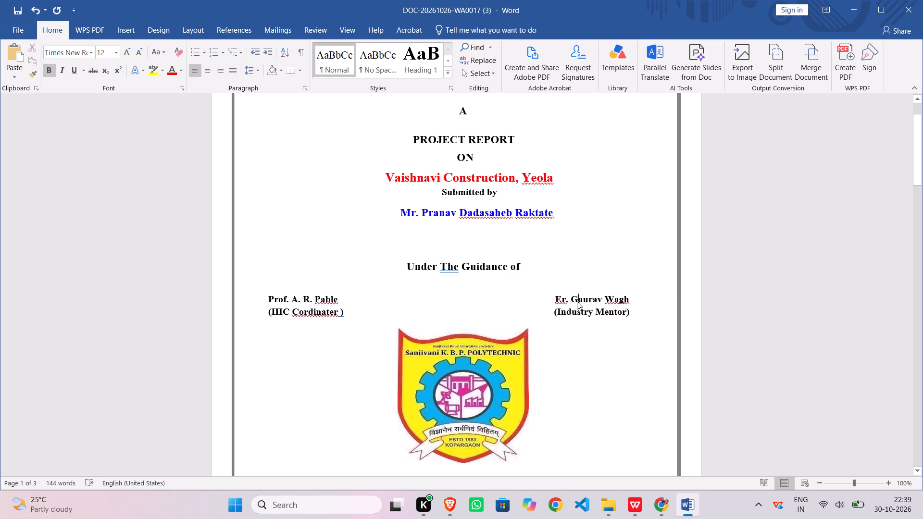
click(576, 304)
click(576, 308)
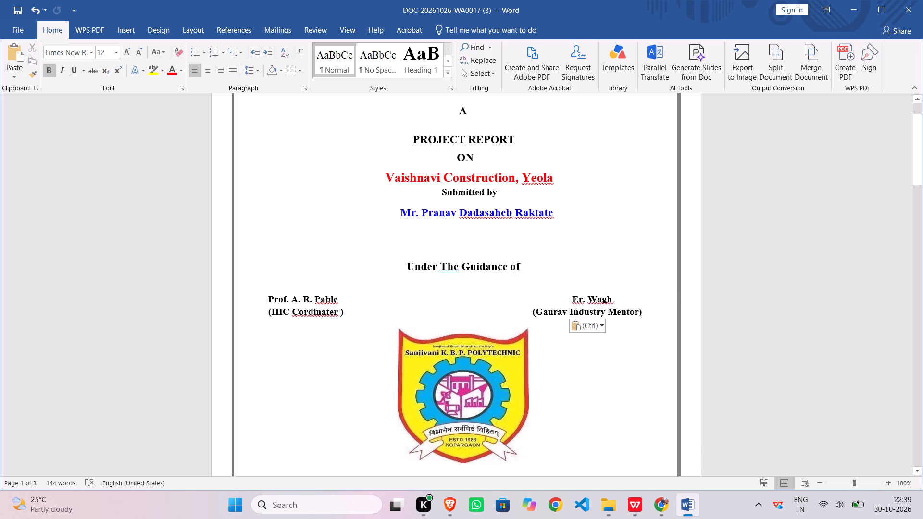
drag(575, 300, 598, 309)
click(584, 307)
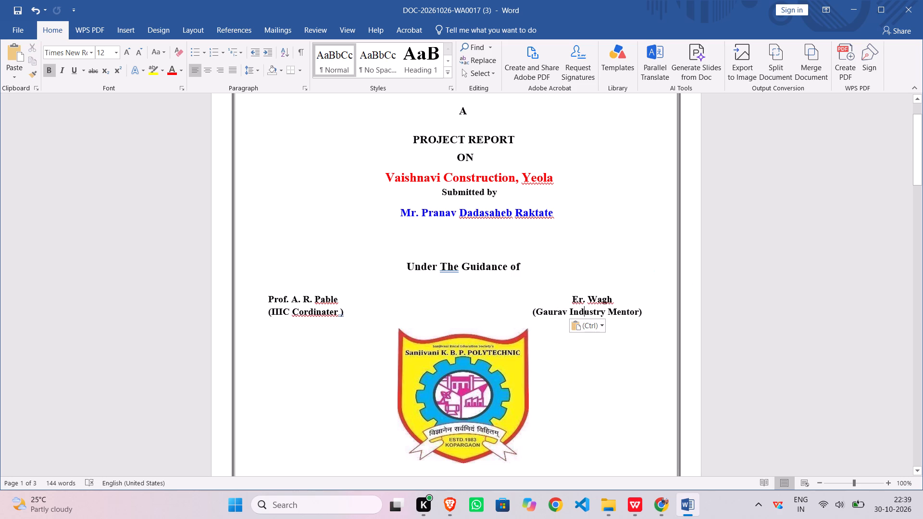
click(571, 307)
click(556, 313)
double_click(556, 315)
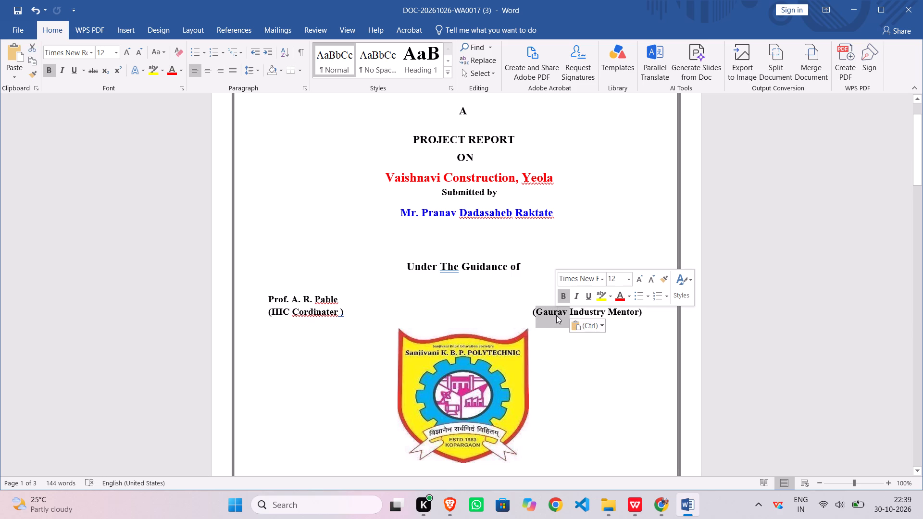
key(Delete)
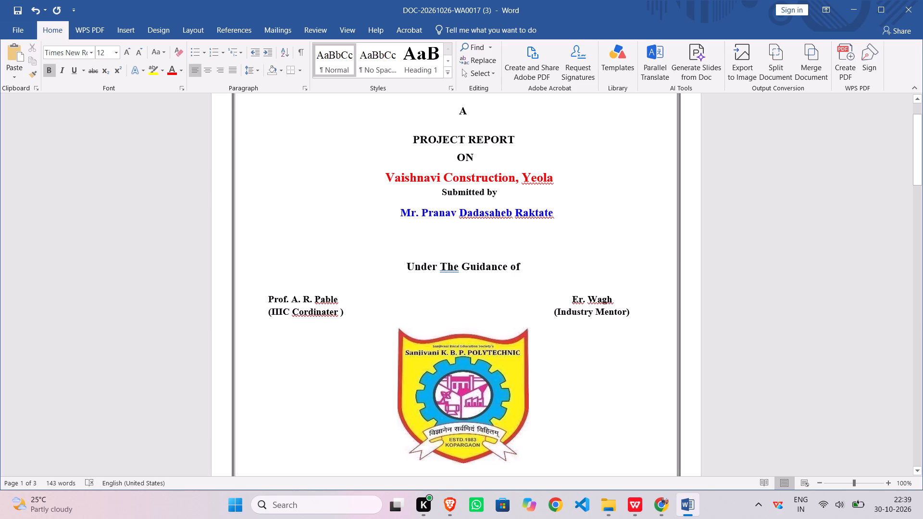
drag(555, 310, 617, 315)
key(Delete)
Delete the rest of the industry mentor's name and the leftover closing bracket beneath it on the cover.
drag(575, 298, 594, 307)
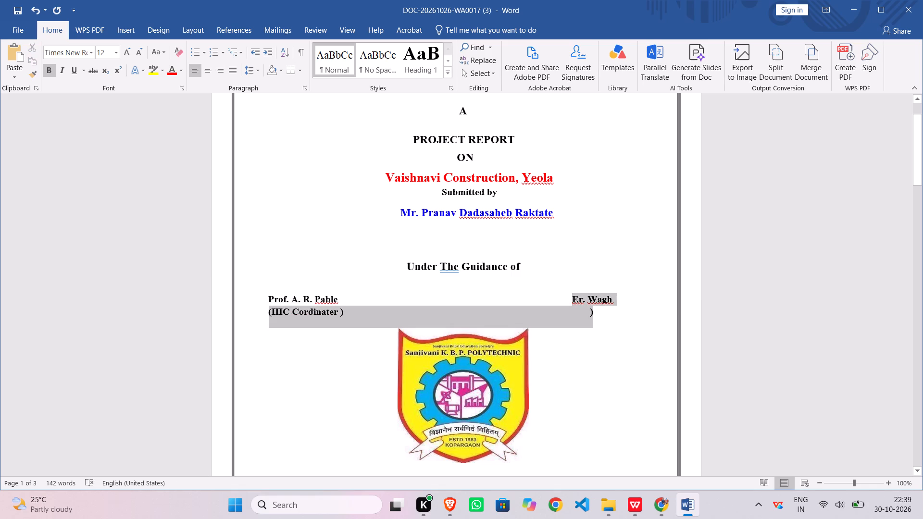
drag(594, 307, 600, 298)
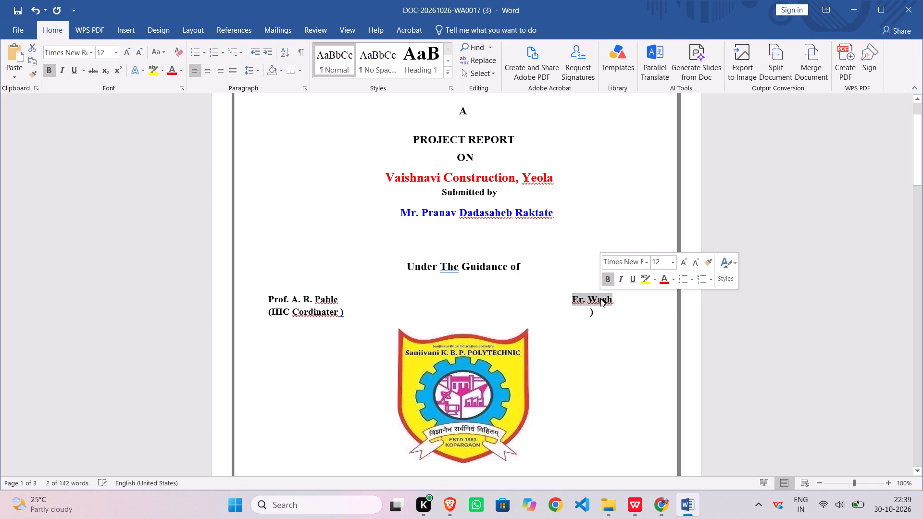
key(Delete)
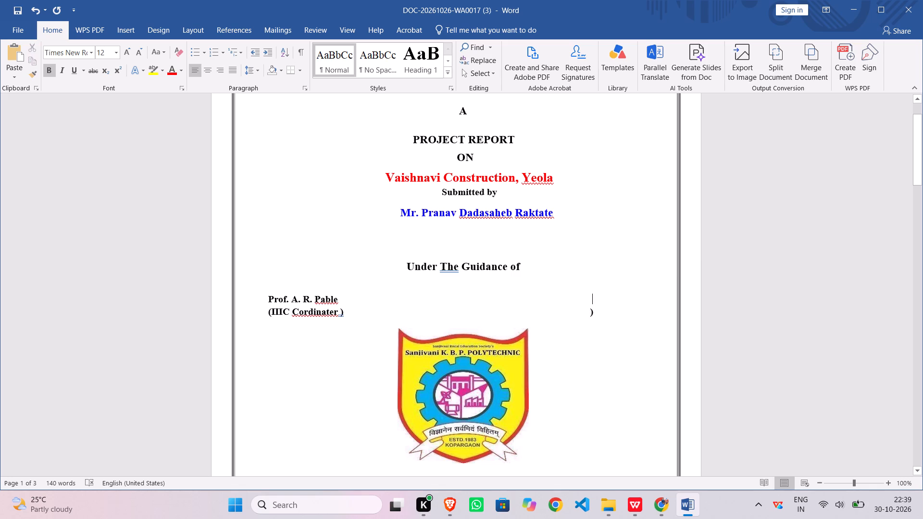
click(593, 314)
click(593, 314)
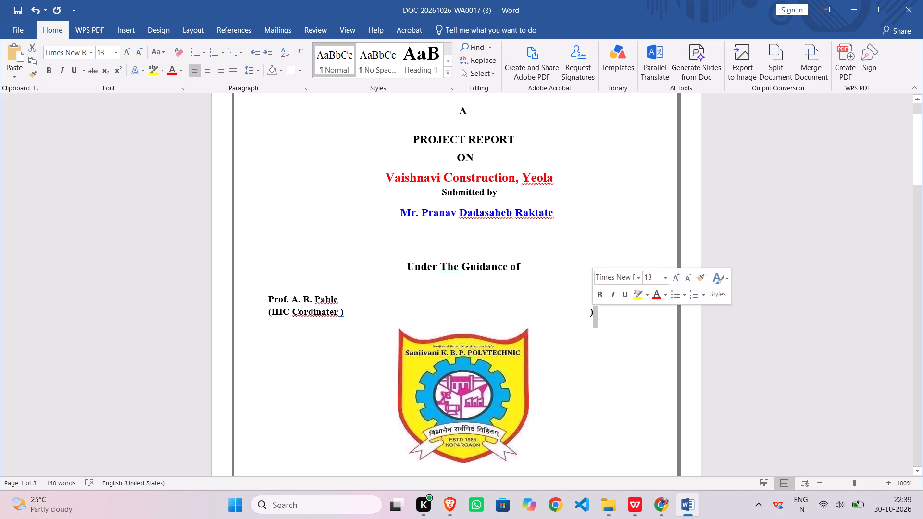
double_click(590, 312)
double_click(591, 311)
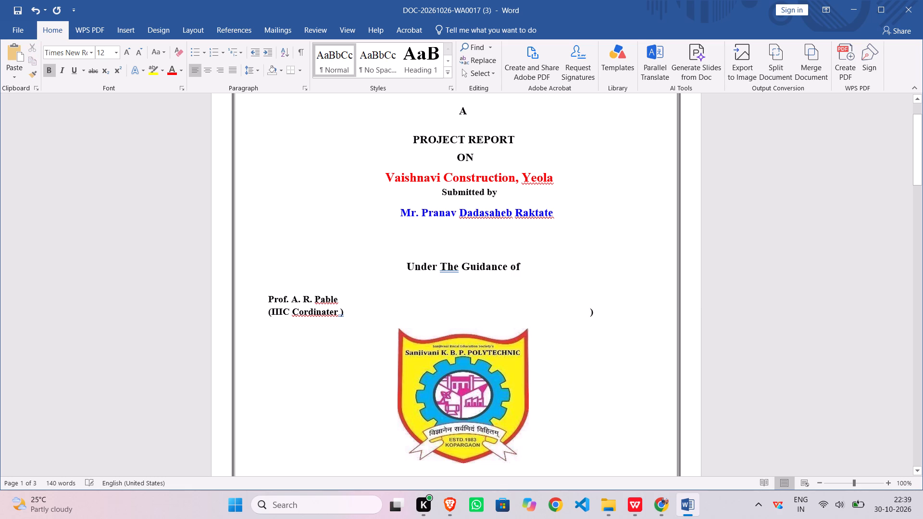
key(Delete)
Indent the coordinator's name with leading spaces to bring it under the "Under The Guidance of" heading.
click(265, 298)
key(space)
key(space)
key(space)
key(space)
key(space)
key(space)
key(space)
key(space)
key(space)
key(space)
key(space)
key(space)
key(space)
key(space)
key(space)
key(space)
key(space)
key(space)
key(space)
key(space)
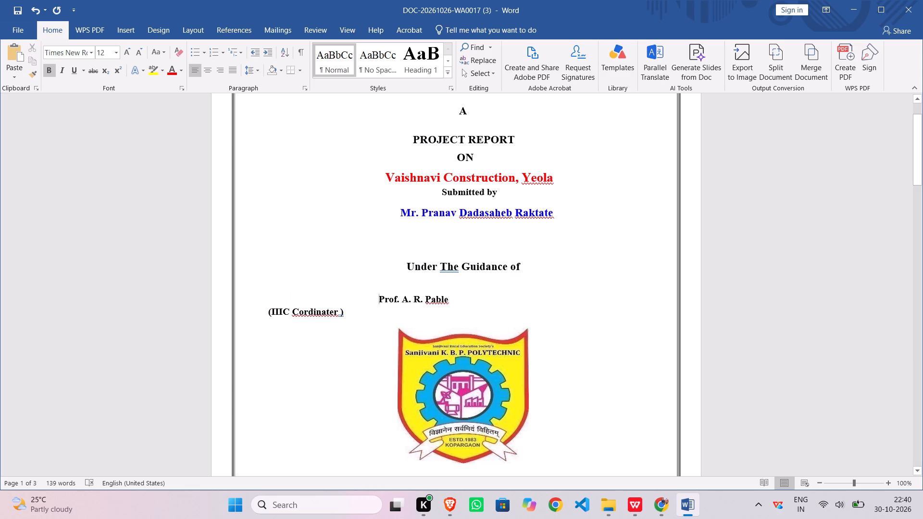
Indent the "(IIIC Cordinater )" line with leading spaces to bring it beneath the coordinator's name.
click(267, 311)
key(space)
key(space)
key(space)
key(space)
key(space)
key(space)
key(space)
key(space)
key(space)
key(space)
key(space)
key(space)
key(space)
key(space)
key(space)
key(space)
key(space)
key(space)
key(space)
key(space)
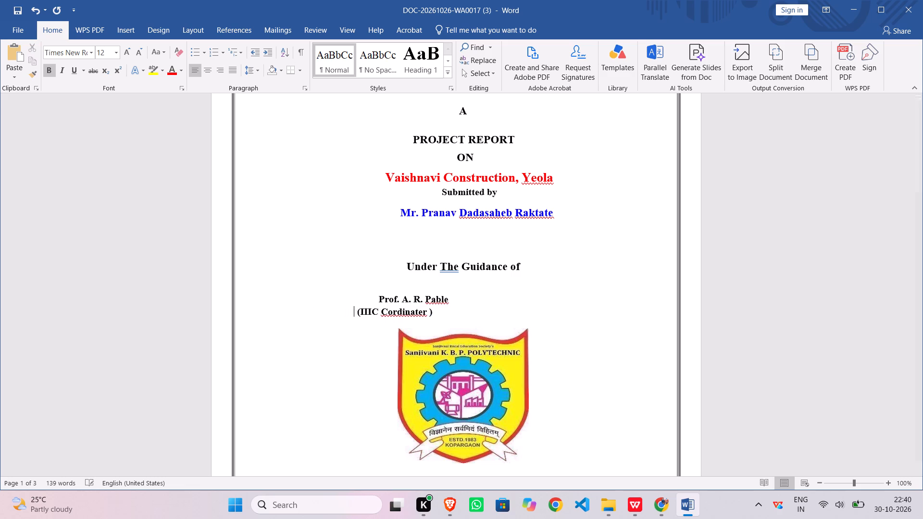
key(space)
key(space)
key(space)
key(space)
key(space)
key(space)
key(space)
key(space)
key(space)
key(space)
key(space)
key(space)
key(space)
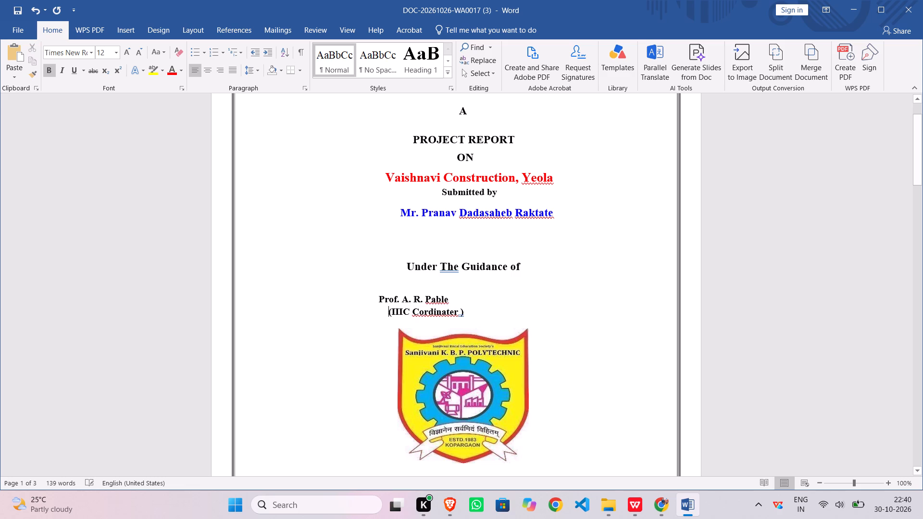
Add more leading spaces to the coordinator's name and designation to line both up under the guidance heading.
click(379, 299)
key(space)
key(space)
key(space)
key(space)
key(space)
key(space)
key(space)
key(space)
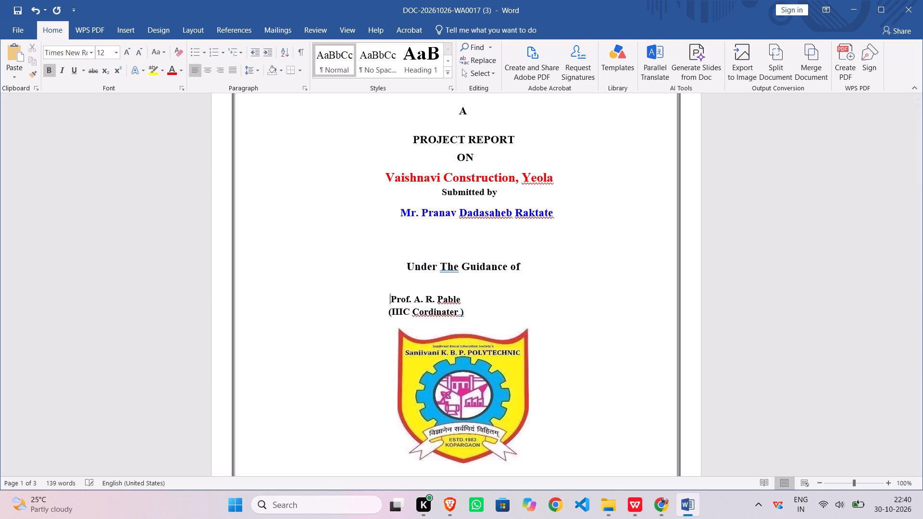
click(388, 312)
key(space)
key(space)
key(space)
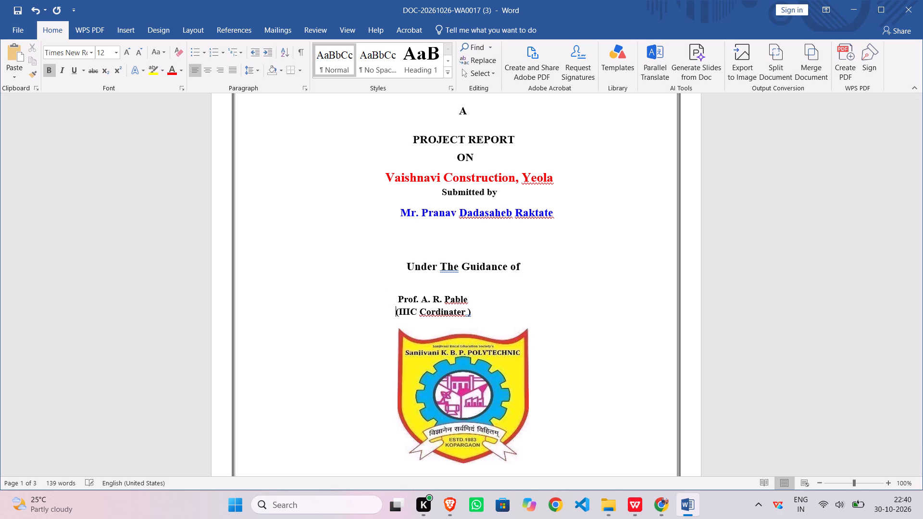
Replace the coordinator's name in the cover's guidance block with the H.O.D. and guide's name copied from the certificate page.
scroll(388, 311, down, 10)
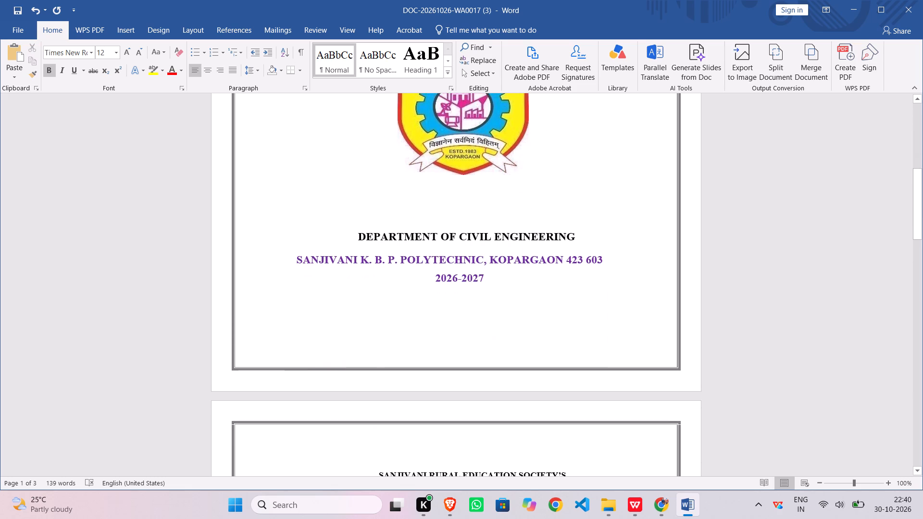
scroll(399, 311, down, 16)
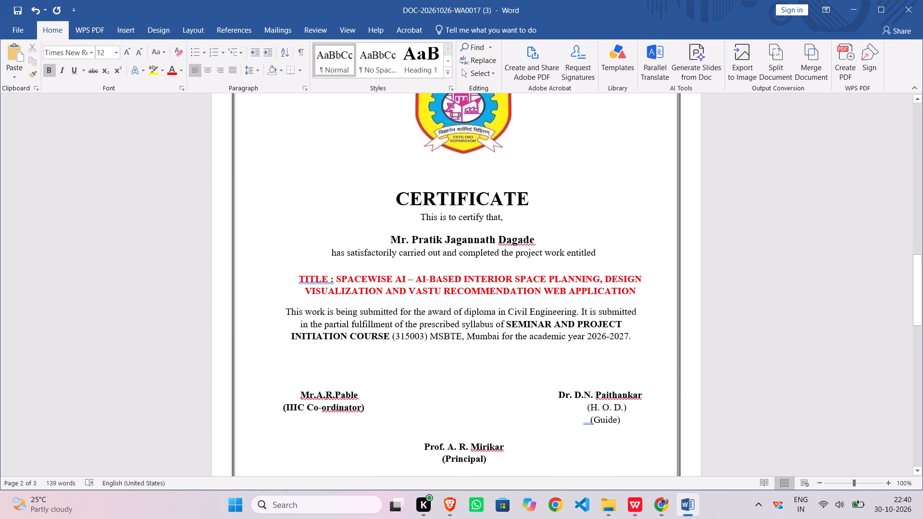
triple_click(559, 397)
drag(559, 397, 620, 396)
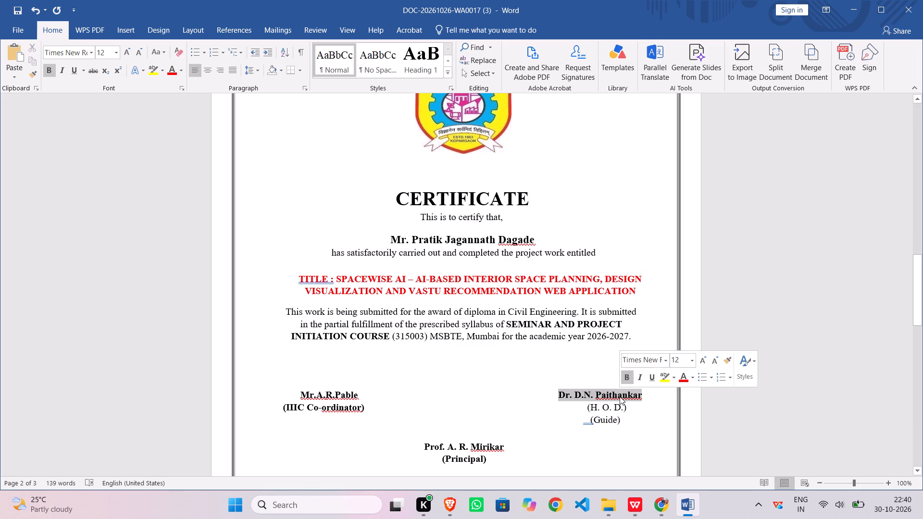
key(ctrl+c)
scroll(621, 397, up, 3)
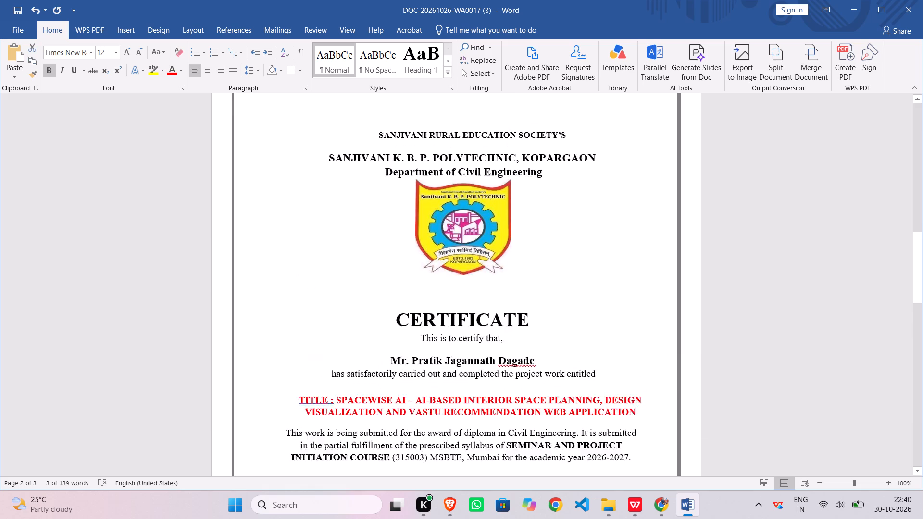
scroll(621, 397, up, 14)
scroll(621, 397, up, 8)
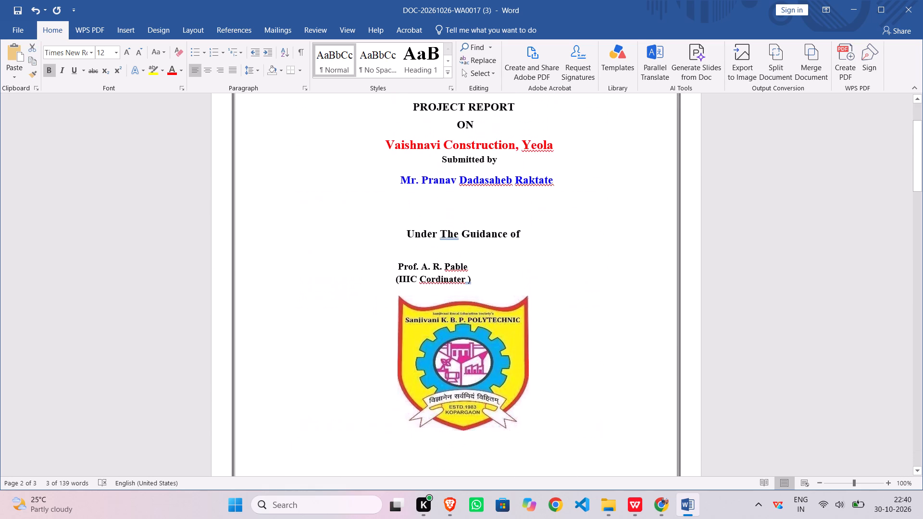
scroll(503, 235, up, 6)
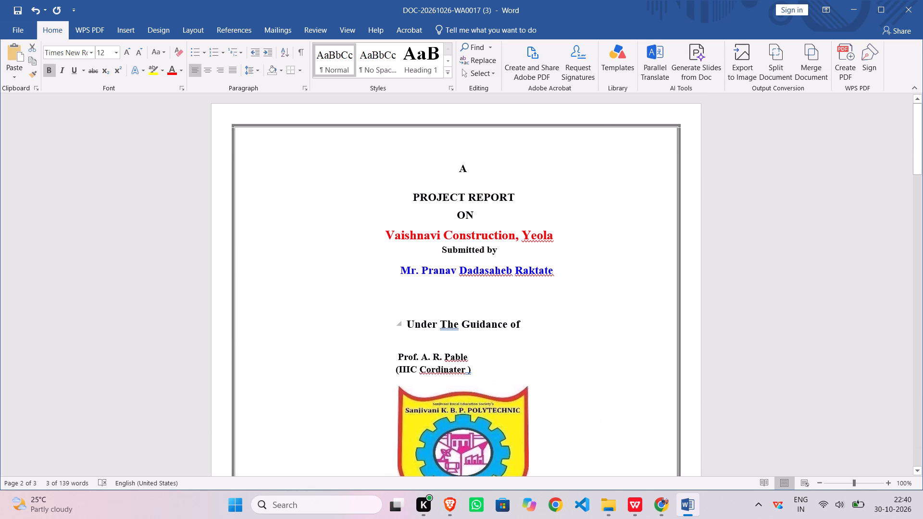
double_click(399, 358)
drag(399, 358, 427, 355)
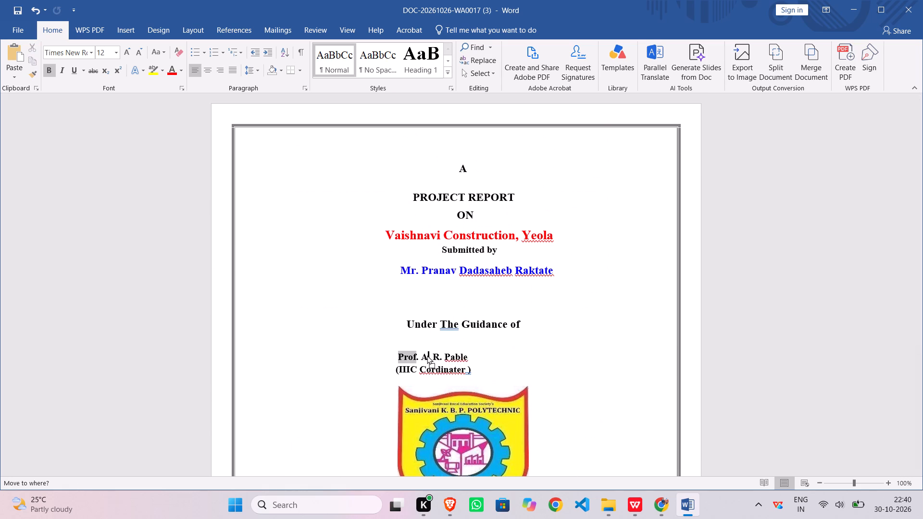
drag(427, 355, 408, 361)
double_click(398, 357)
click(402, 355)
drag(404, 354, 409, 353)
drag(410, 353, 425, 352)
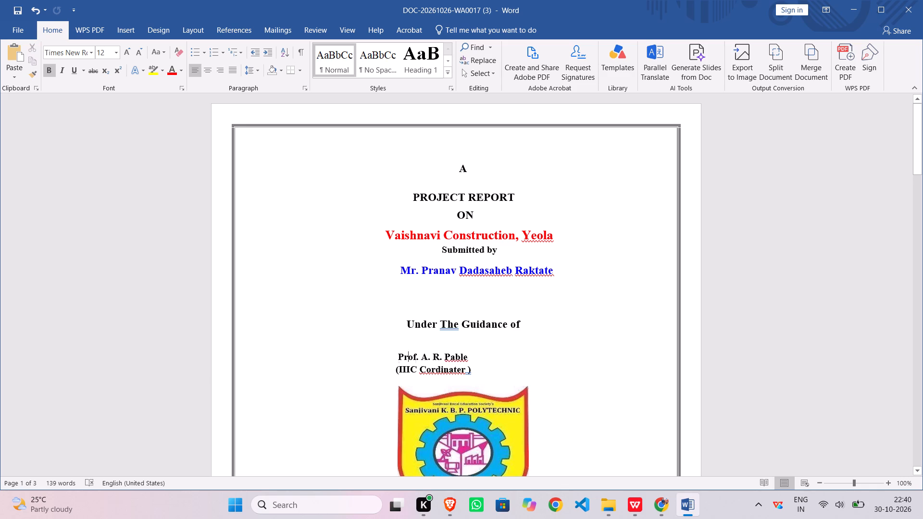
drag(425, 352, 464, 360)
key(ctrl+v)
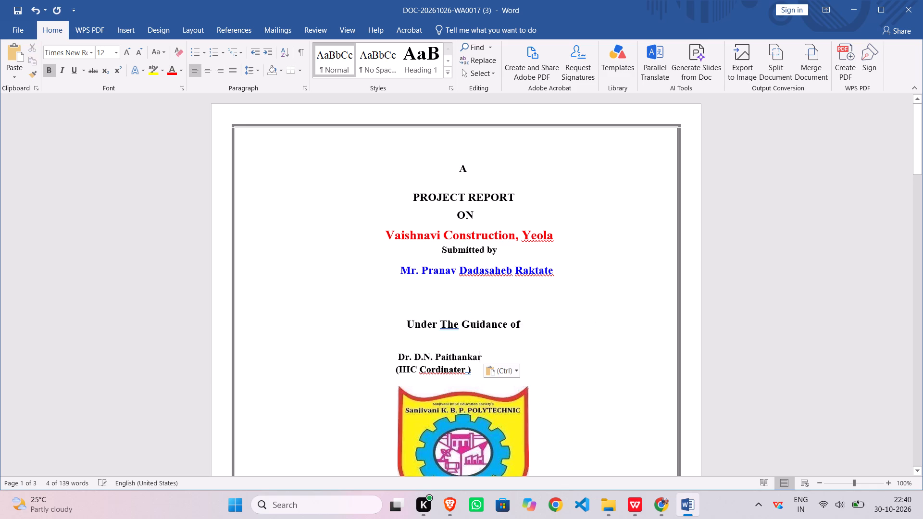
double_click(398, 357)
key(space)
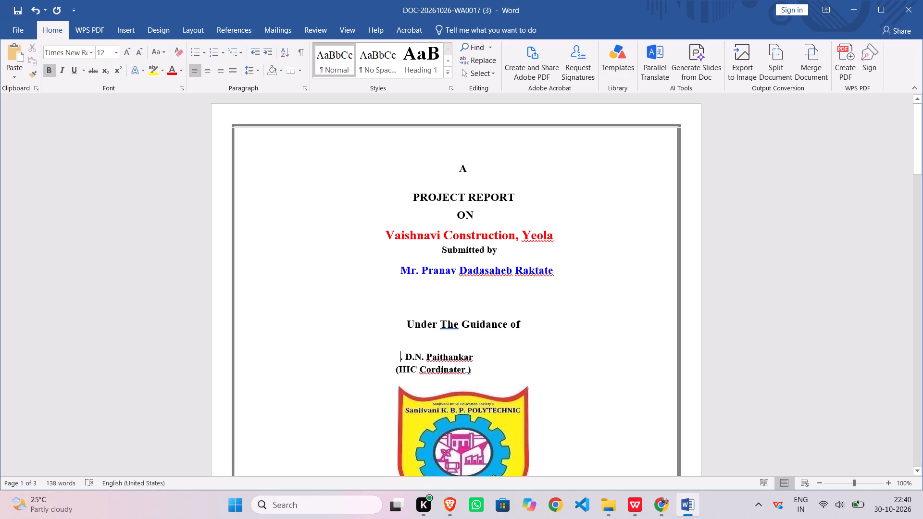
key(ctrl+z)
Indent the guide's name further with leading spaces to centre it under the cover's guidance heading.
click(398, 357)
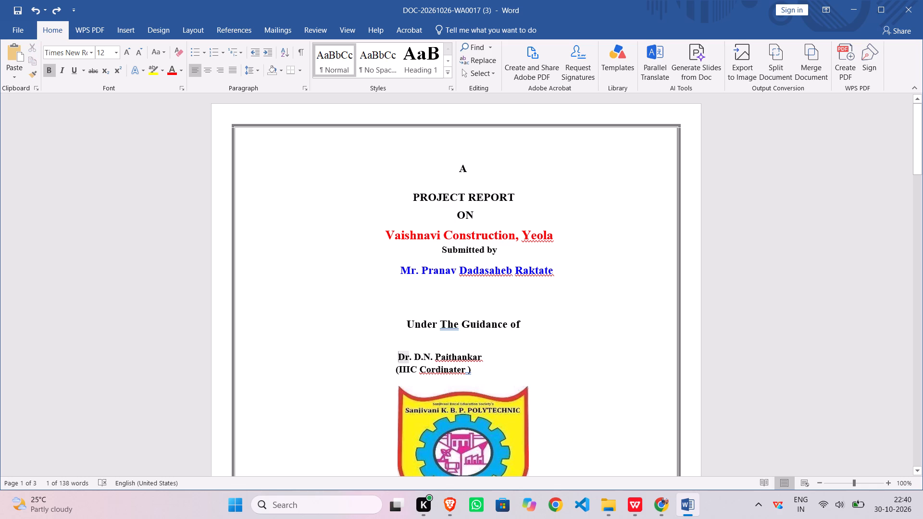
key(space)
key(space)
key(space)
key(space)
key(space)
key(space)
key(space)
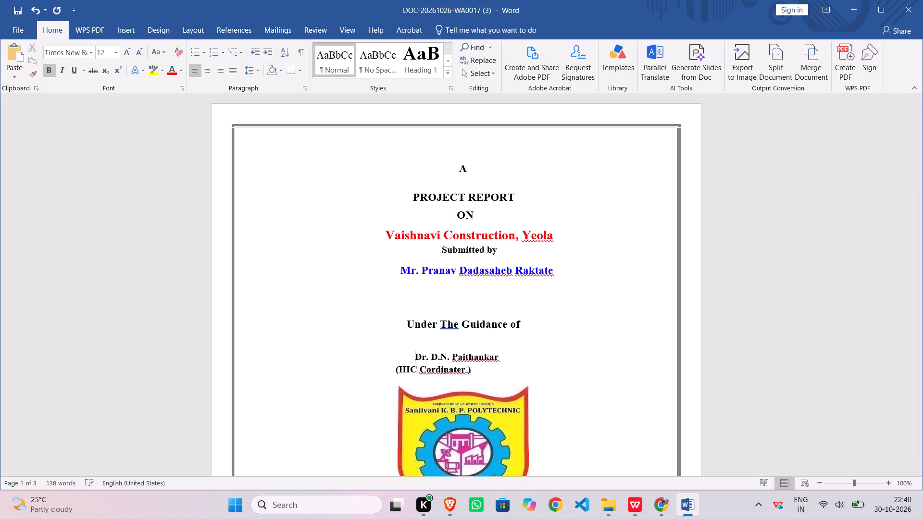
Replace the bracketed designation under the guide's name on the cover with "Project guide".
click(395, 371)
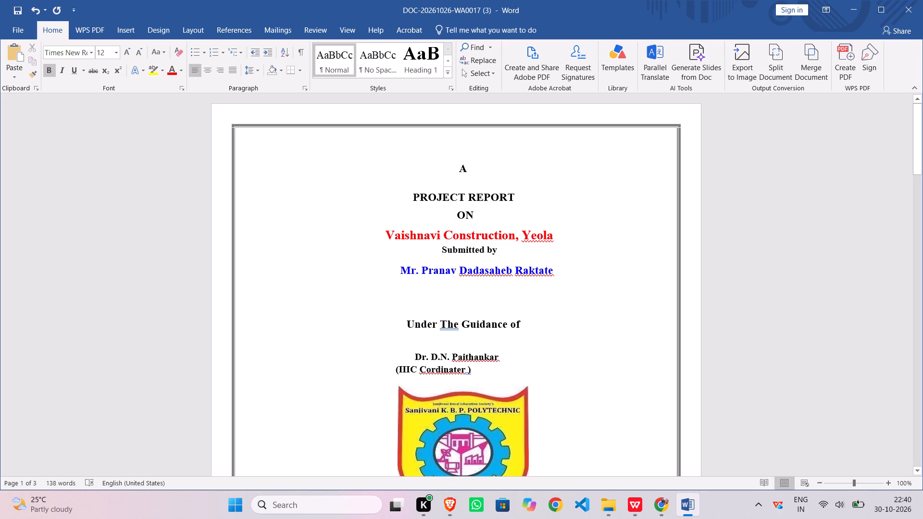
triple_click(463, 370)
double_click(461, 371)
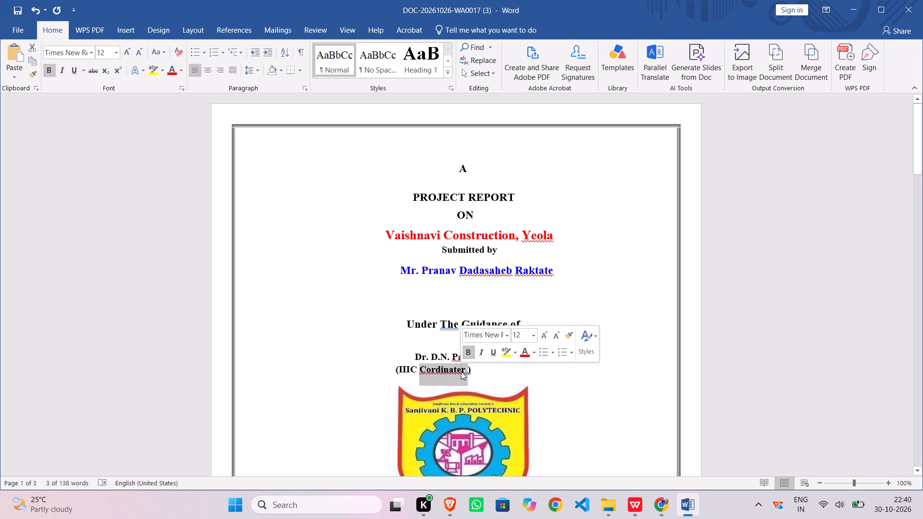
double_click(461, 371)
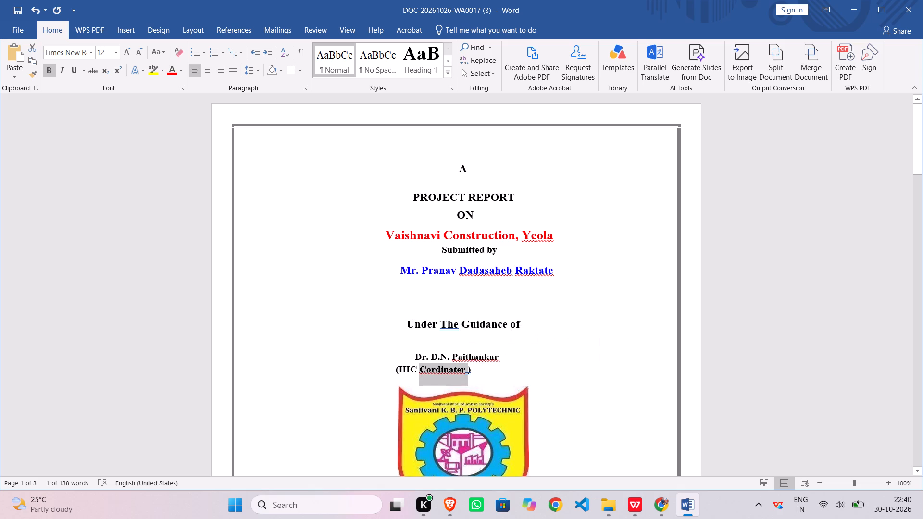
click(399, 369)
drag(399, 369, 442, 370)
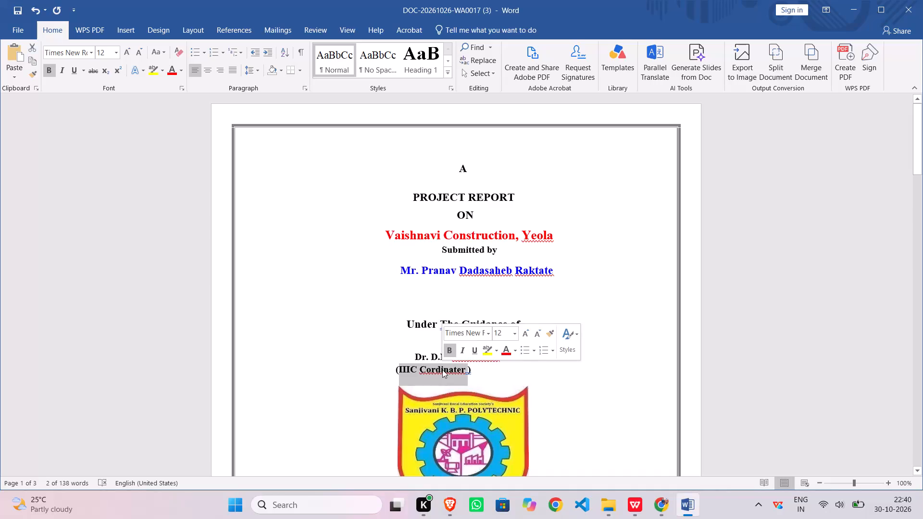
key(p)
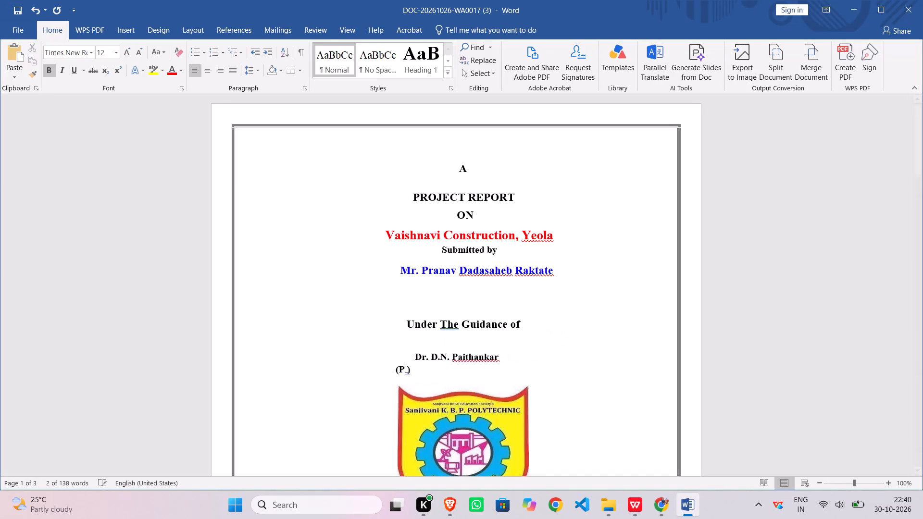
text(ro)
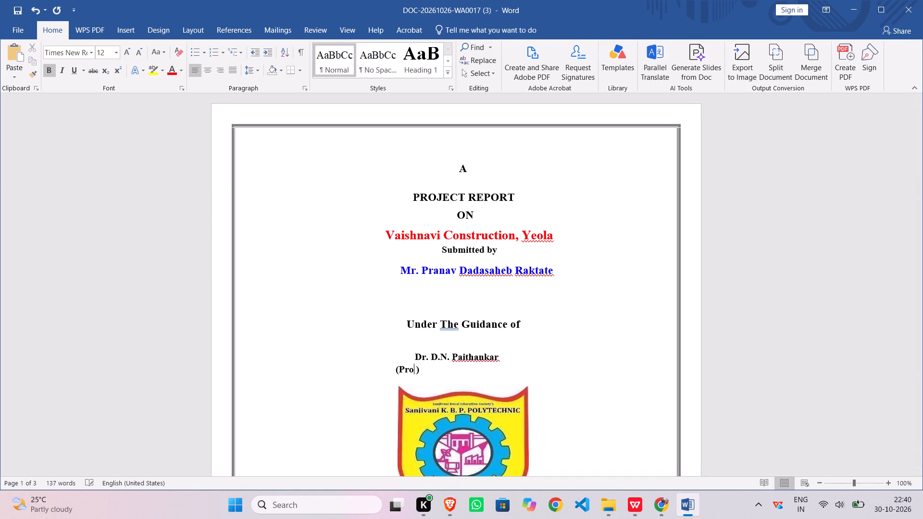
key(c)
key(BackSpace)
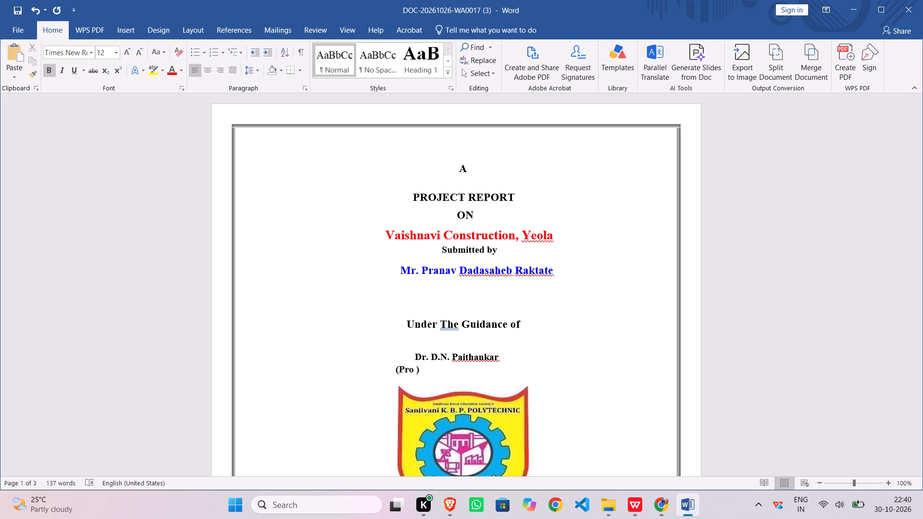
text(ject)
key(space)
text(gui)
text(de)
Insert a space after the opening bracket of the cover's "Project guide" designation.
key(Right)
key(Left)
key(Left)
key(Left)
key(Left)
key(Left)
key(Left)
key(Left)
key(Left)
key(Left)
key(Left)
key(Left)
key(Left)
key(Left)
key(Left)
key(space)
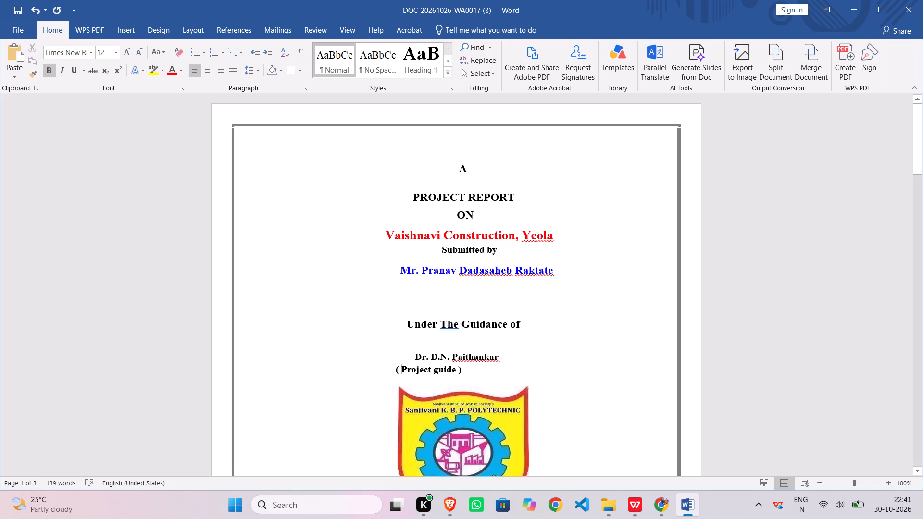
Indent the "( Project guide )" line with leading spaces to centre it beneath the guide's name.
click(392, 370)
key(space)
key(space)
key(space)
key(space)
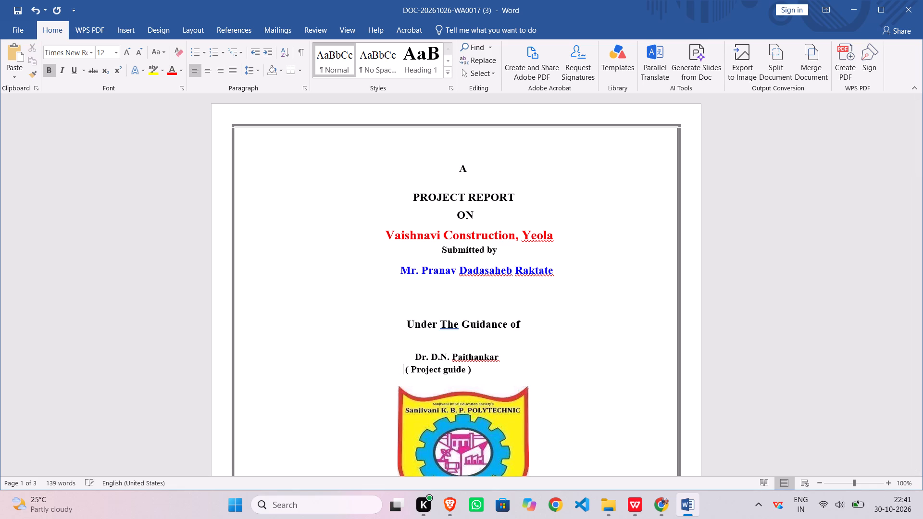
key(space)
key(space)
key(space)
key(space)
key(space)
key(space)
key(space)
key(space)
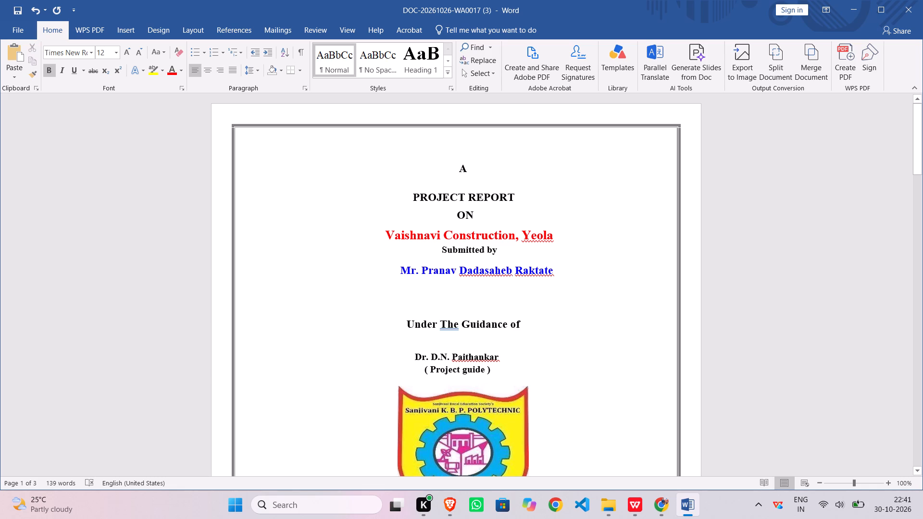
Nudge the guide's name by two leading spaces and the designation by one to centre both above the college logo.
click(414, 354)
key(space)
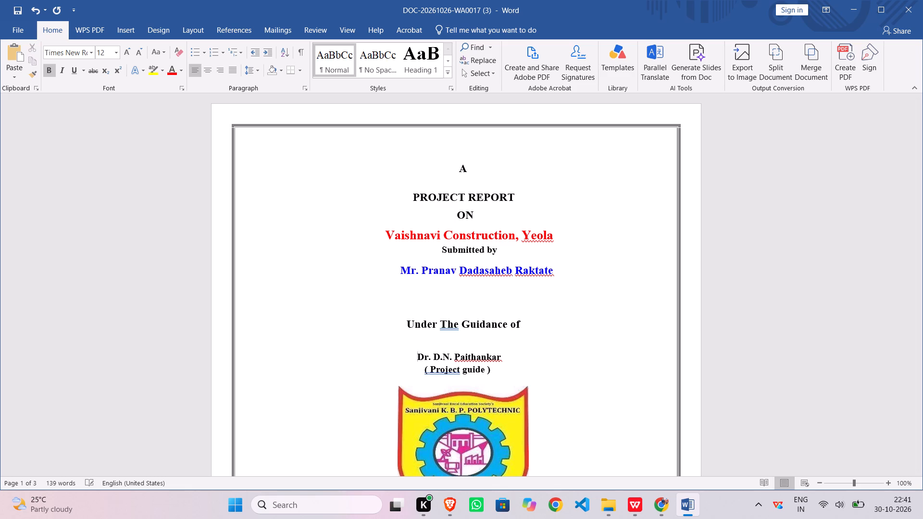
scroll(405, 368, up, 1)
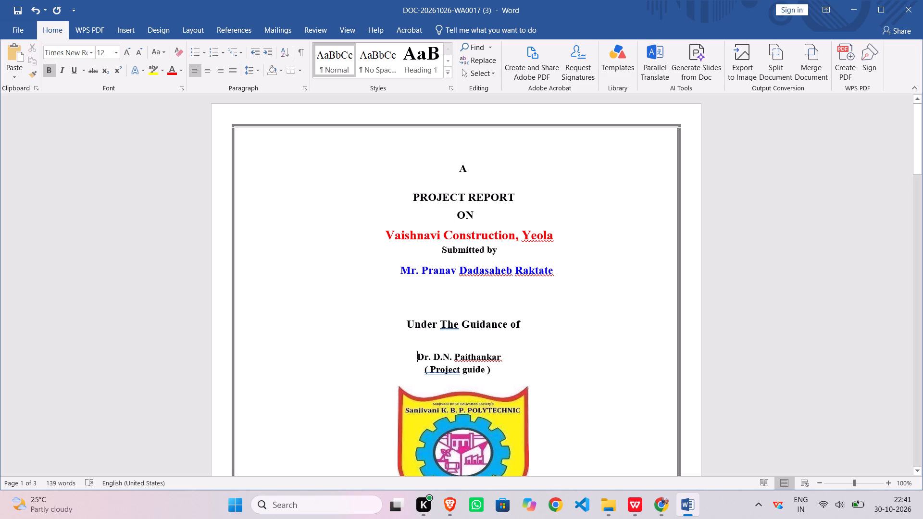
scroll(405, 368, down, 6)
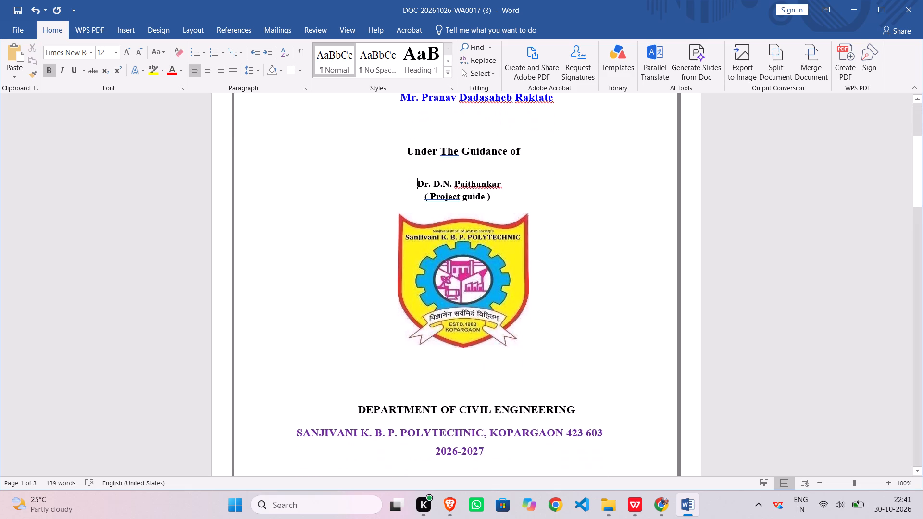
scroll(405, 368, up, 3)
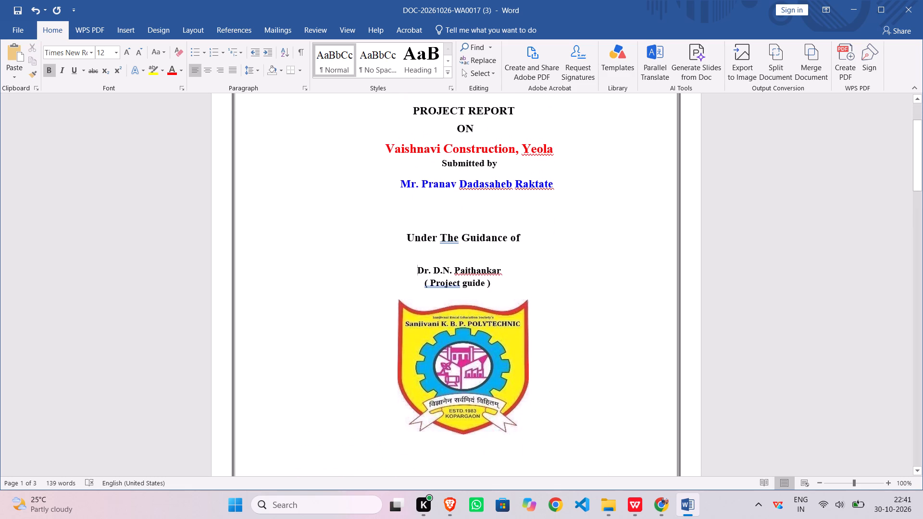
click(424, 284)
key(space)
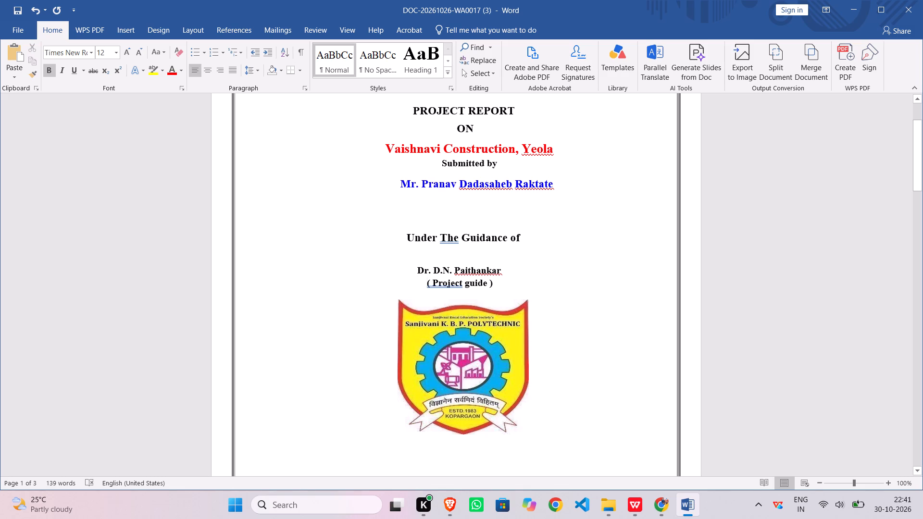
click(418, 272)
key(space)
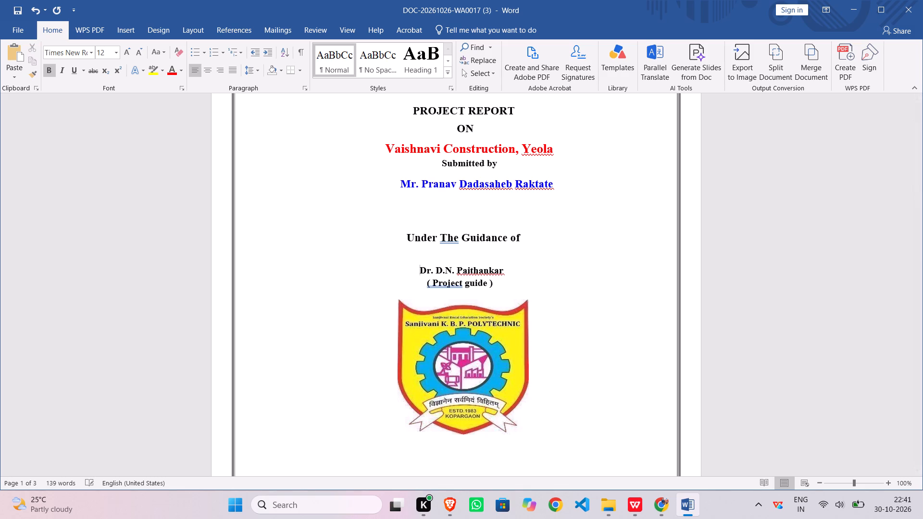
Set the font size of the cover's "Under The Guidance of" heading to 12.
scroll(416, 271, up, 3)
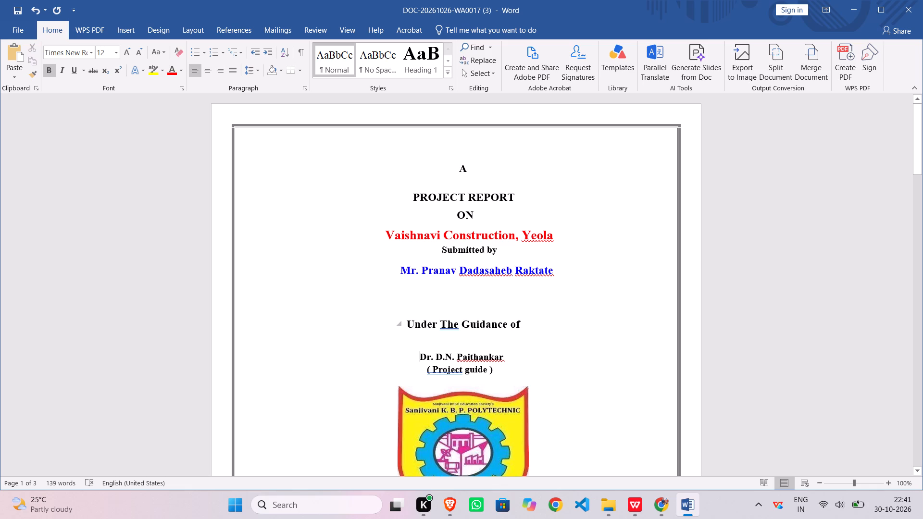
click(405, 325)
drag(406, 325, 412, 325)
drag(431, 326, 486, 326)
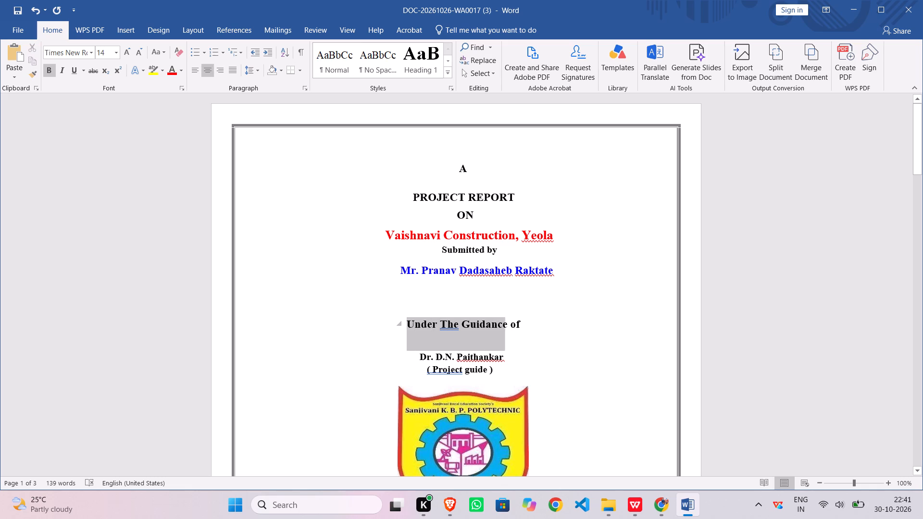
drag(486, 326, 522, 325)
click(576, 289)
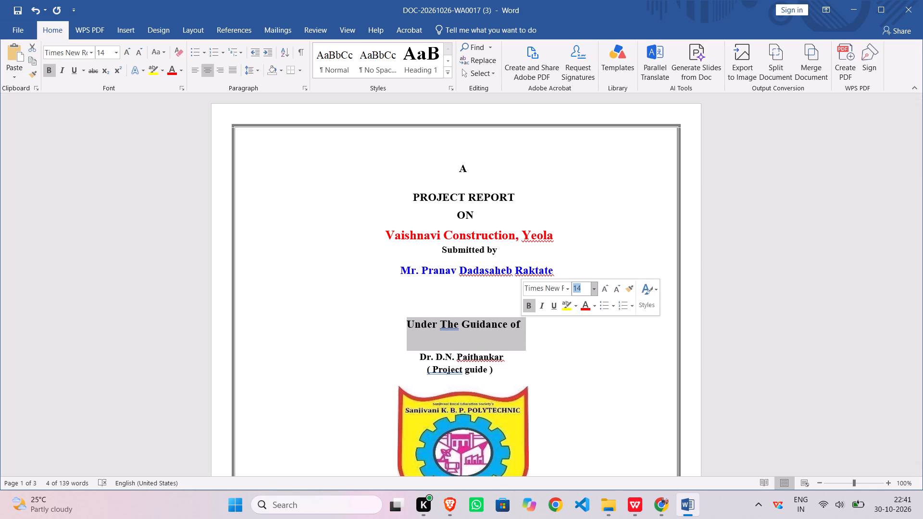
text(12)
key(Return)
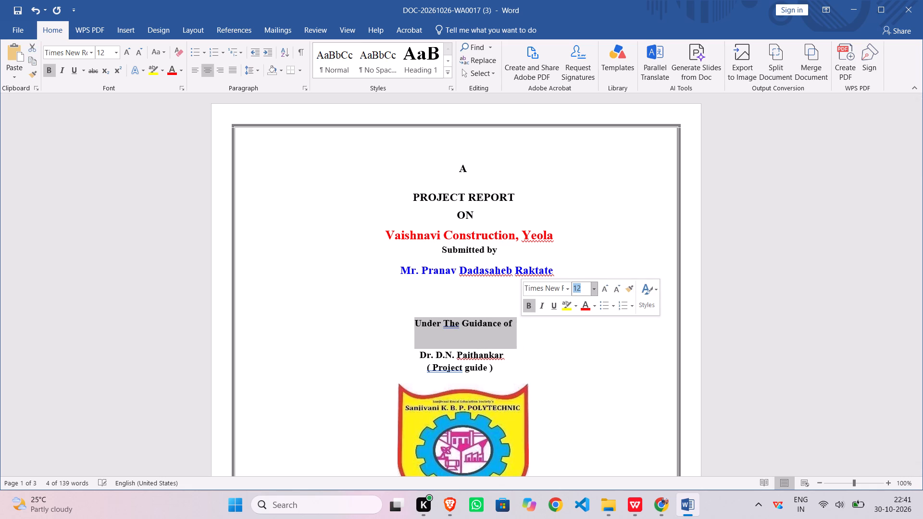
click(517, 321)
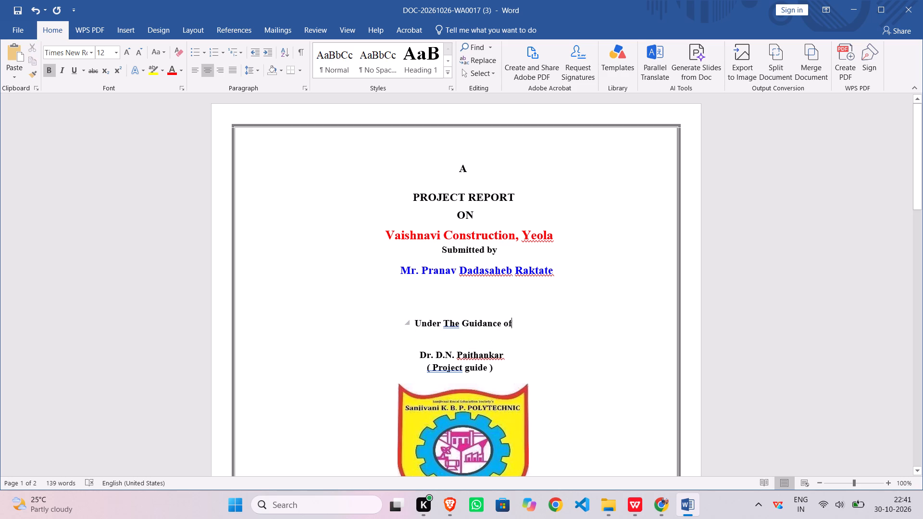
Copy the text of the cover's "Under The Guidance of" heading.
double_click(416, 321)
click(424, 321)
click(428, 321)
drag(433, 321, 505, 327)
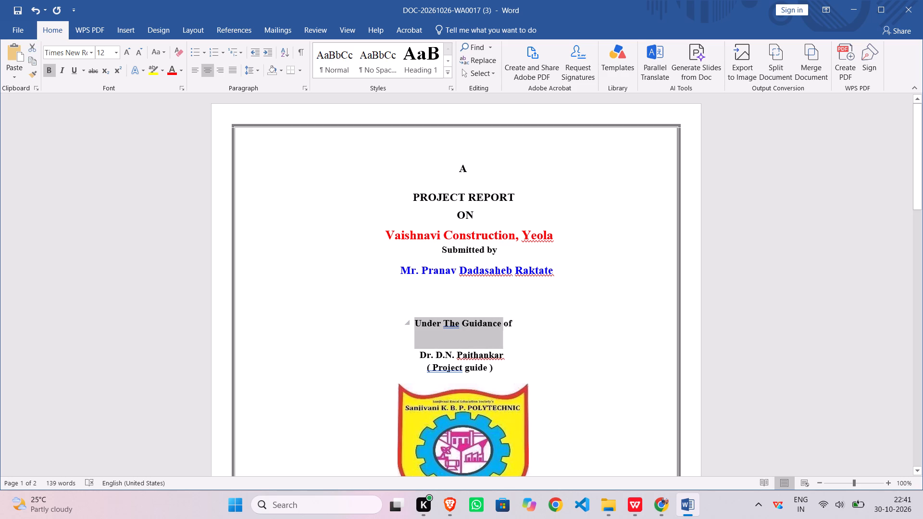
drag(505, 327, 509, 327)
key(ctrl+c)
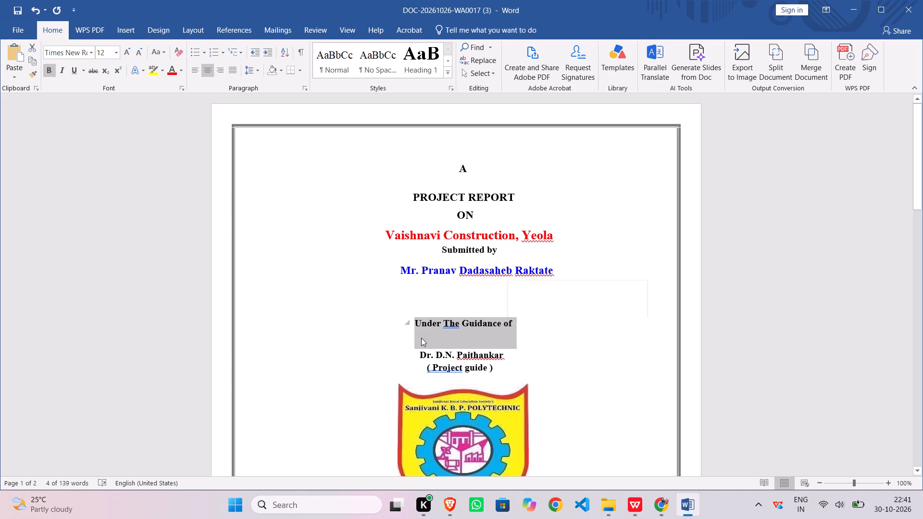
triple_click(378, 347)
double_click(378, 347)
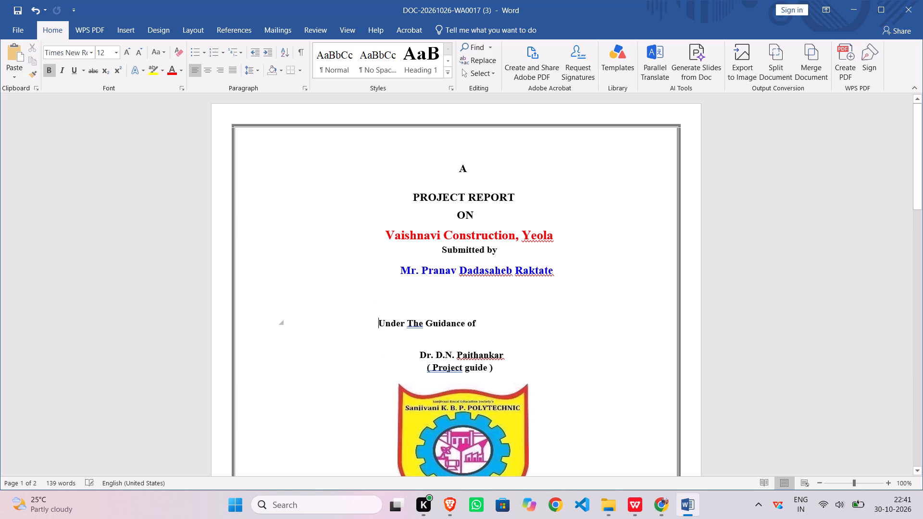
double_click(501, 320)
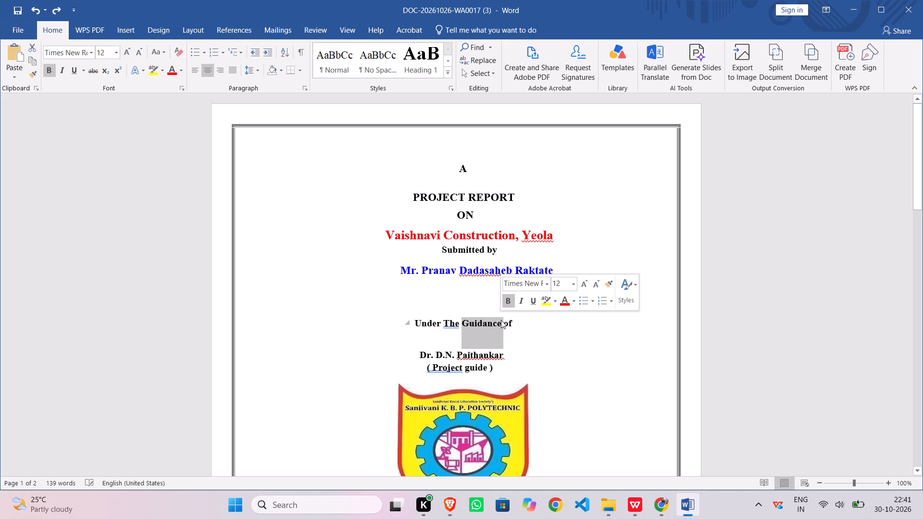
Insert a line break after the cover's "Under The Guidance of" heading.
triple_click(544, 326)
click(544, 325)
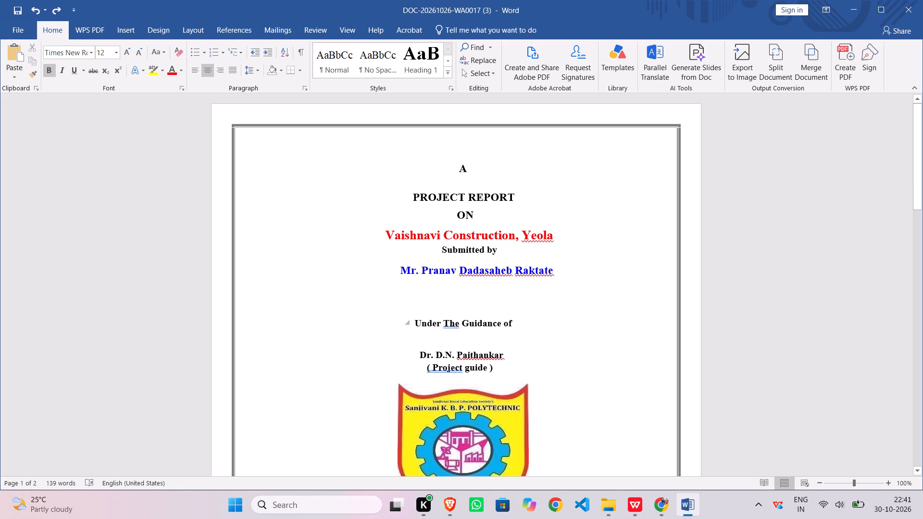
key(shift+Return)
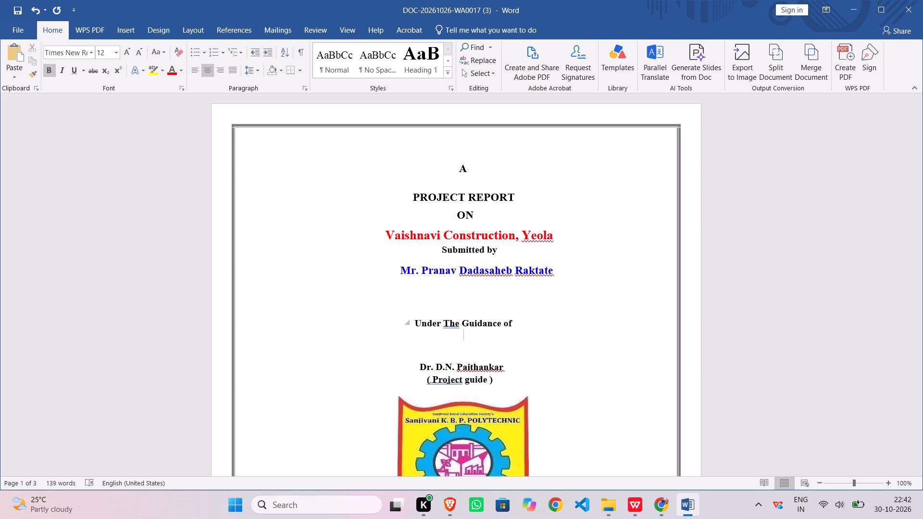
Insert another line break below the cover's "Under The Guidance of" heading.
scroll(539, 326, down, 18)
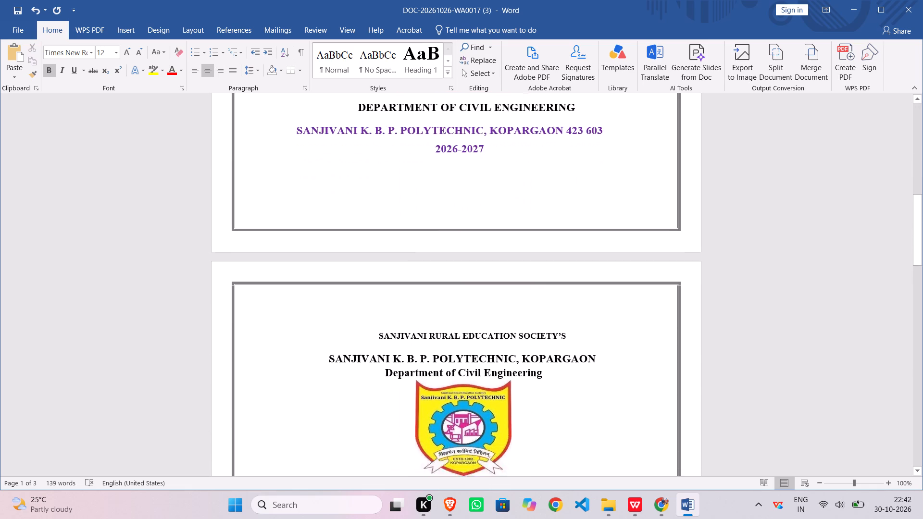
scroll(536, 325, up, 15)
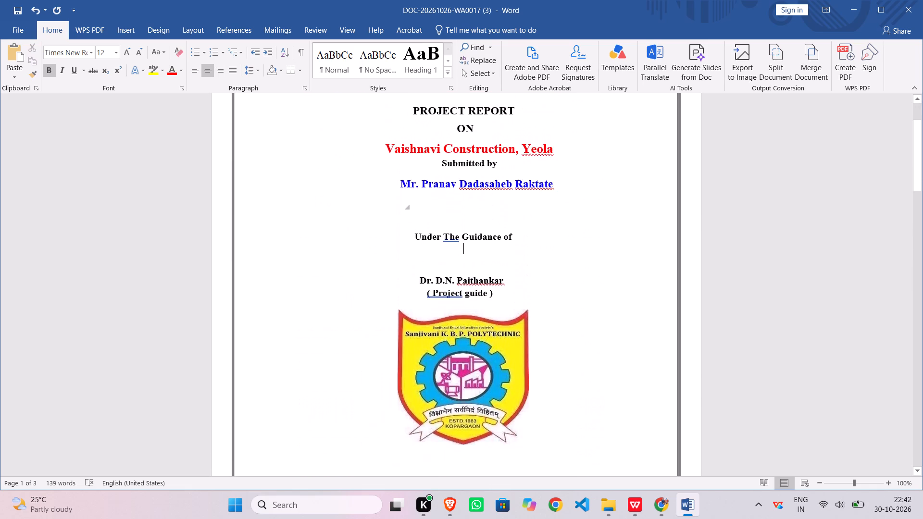
scroll(536, 325, up, 2)
key(shift+Return)
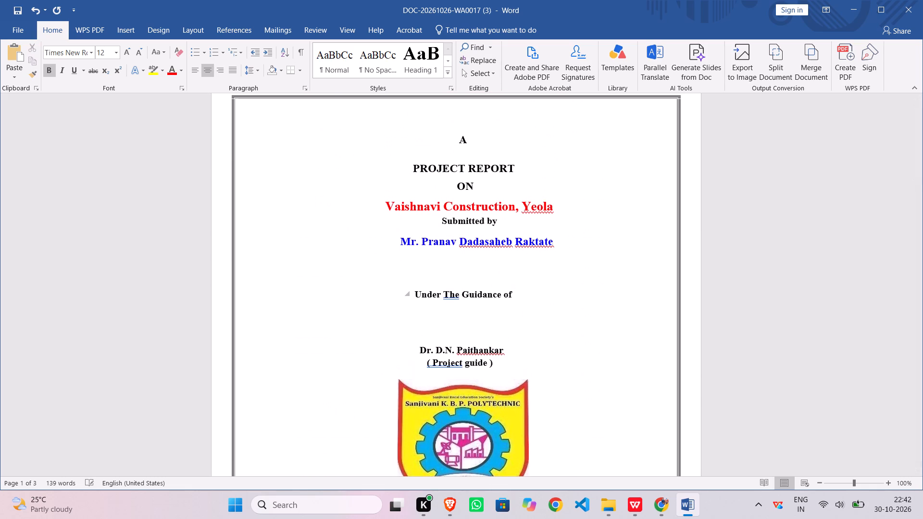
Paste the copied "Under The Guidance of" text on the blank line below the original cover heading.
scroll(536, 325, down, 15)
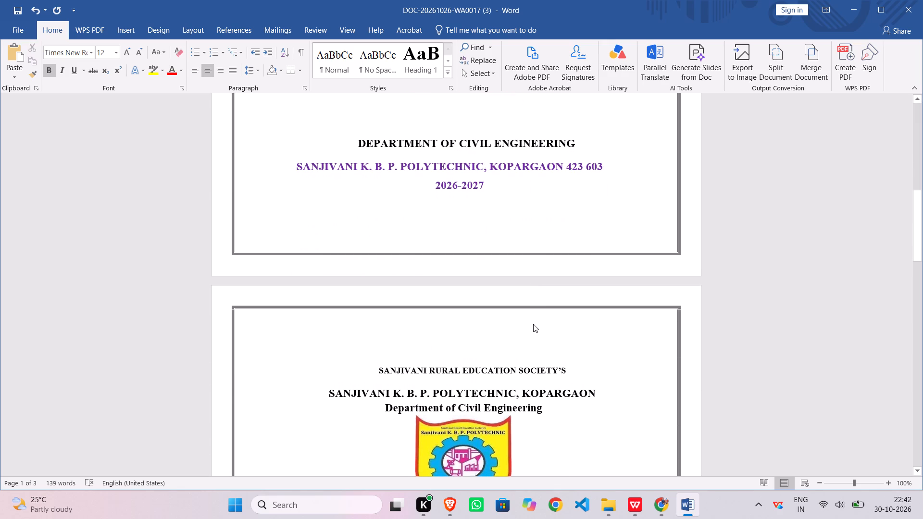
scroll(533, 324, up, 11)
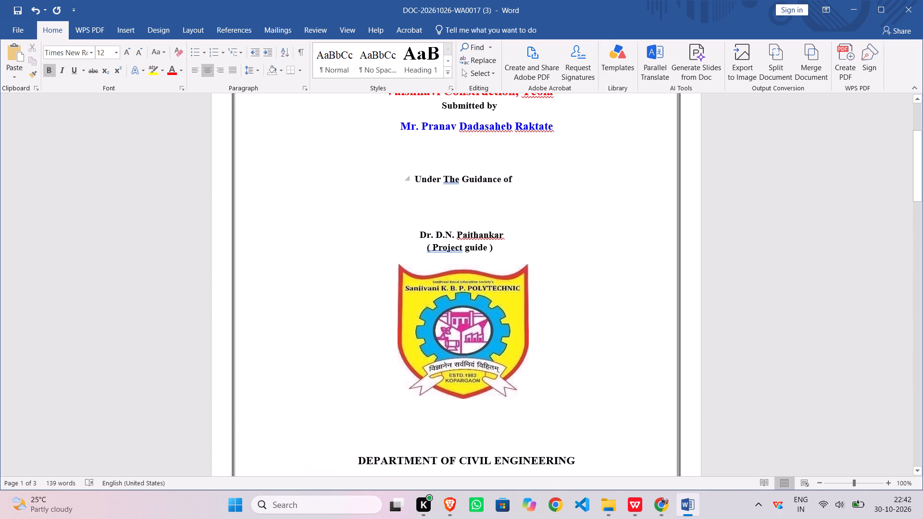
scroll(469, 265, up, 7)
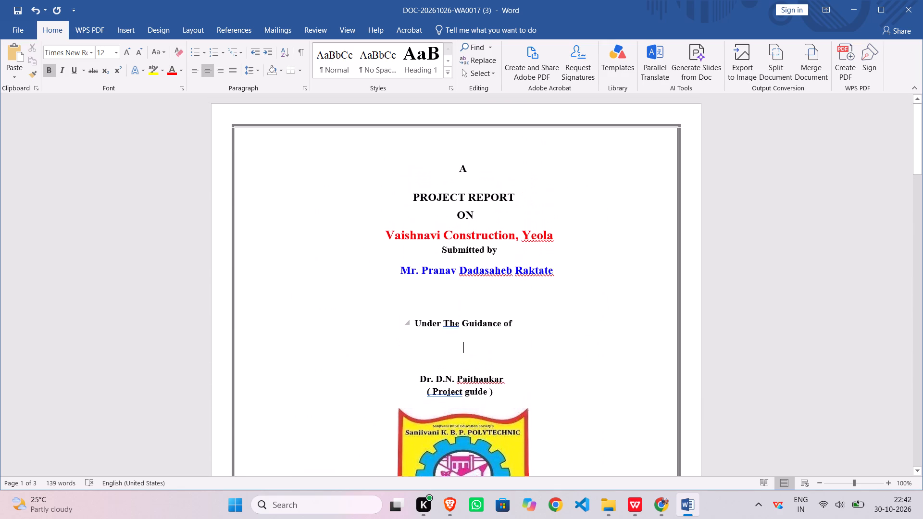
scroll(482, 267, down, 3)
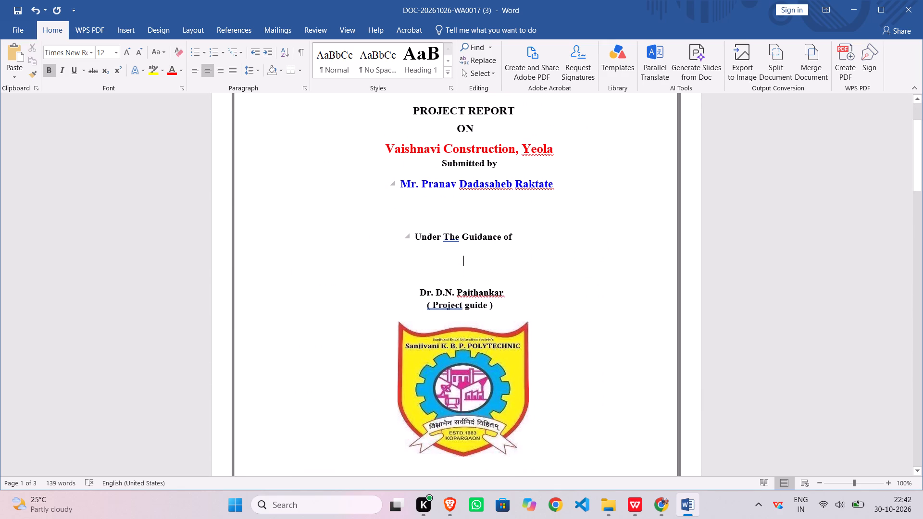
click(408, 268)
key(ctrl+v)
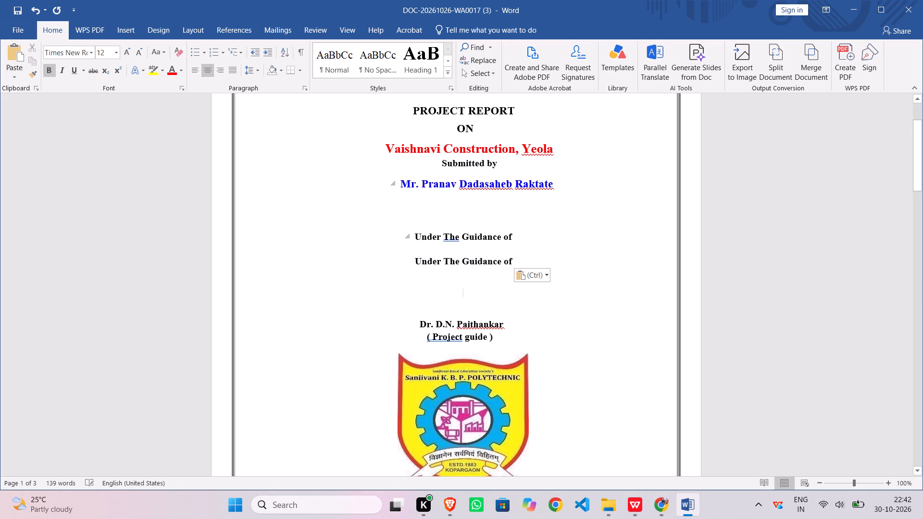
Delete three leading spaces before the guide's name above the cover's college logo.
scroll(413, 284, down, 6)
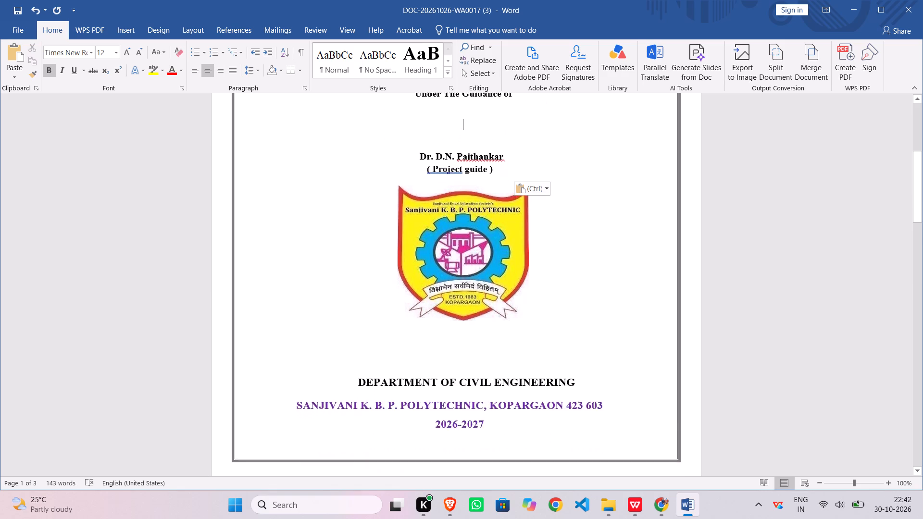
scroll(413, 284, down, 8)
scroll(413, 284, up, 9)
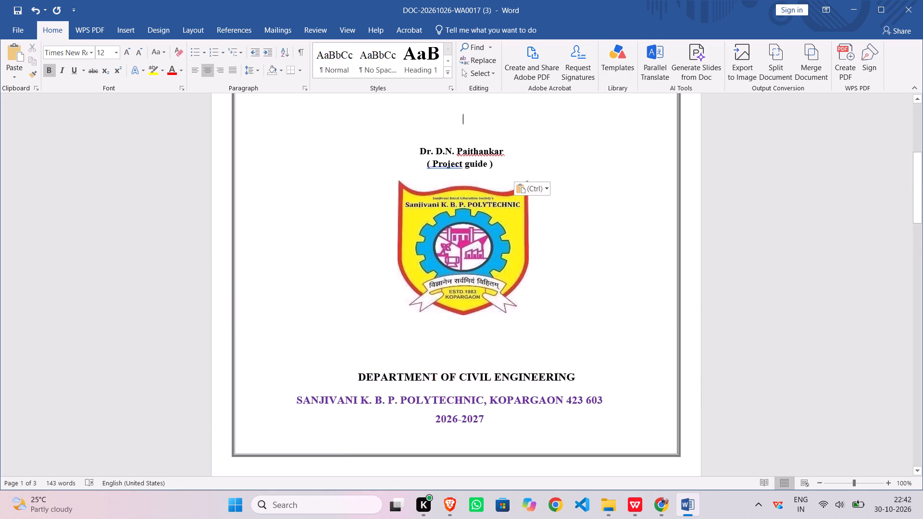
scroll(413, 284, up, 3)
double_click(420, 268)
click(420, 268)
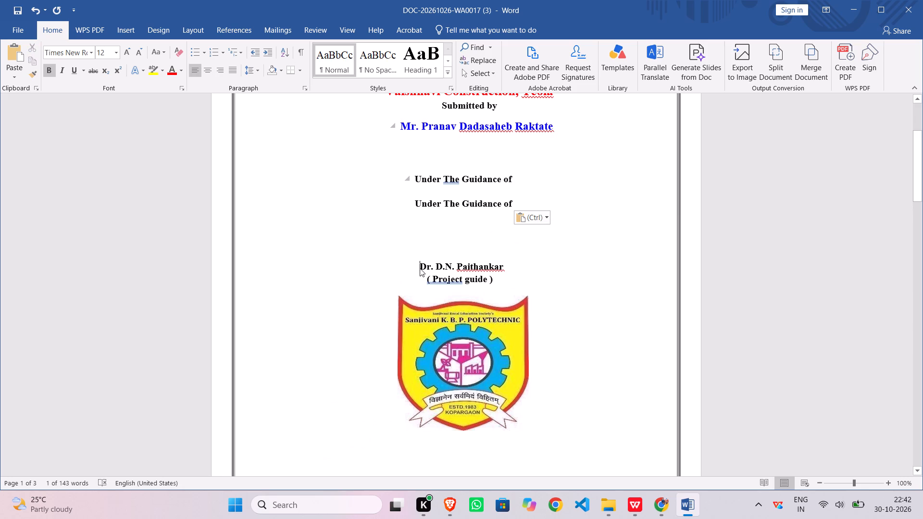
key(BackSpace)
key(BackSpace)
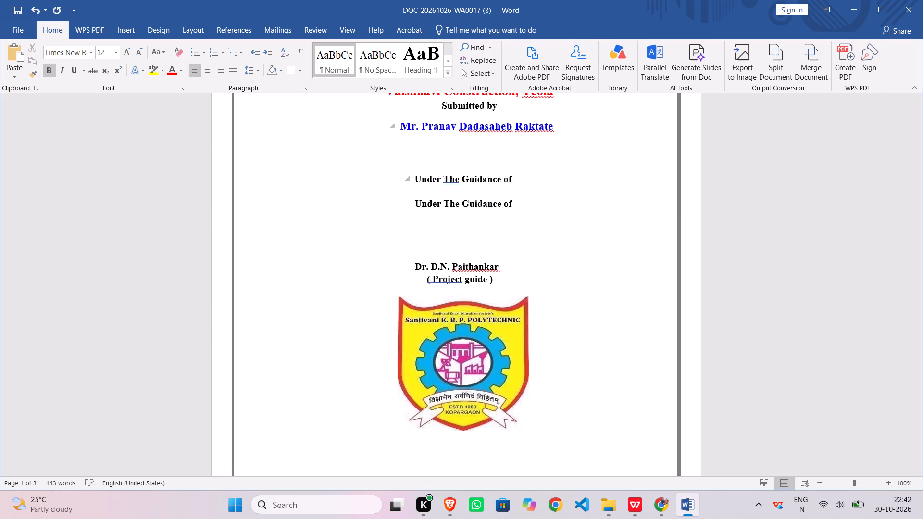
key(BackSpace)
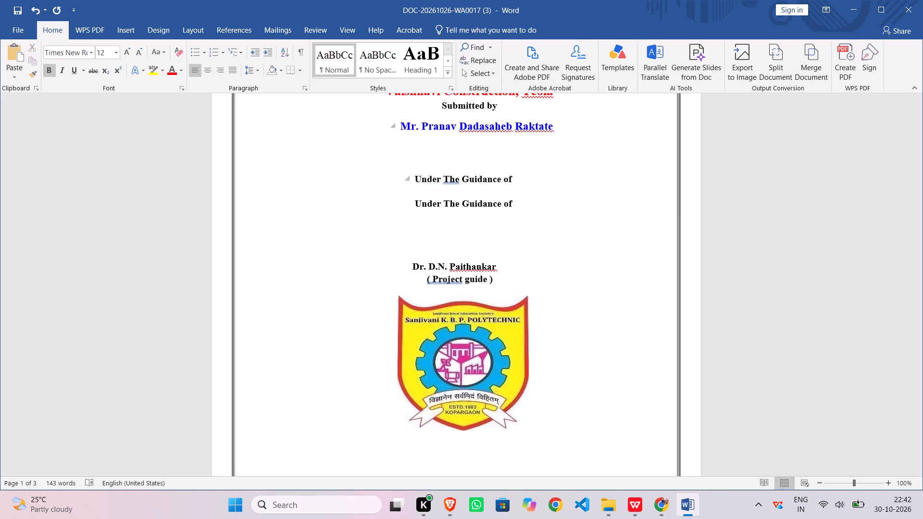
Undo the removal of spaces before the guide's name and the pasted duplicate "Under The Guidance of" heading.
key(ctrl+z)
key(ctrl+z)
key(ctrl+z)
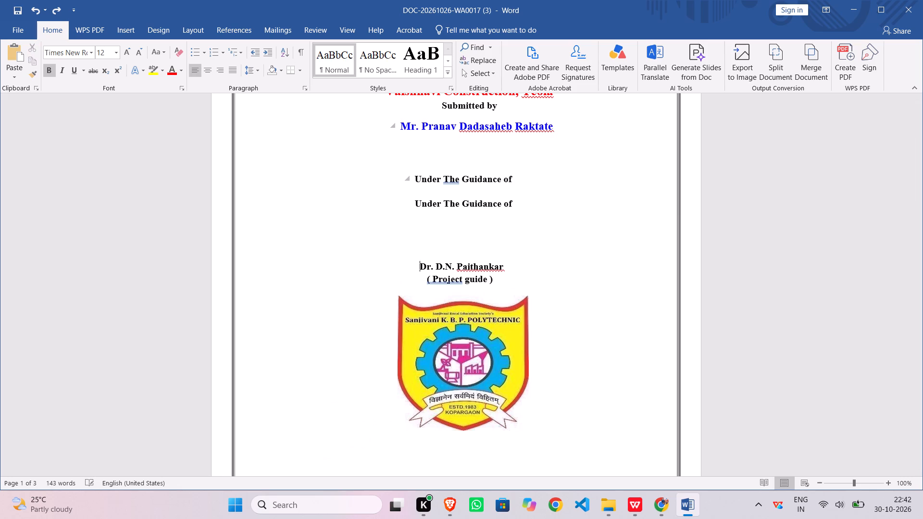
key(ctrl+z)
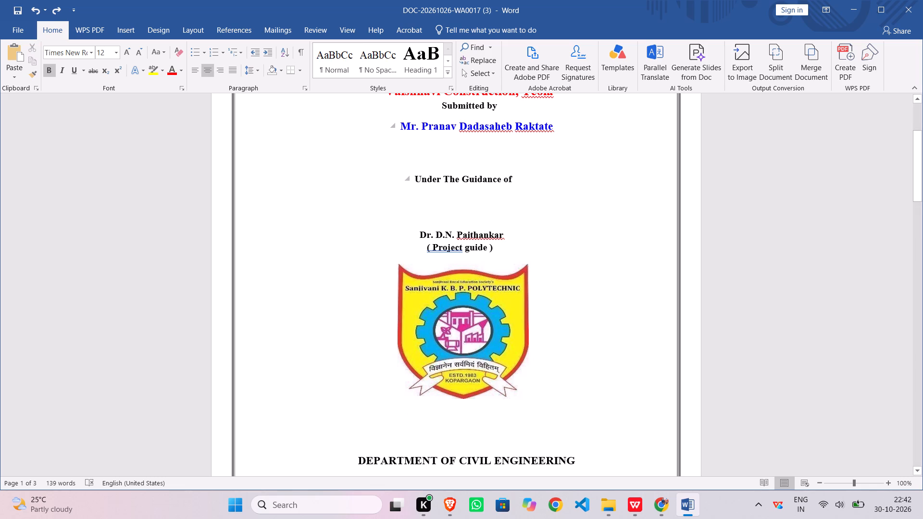
Place the text cursor in the "ON" line beneath the cover's "PROJECT REPORT" title.
scroll(416, 178, up, 3)
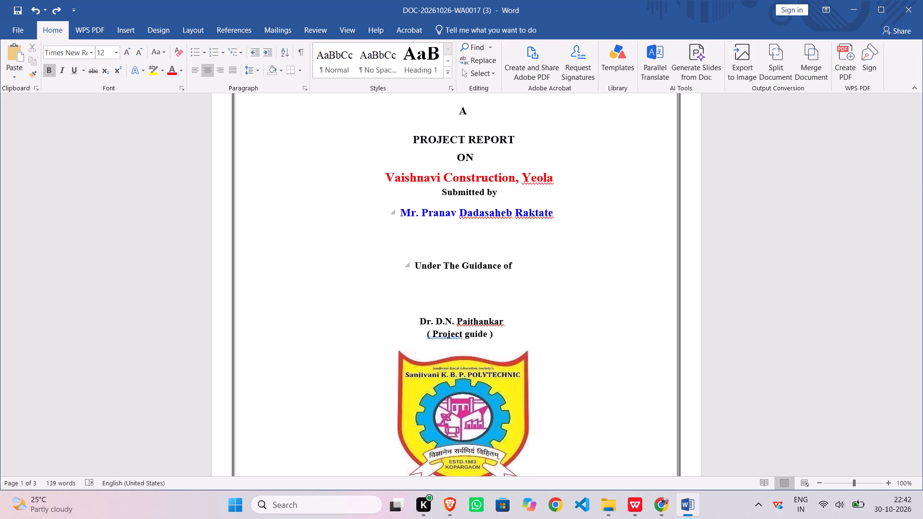
click(460, 158)
click(462, 158)
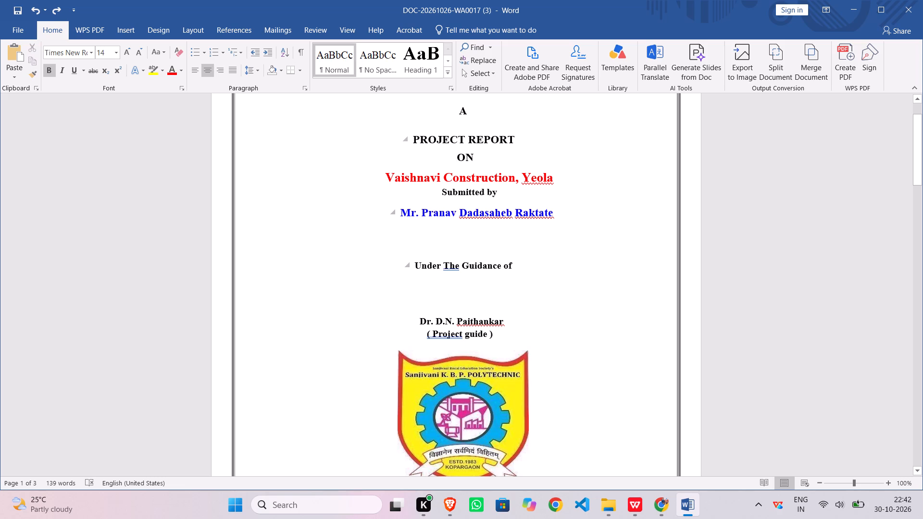
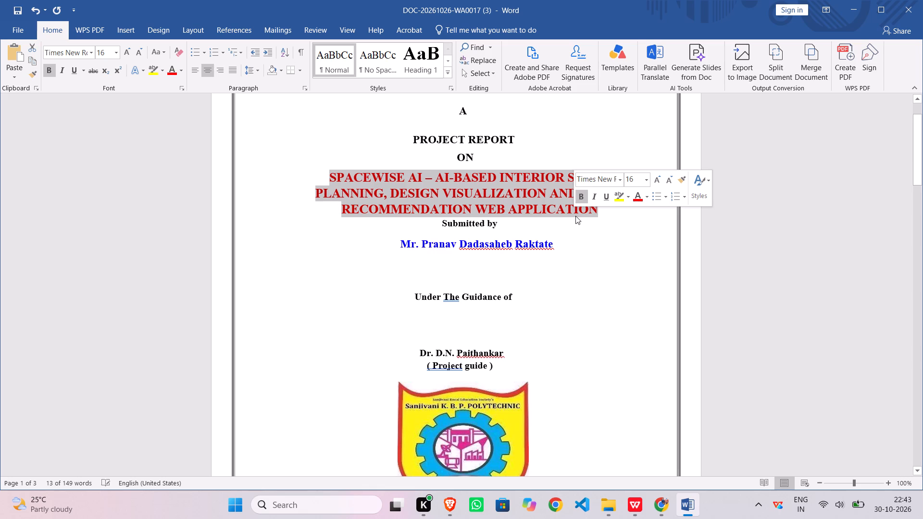
Set the font size of the red SPACEWISE AI project title on the cover to 12.
click(629, 181)
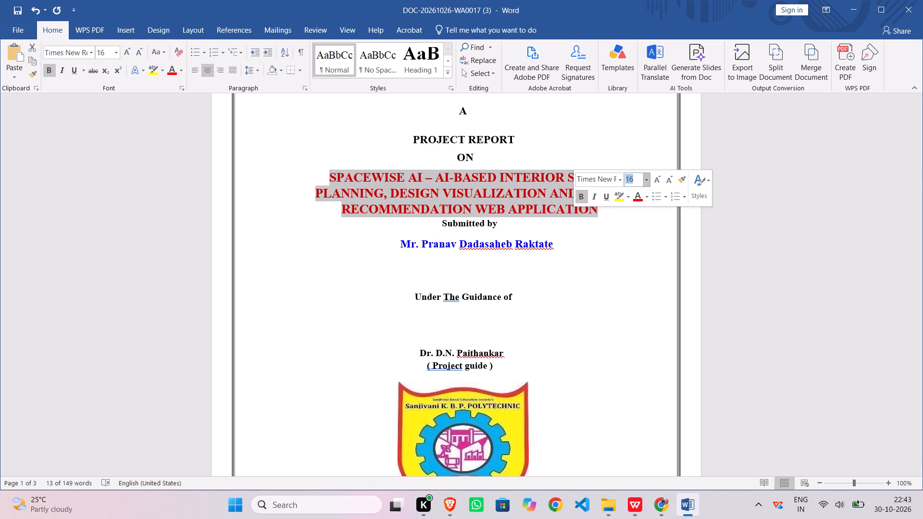
key(1)
key(2)
key(Return)
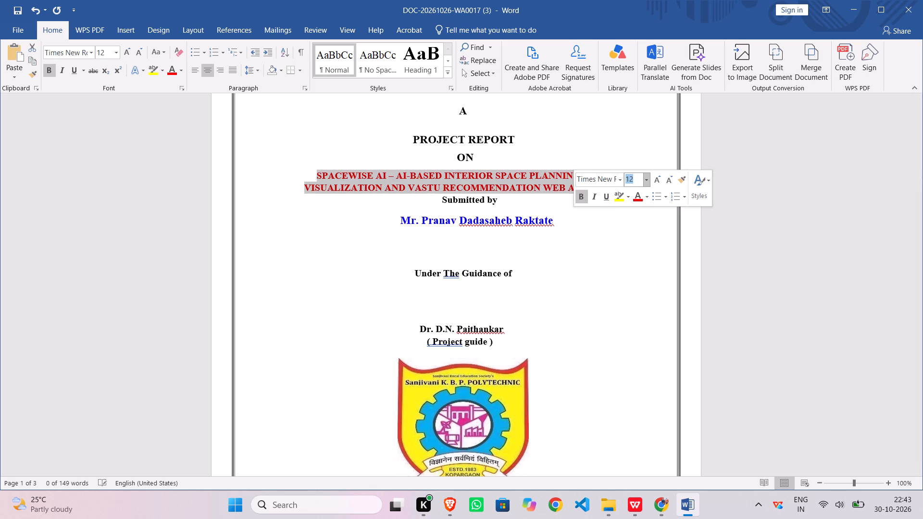
triple_click(330, 166)
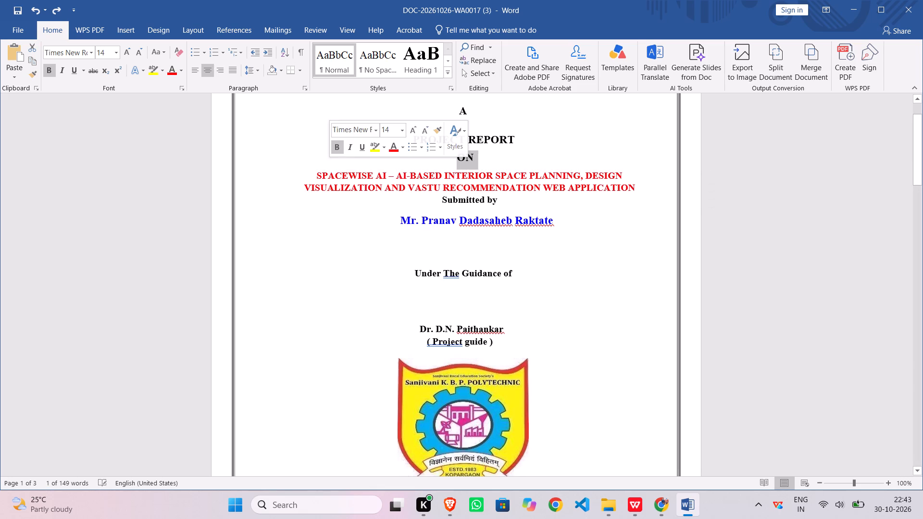
click(306, 169)
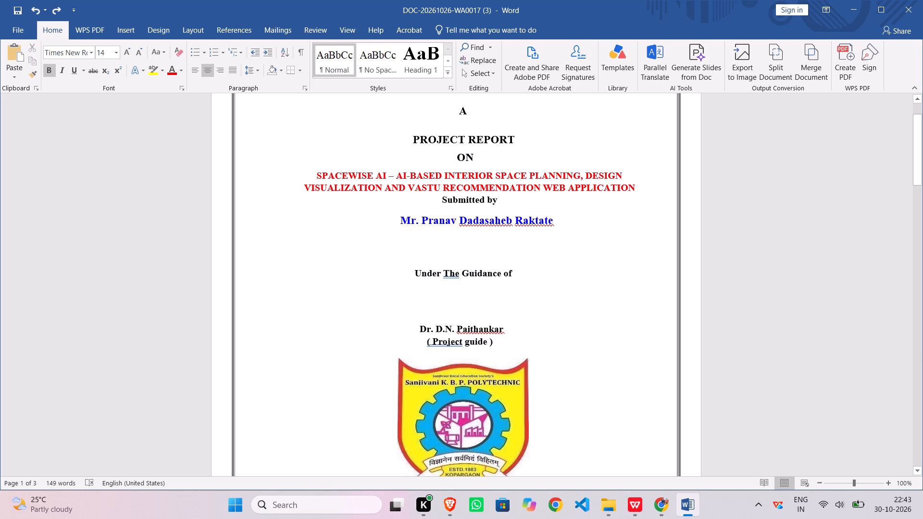
Insert a line break before the cover's SPACEWISE AI title, separating it from the "ON" line.
scroll(309, 173, down, 14)
scroll(309, 173, up, 6)
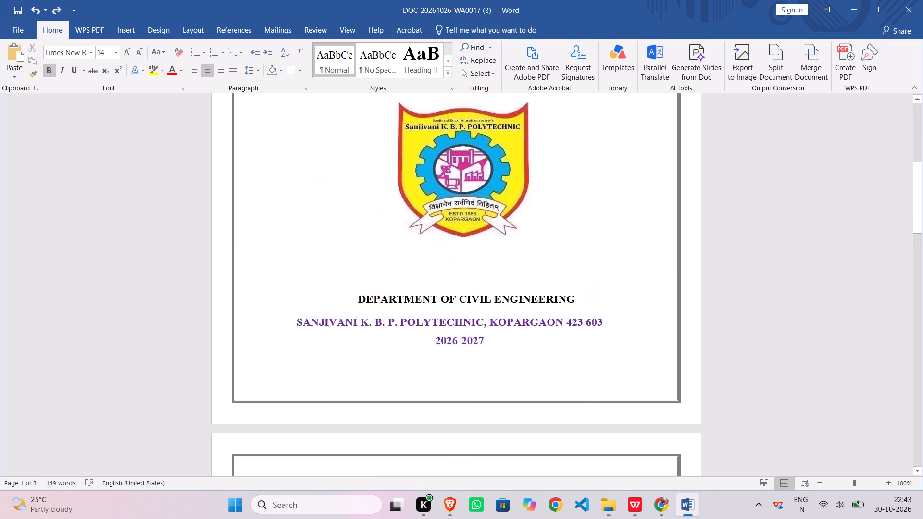
scroll(309, 173, up, 9)
click(316, 205)
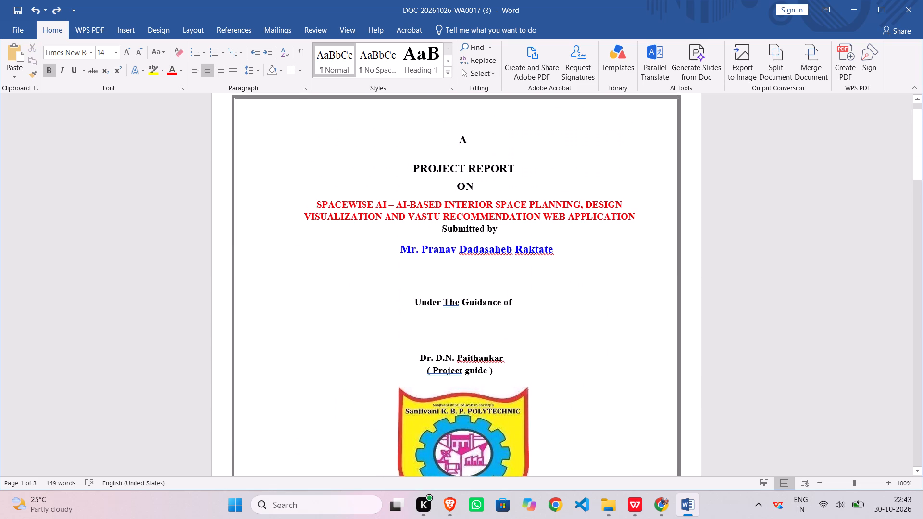
key(shift+Return)
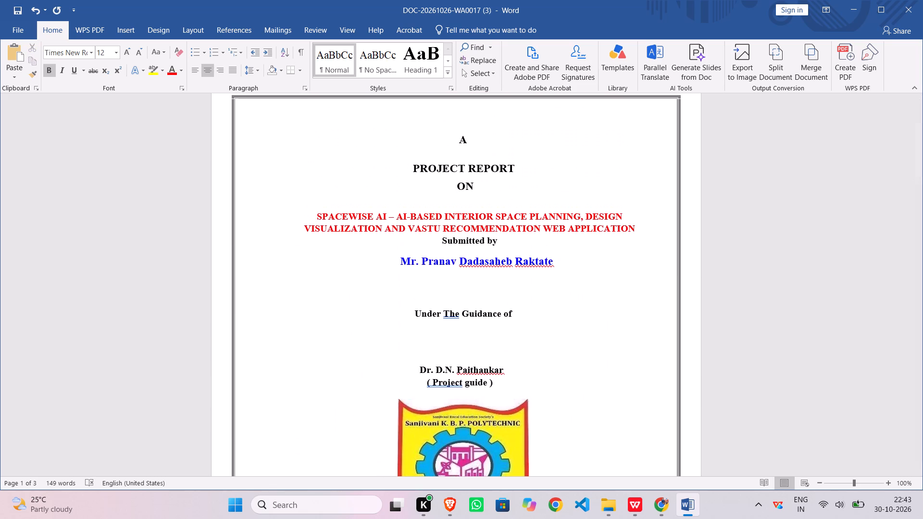
Insert a line break before "Submitted by" on the cover, separating it from the red SPACEWISE AI title.
triple_click(442, 241)
click(442, 241)
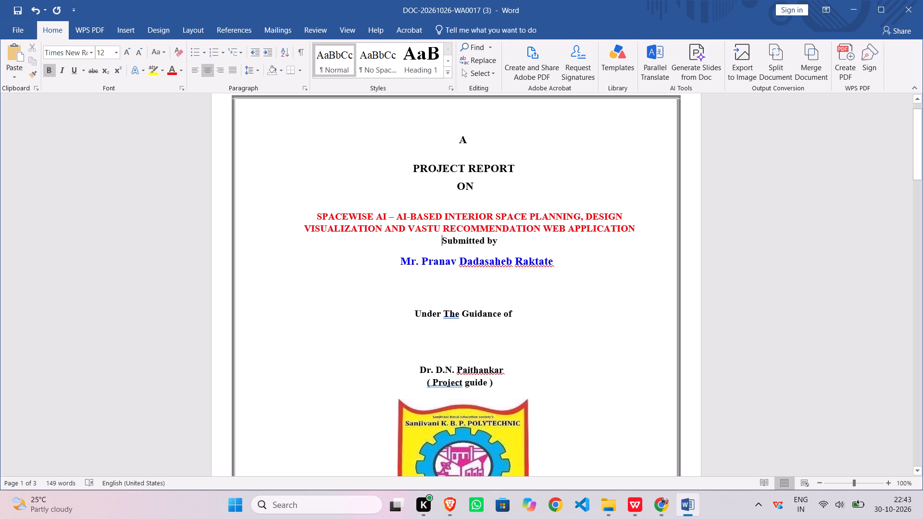
key(shift+Return)
scroll(448, 243, down, 16)
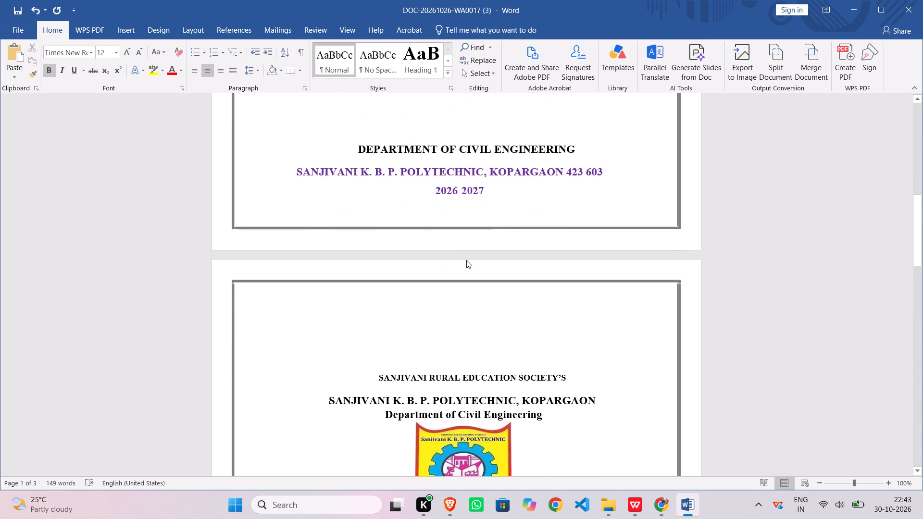
scroll(466, 260, up, 16)
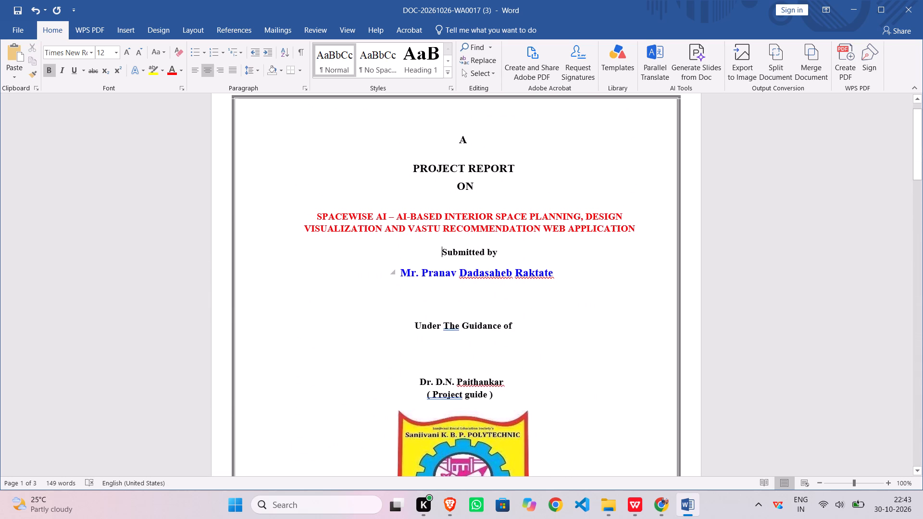
Replace the student's name beneath "Submitted by" on the cover with the new student's full name, keeping the "Mr." prefix.
triple_click(422, 274)
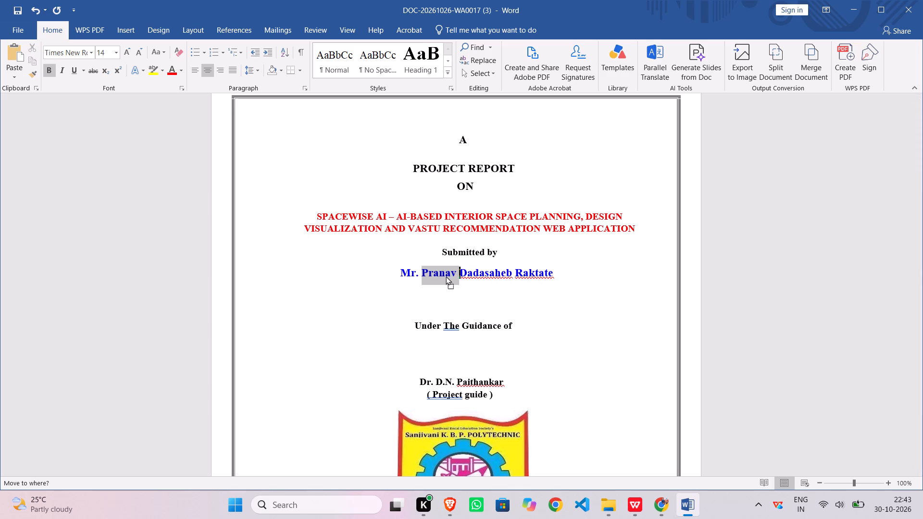
double_click(422, 273)
click(422, 273)
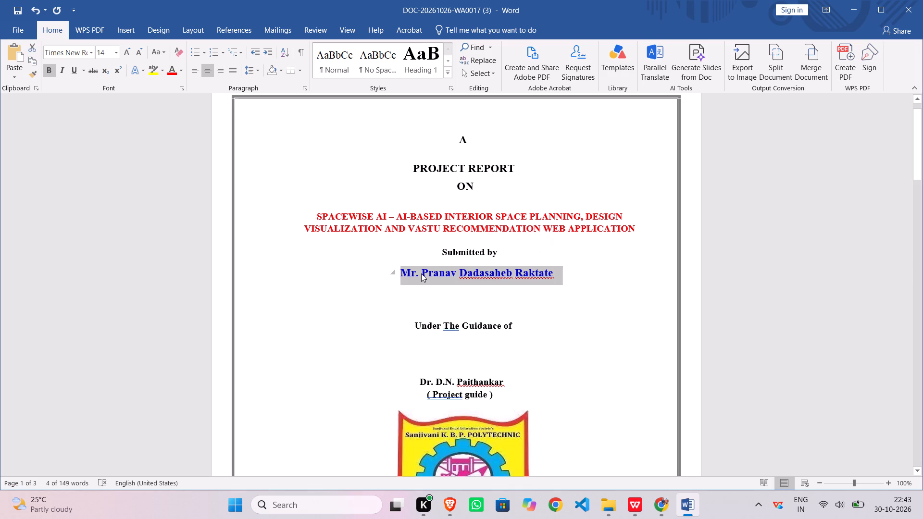
click(421, 273)
triple_click(555, 278)
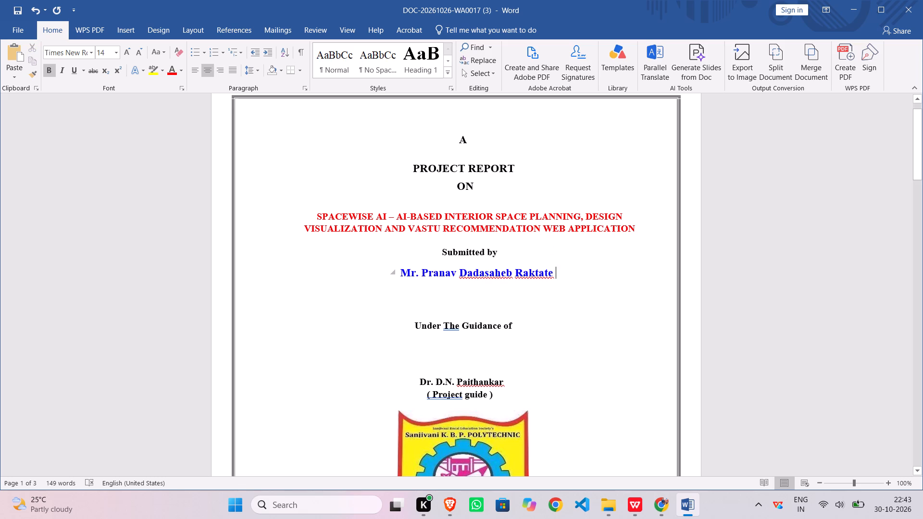
click(555, 278)
key(BackSpace)
key(BackSpace)
key(BackSpace)
key(BackSpace)
key(BackSpace)
key(BackSpace)
key(BackSpace)
key(BackSpace)
key(BackSpace)
key(BackSpace)
key(BackSpace)
key(BackSpace)
key(BackSpace)
key(BackSpace)
key(BackSpace)
key(BackSpace)
key(BackSpace)
key(BackSpace)
key(BackSpace)
key(BackSpace)
key(BackSpace)
key(BackSpace)
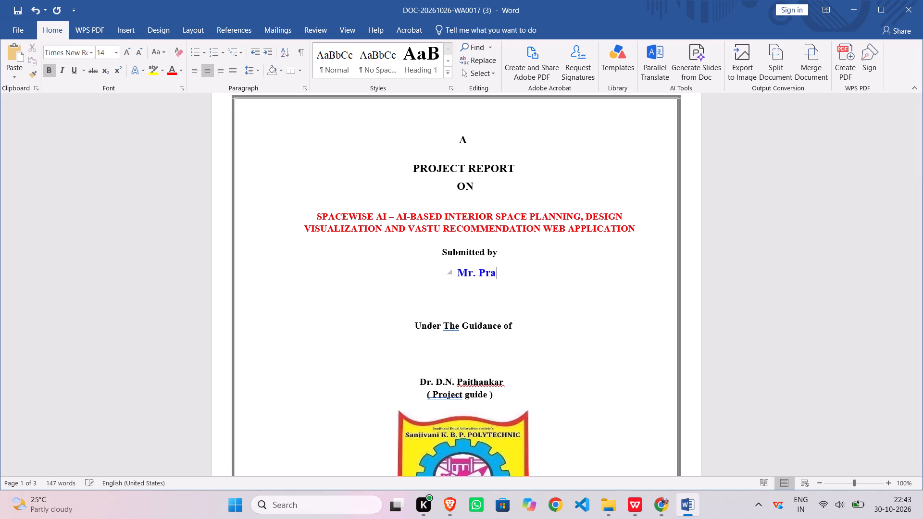
key(BackSpace)
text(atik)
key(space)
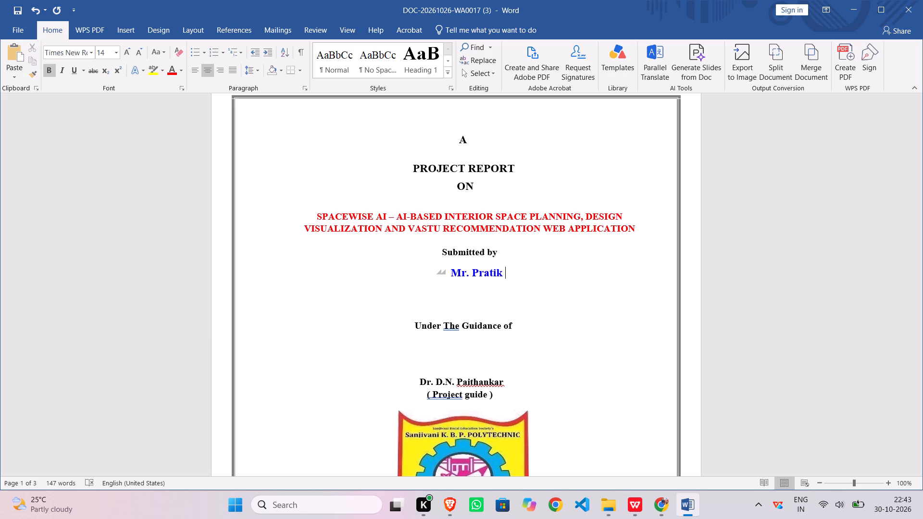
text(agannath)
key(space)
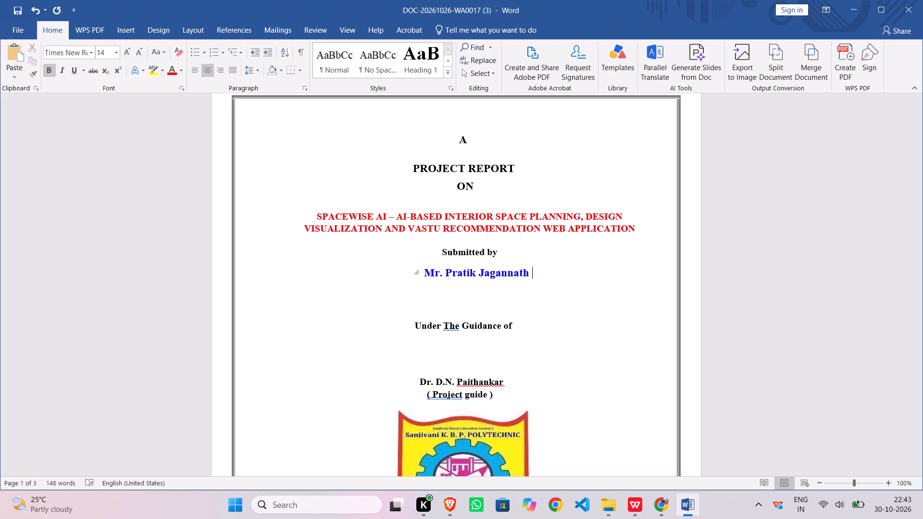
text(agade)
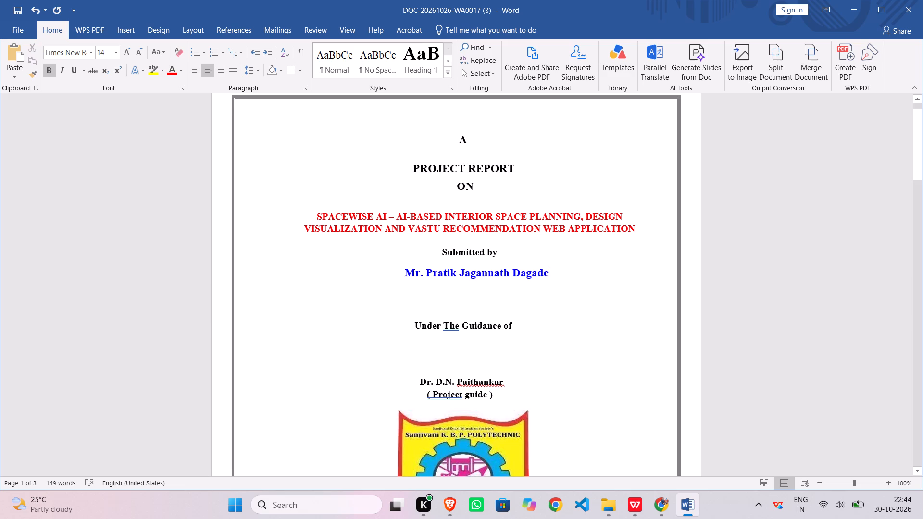
Apply the Heading 1 style to the student's name line beneath "Submitted by" on the cover.
drag(404, 274, 513, 272)
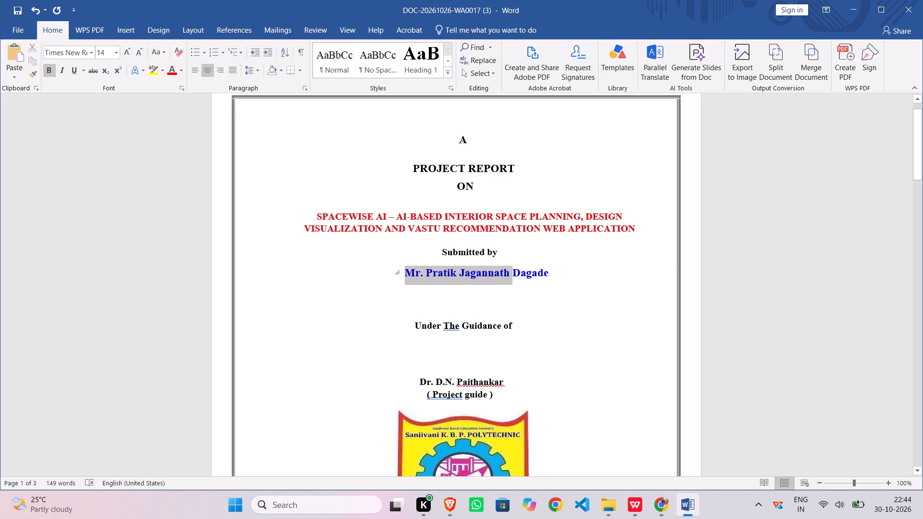
drag(513, 272, 547, 272)
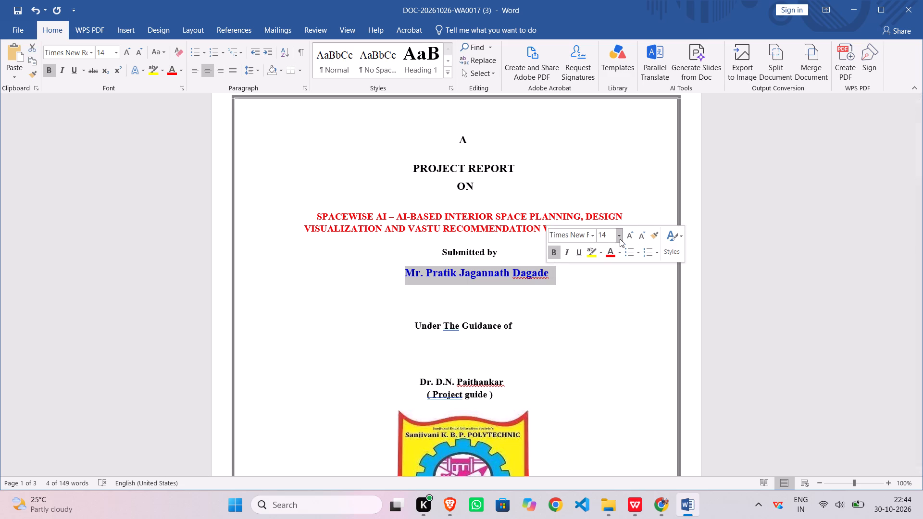
click(675, 238)
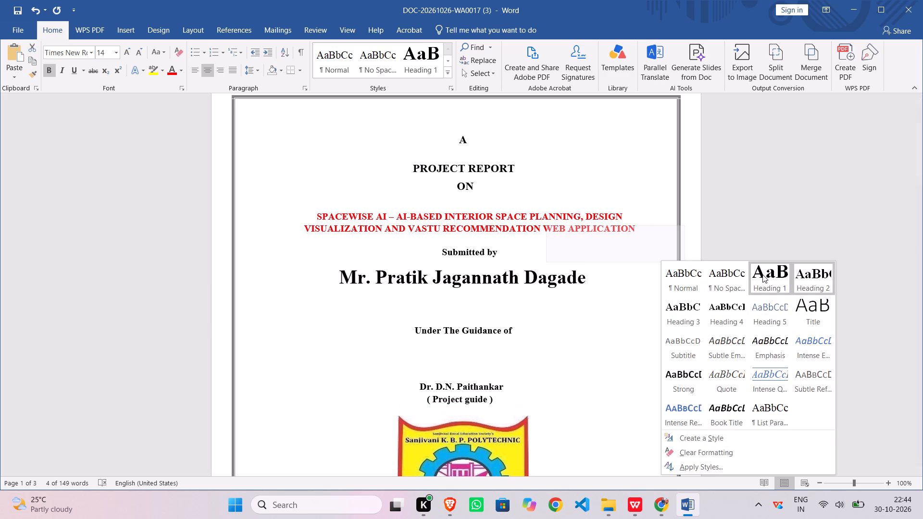
double_click(762, 274)
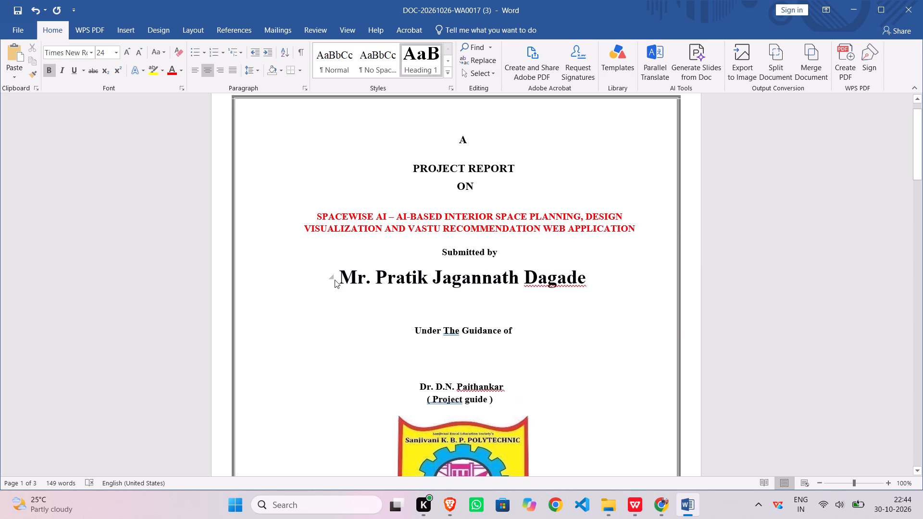
Set the font size of the student's full name line on the cover to 14.
double_click(338, 278)
drag(338, 278, 364, 286)
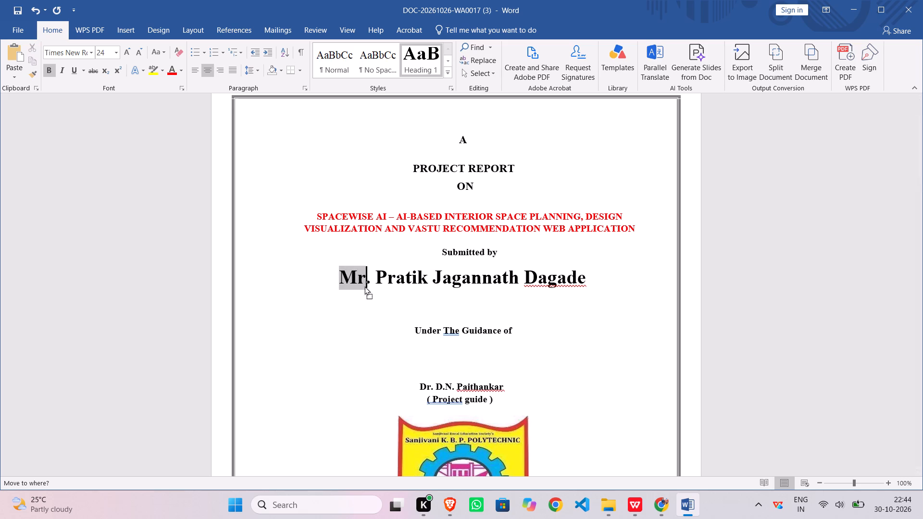
drag(364, 286, 348, 284)
drag(343, 277, 585, 278)
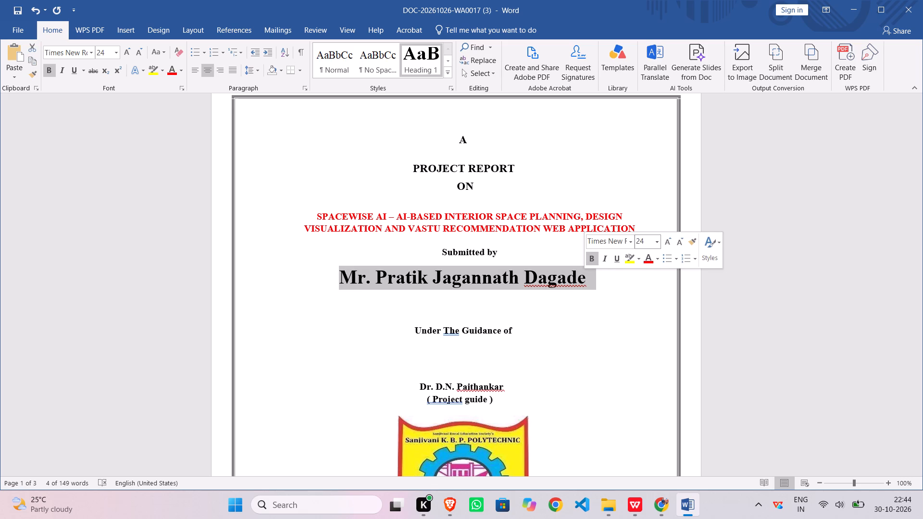
click(637, 241)
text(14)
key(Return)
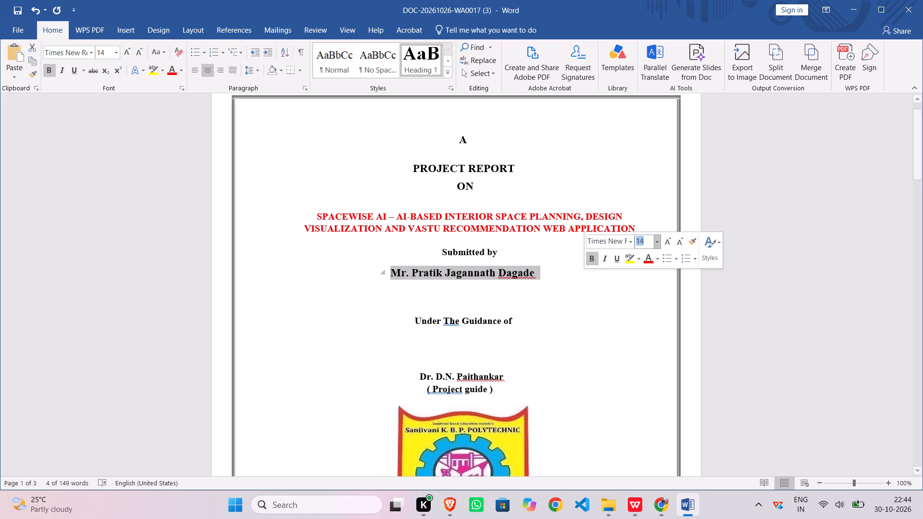
click(541, 286)
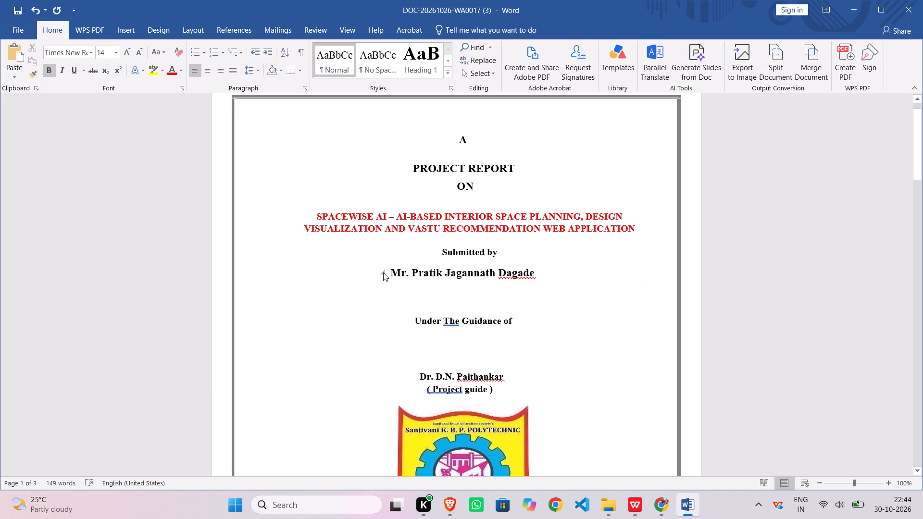
Examine the certificate page and the signatory blocks through the end of the document.
scroll(390, 272, down, 16)
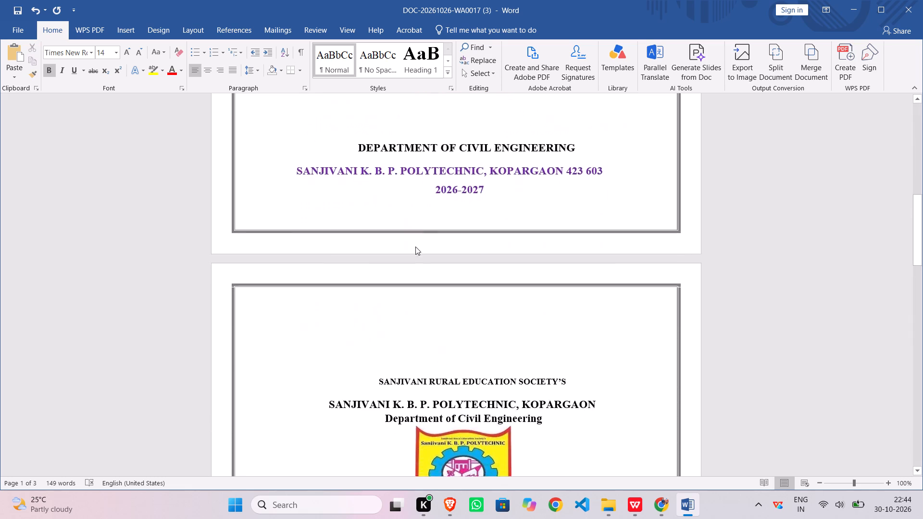
scroll(415, 247, down, 12)
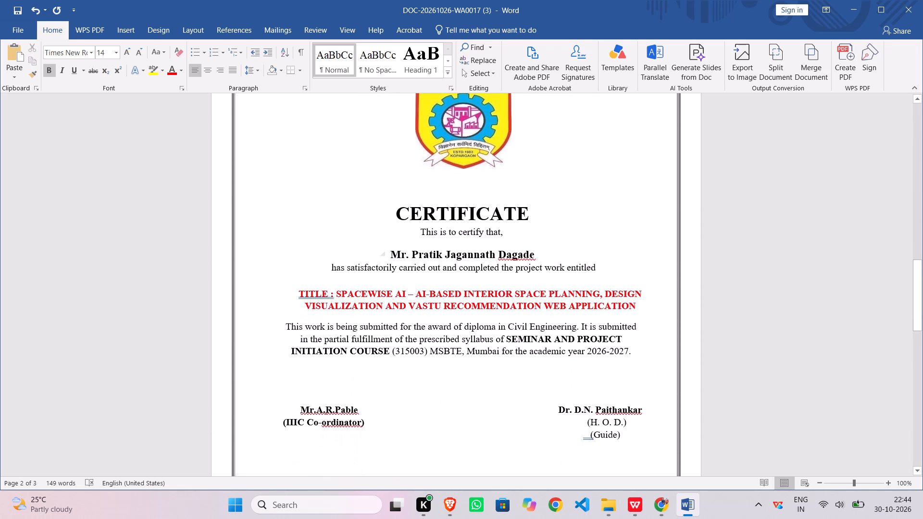
scroll(418, 258, down, 11)
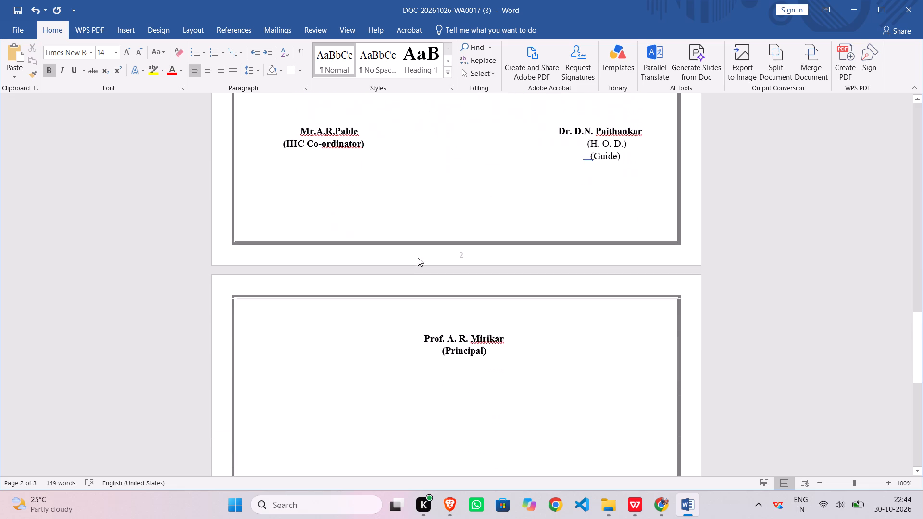
Remove the surplus blank lines above "SANJIVANI RURAL EDUCATION SOCIETY'S", keeping that heading at the start of the certificate page.
scroll(418, 258, up, 16)
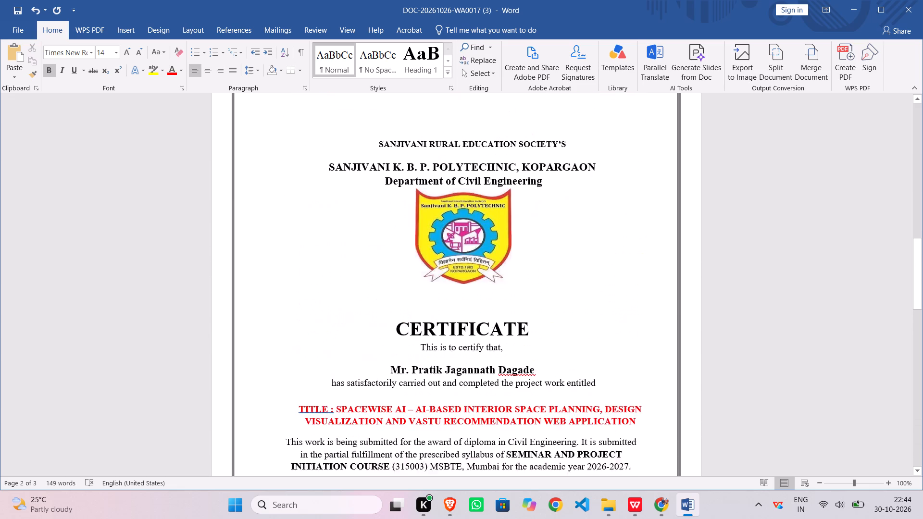
scroll(418, 258, up, 4)
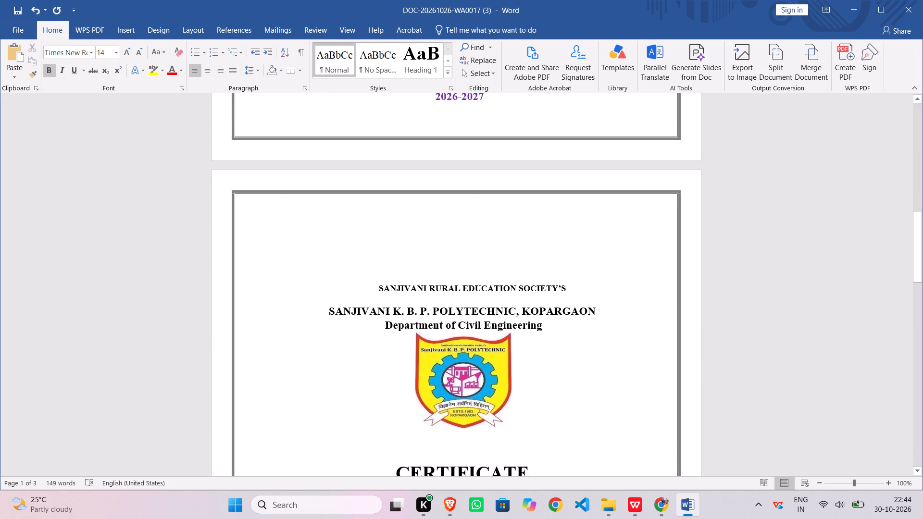
click(378, 289)
key(BackSpace)
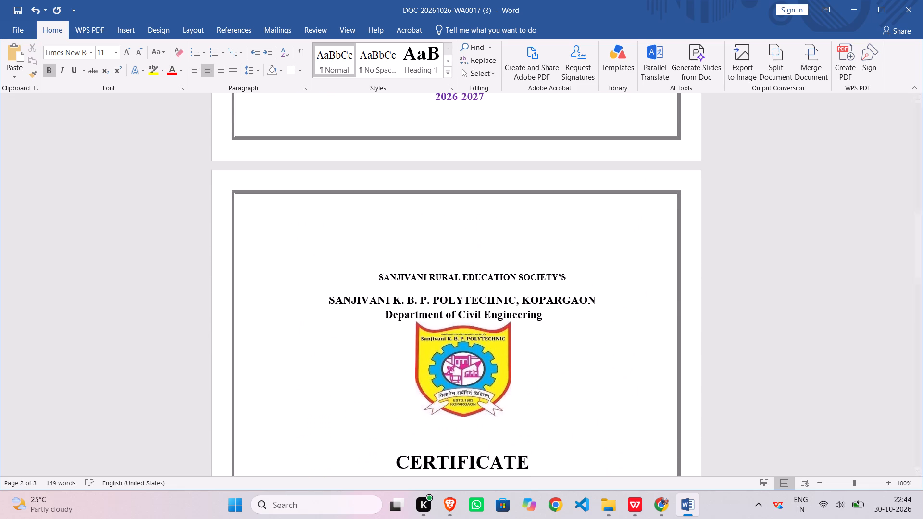
key(BackSpace)
key(BackSpace)
key(BackSpace)
key(BackSpace)
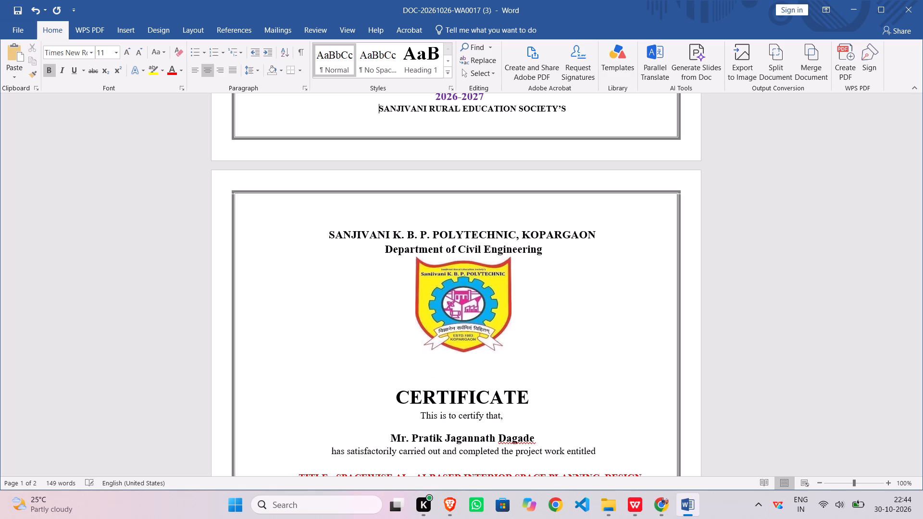
key(shift+Return)
Review the layout of the cover page, the certificate text and the signatory blocks.
scroll(377, 289, down, 2)
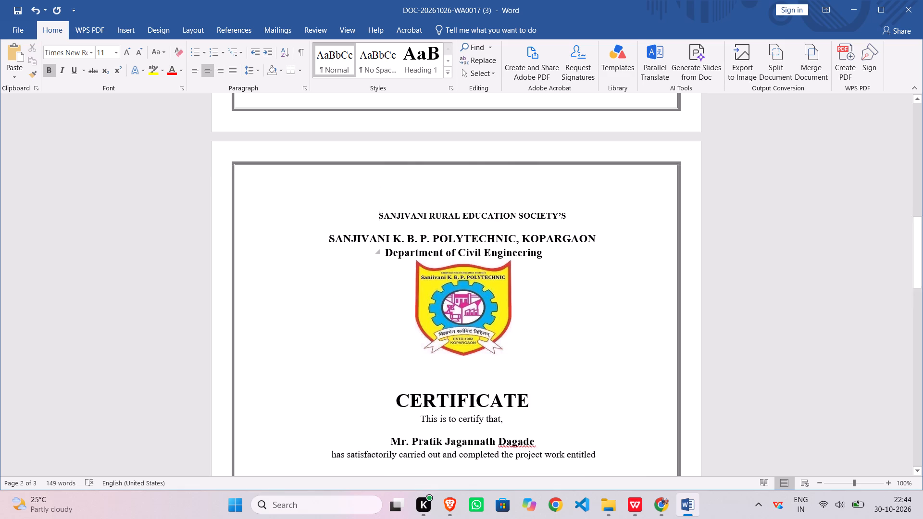
scroll(387, 305, down, 10)
scroll(397, 317, up, 16)
scroll(397, 317, up, 10)
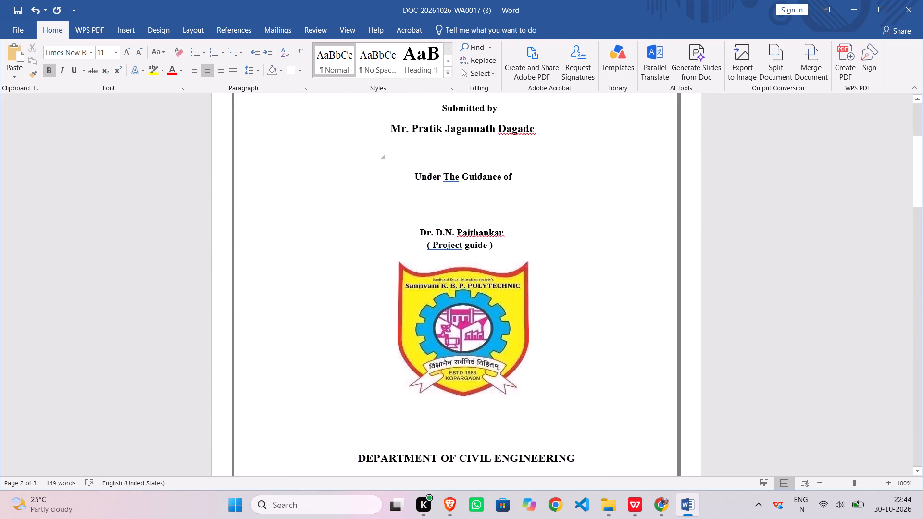
scroll(397, 317, down, 20)
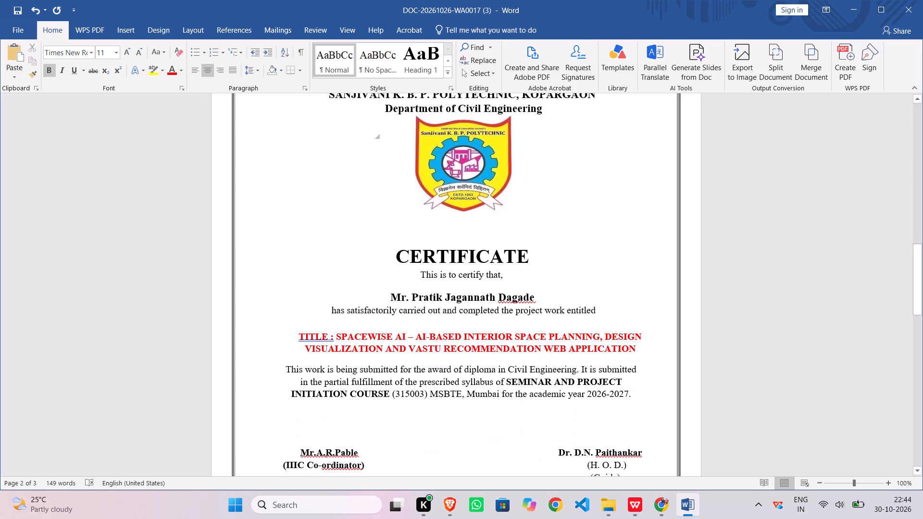
scroll(399, 318, down, 5)
scroll(399, 318, up, 3)
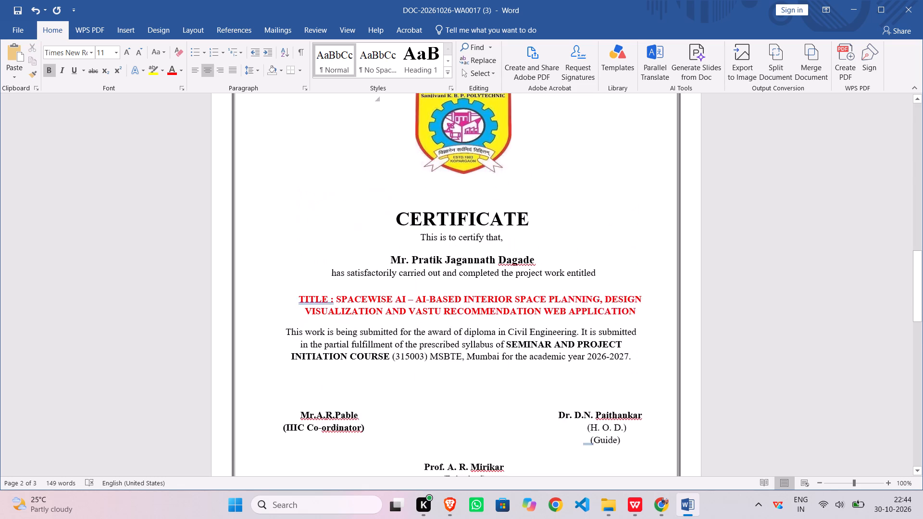
scroll(399, 318, up, 20)
scroll(399, 318, up, 5)
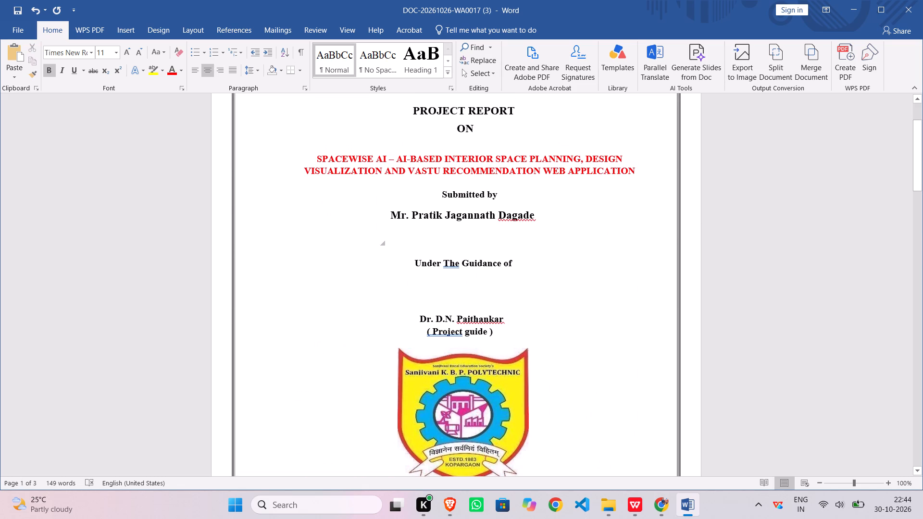
Add a line above the student's name on the cover and format it as 10 pt without bold.
click(389, 217)
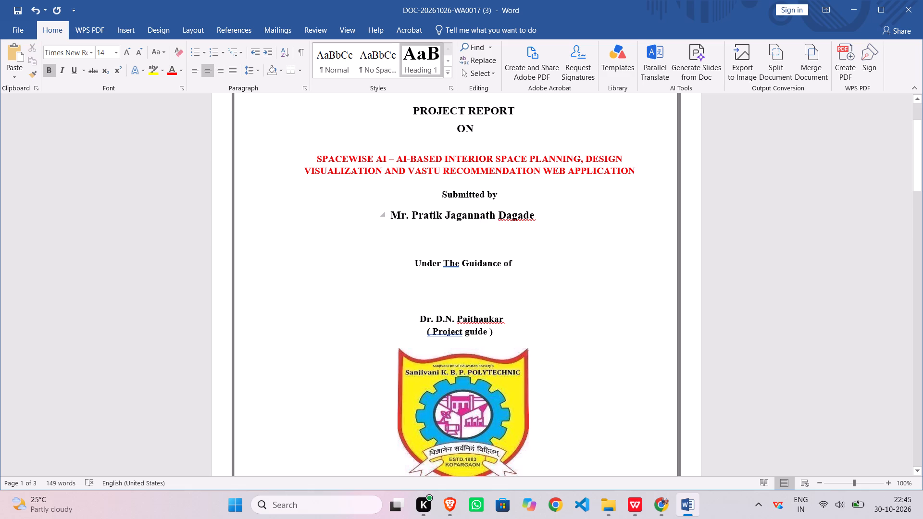
key(shift+Return)
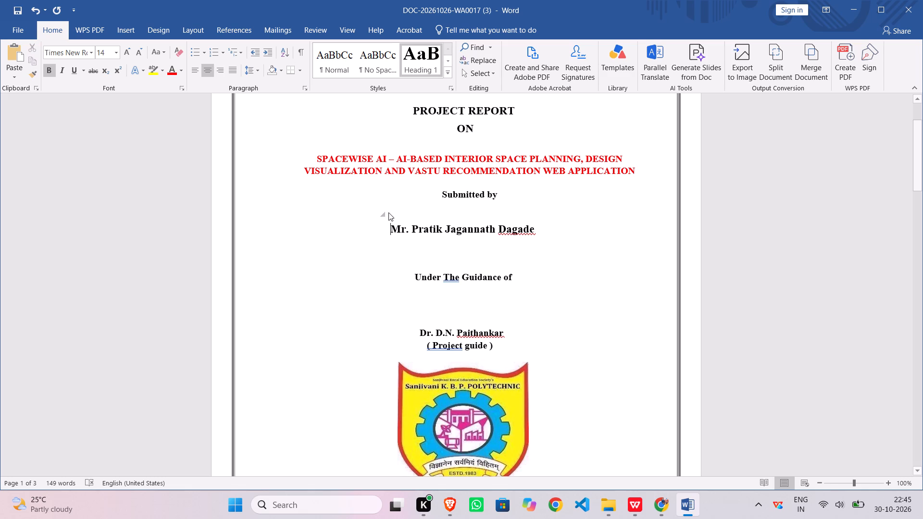
click(393, 210)
triple_click(97, 54)
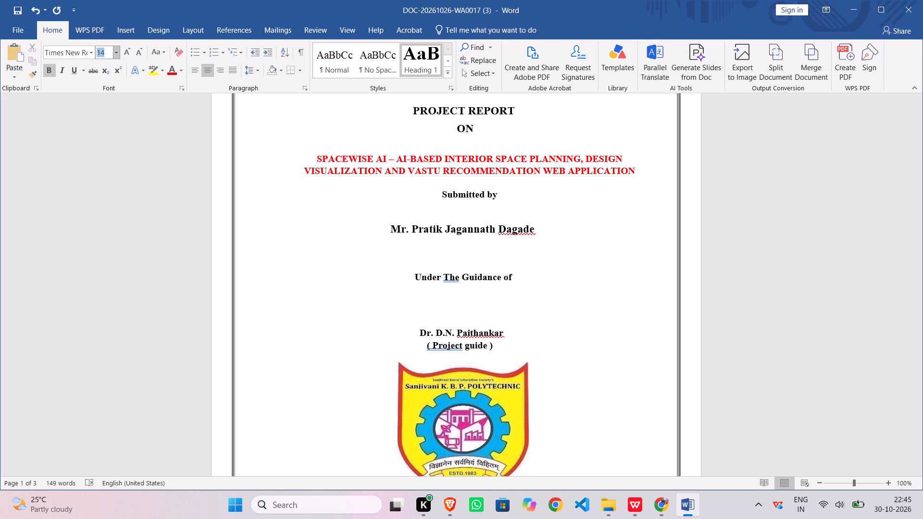
key(1)
key(0)
key(Return)
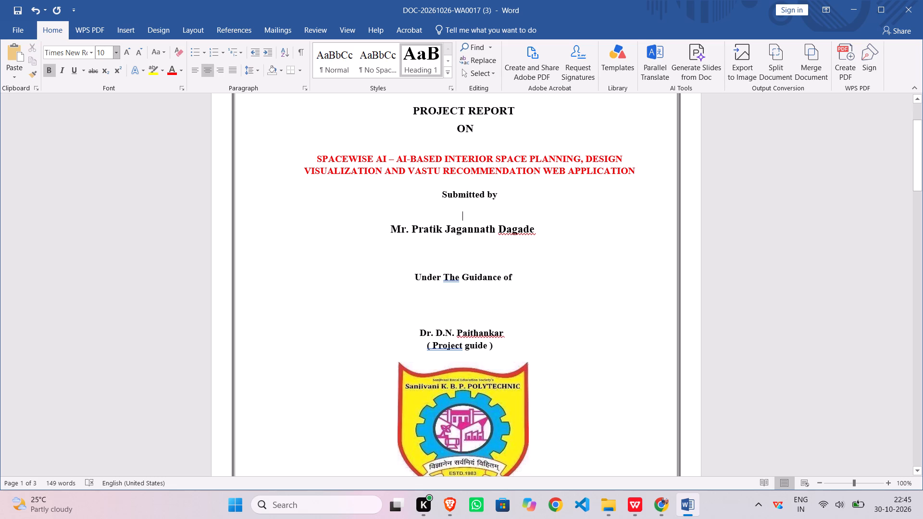
click(48, 72)
Enter "( Third year in Diploma" on the blank line between "Submitted by" and the student's name on the cover page.
key(shift+parenleft)
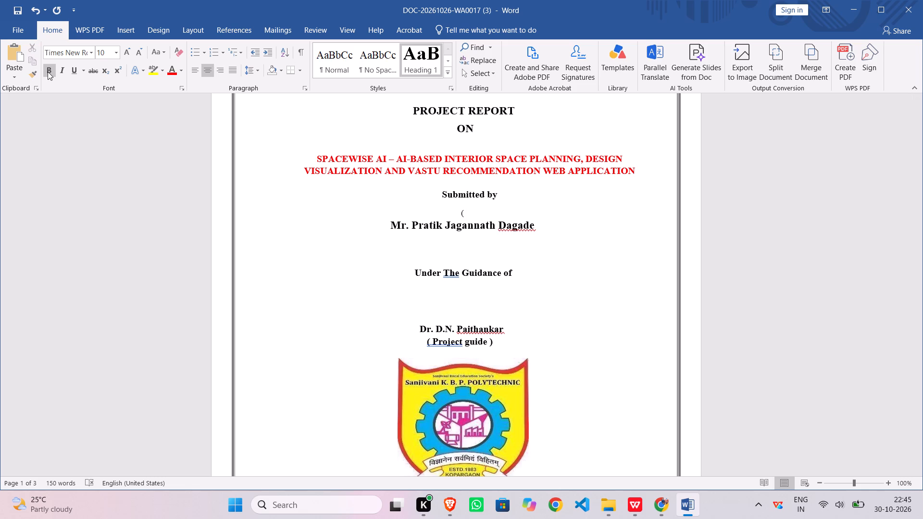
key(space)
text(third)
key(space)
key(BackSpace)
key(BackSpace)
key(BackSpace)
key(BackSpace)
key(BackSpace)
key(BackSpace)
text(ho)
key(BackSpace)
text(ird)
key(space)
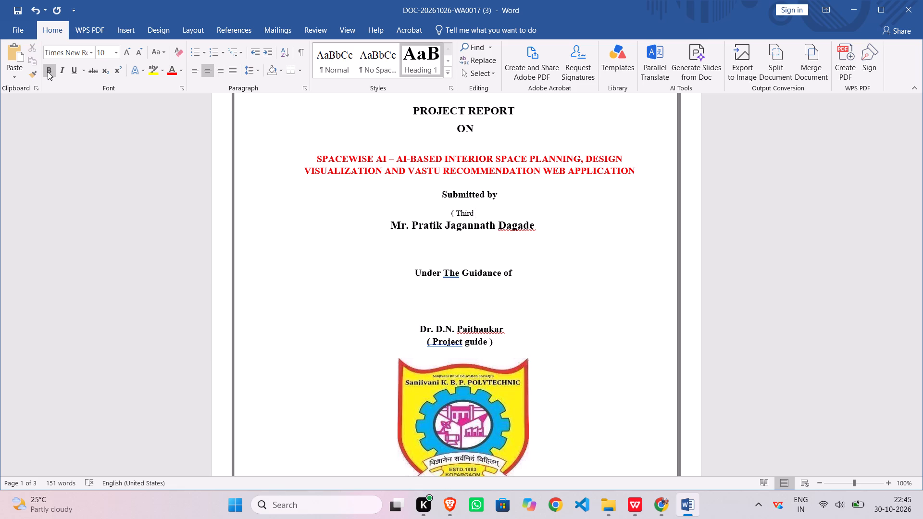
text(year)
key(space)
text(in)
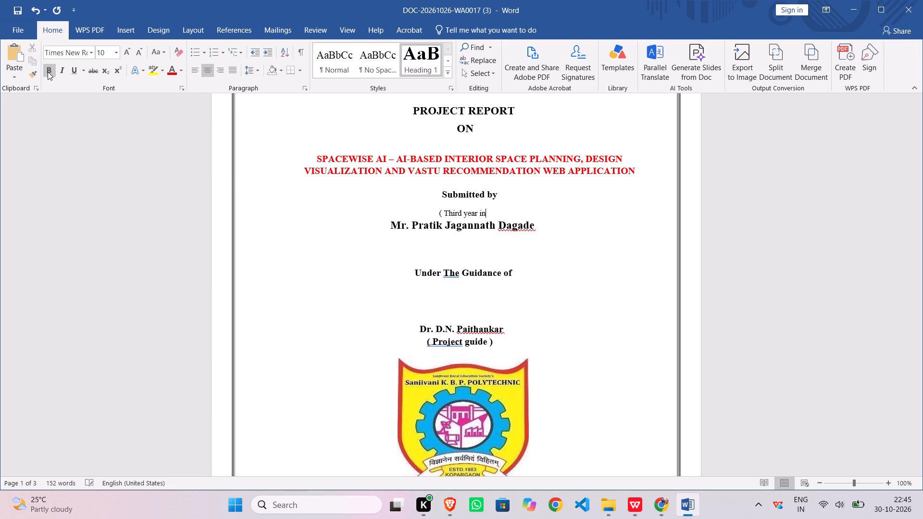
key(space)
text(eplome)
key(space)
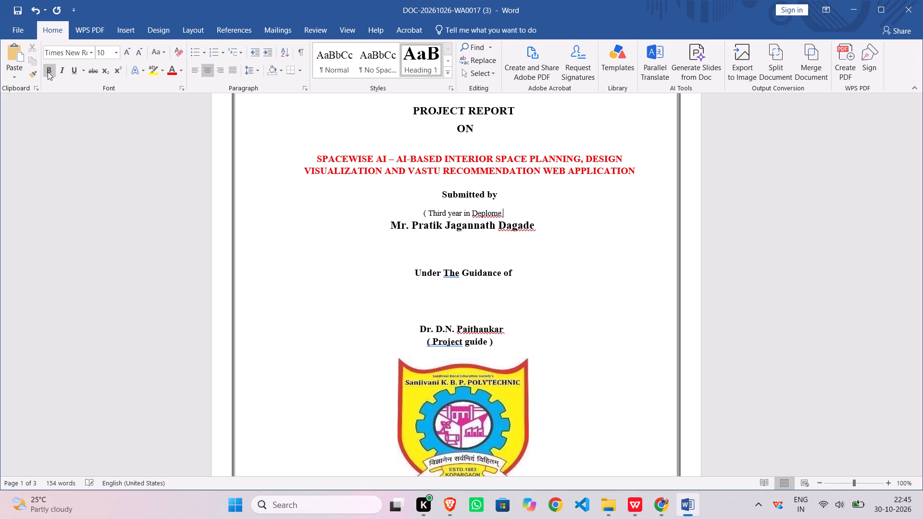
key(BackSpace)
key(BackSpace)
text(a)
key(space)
Correct "Deploma" to "Diploma" in the "( Third year in" line under "Submitted by".
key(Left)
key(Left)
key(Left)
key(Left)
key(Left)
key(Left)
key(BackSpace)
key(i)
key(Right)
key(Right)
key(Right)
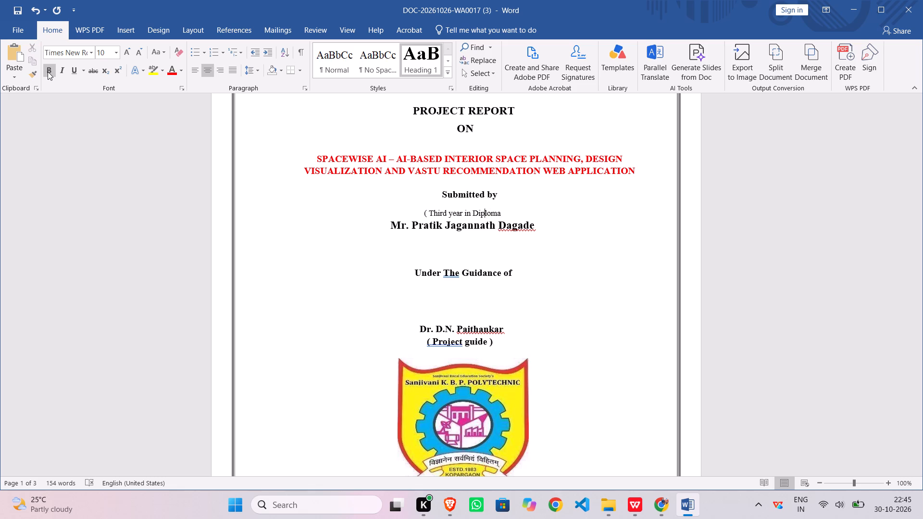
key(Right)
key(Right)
Complete the "( Third year in Diploma" line under "Submitted by" with "Civil Engineering )".
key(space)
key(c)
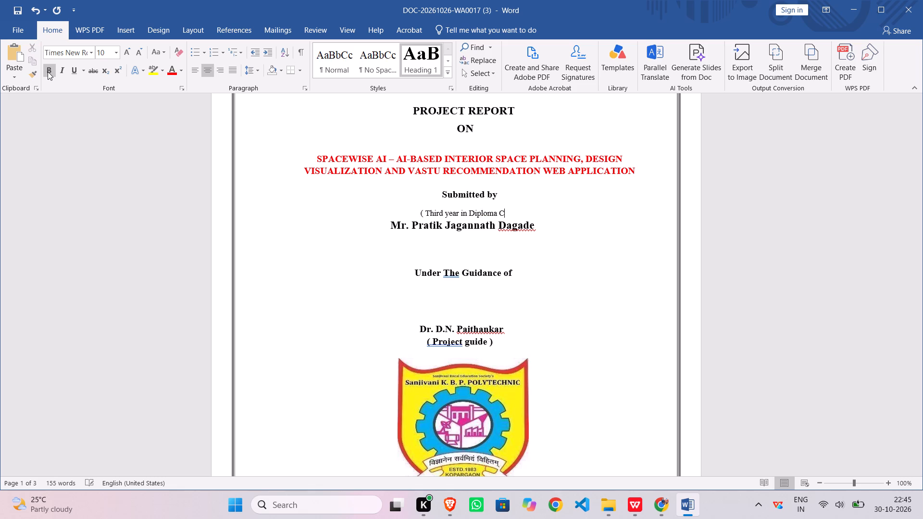
text(ivil)
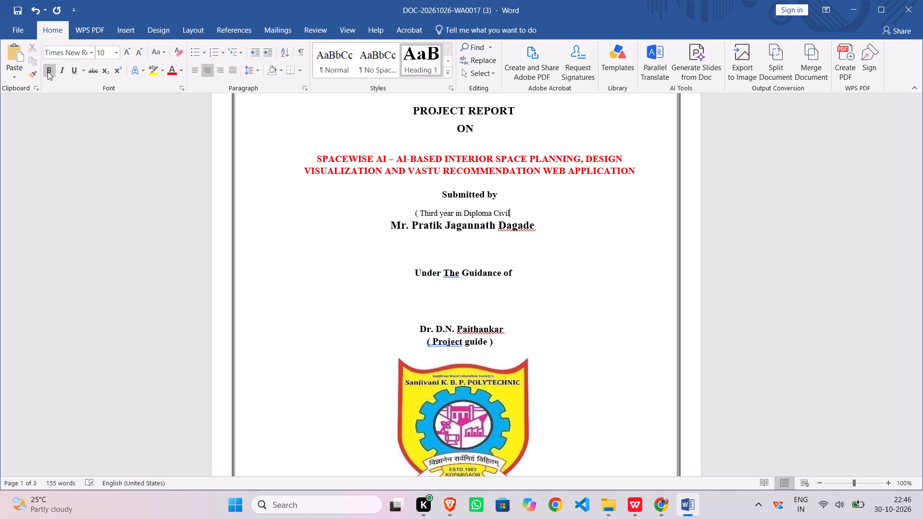
key(space)
key(e)
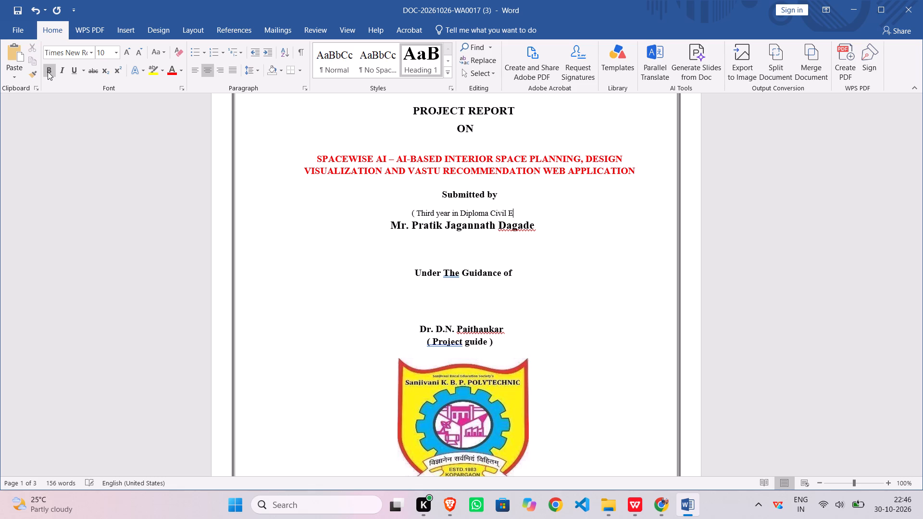
text(nginn)
key(BackSpace)
key(e)
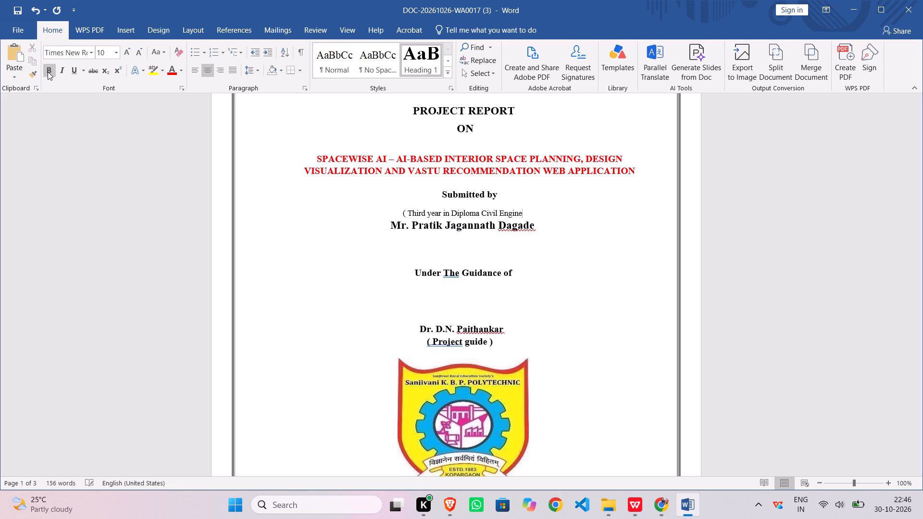
text(ering)
key(space)
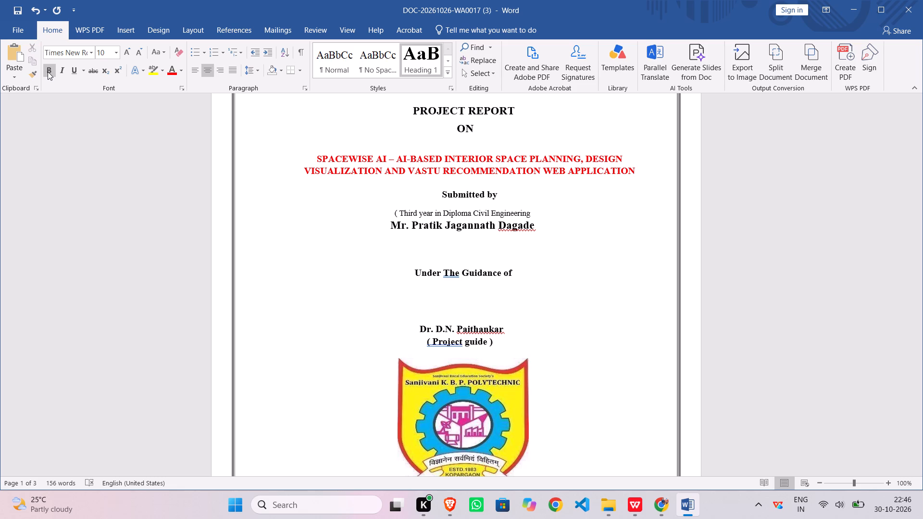
key(BackSpace)
key(space)
key(shift+parenright)
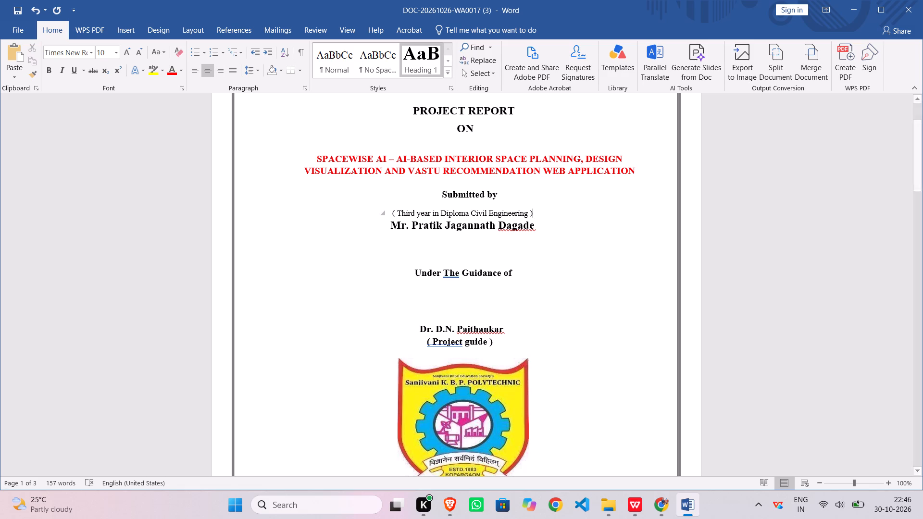
Remove the spaces just inside both parentheses so the line reads "(Third year in Diploma Civil Engineering)".
click(530, 214)
key(BackSpace)
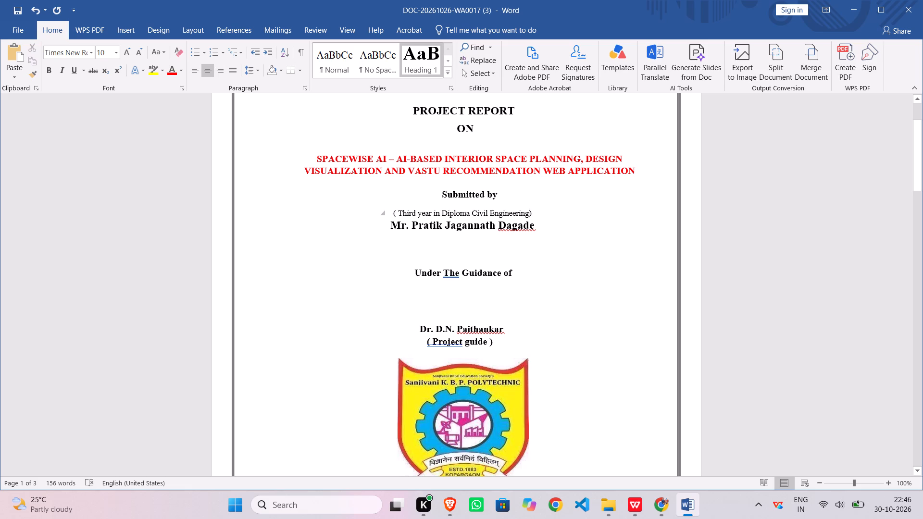
triple_click(399, 213)
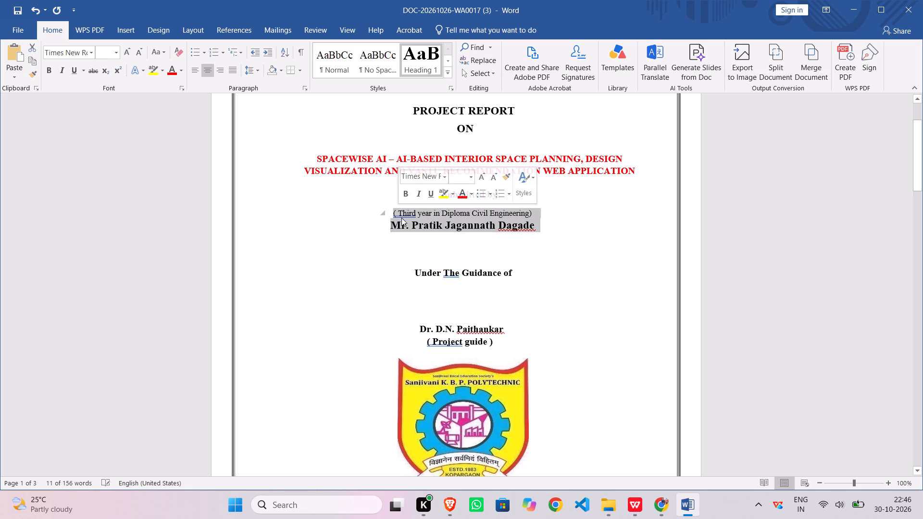
right_click(404, 211)
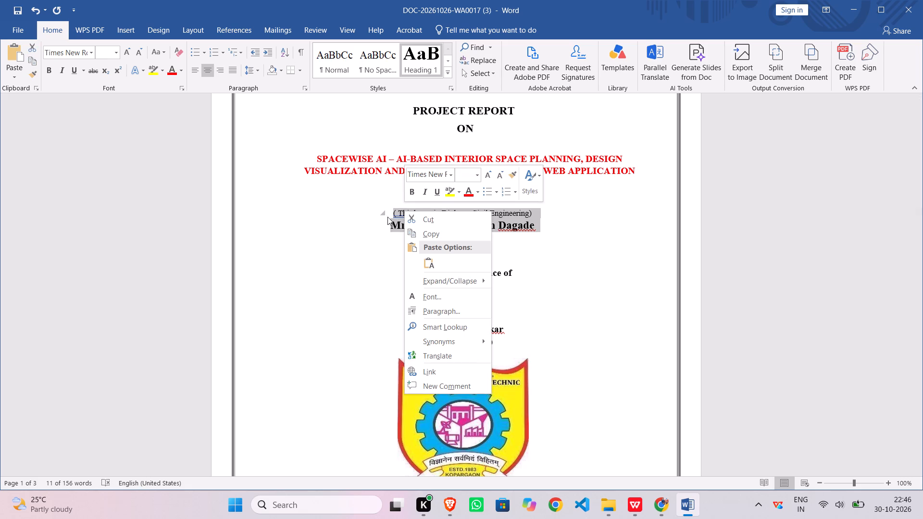
click(375, 243)
click(396, 224)
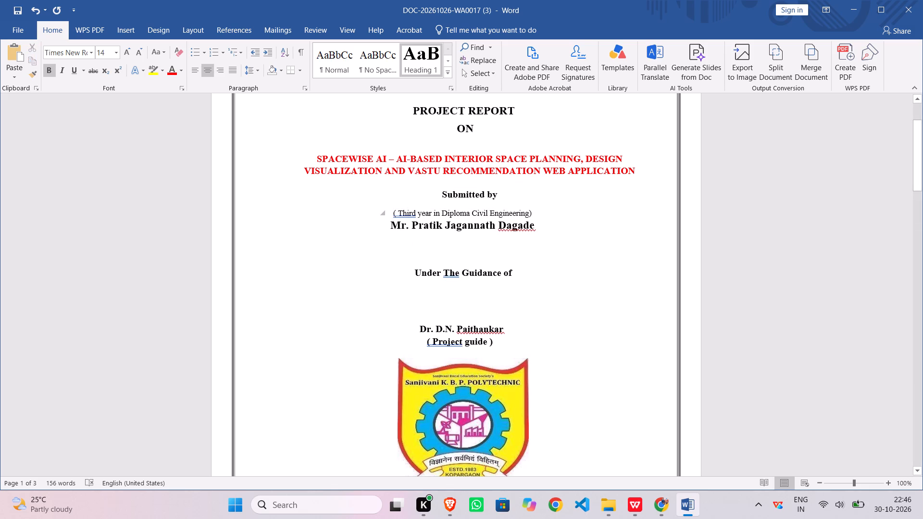
click(399, 214)
key(BackSpace)
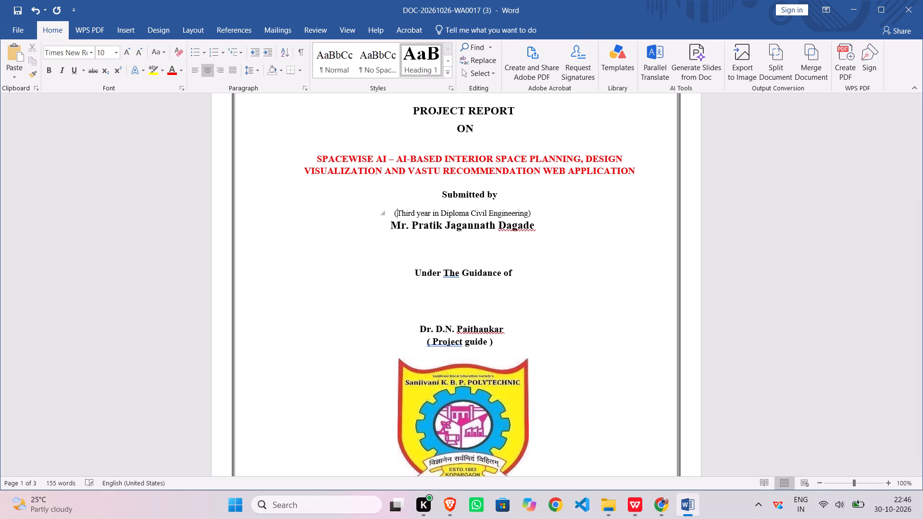
click(539, 214)
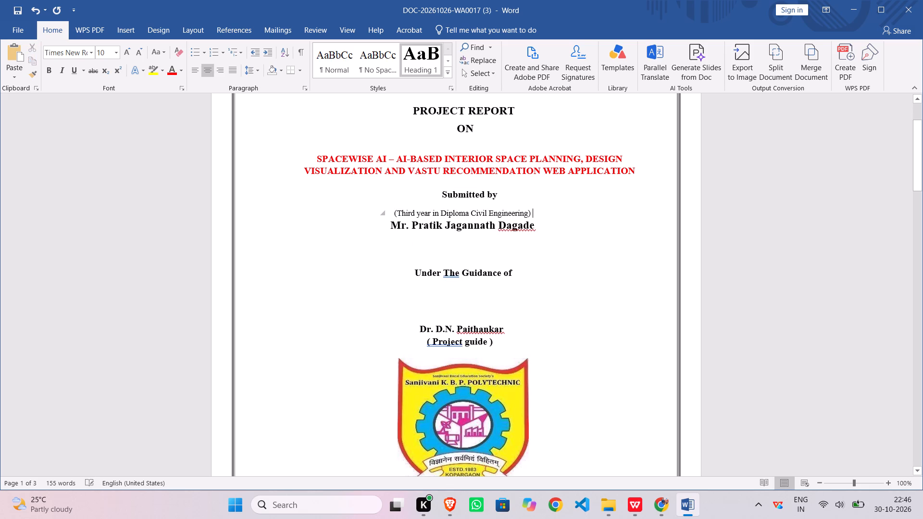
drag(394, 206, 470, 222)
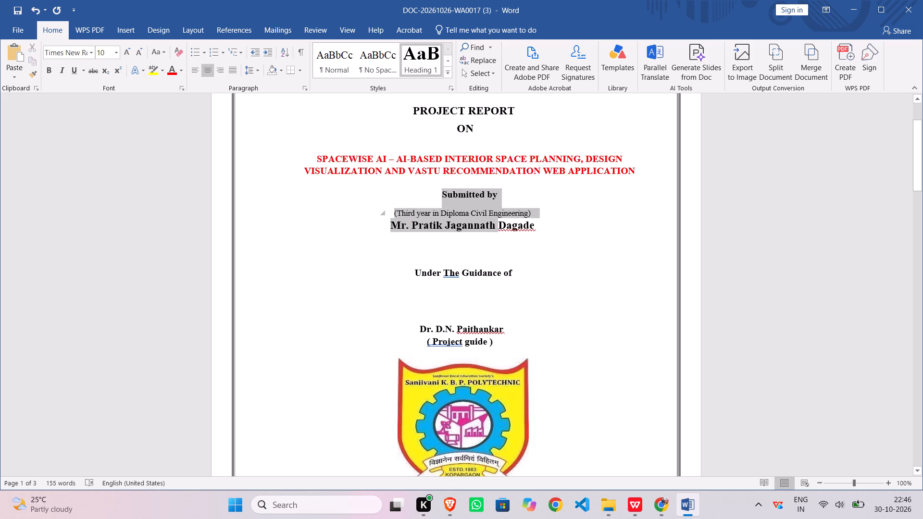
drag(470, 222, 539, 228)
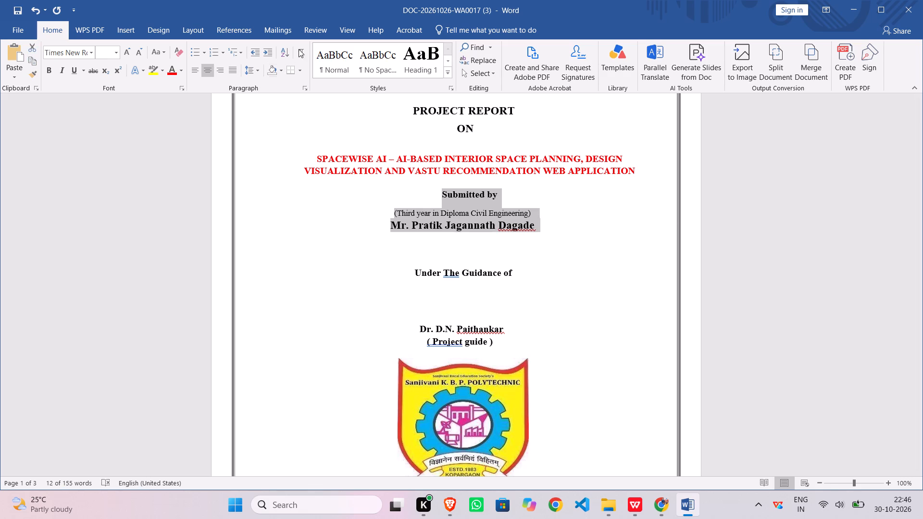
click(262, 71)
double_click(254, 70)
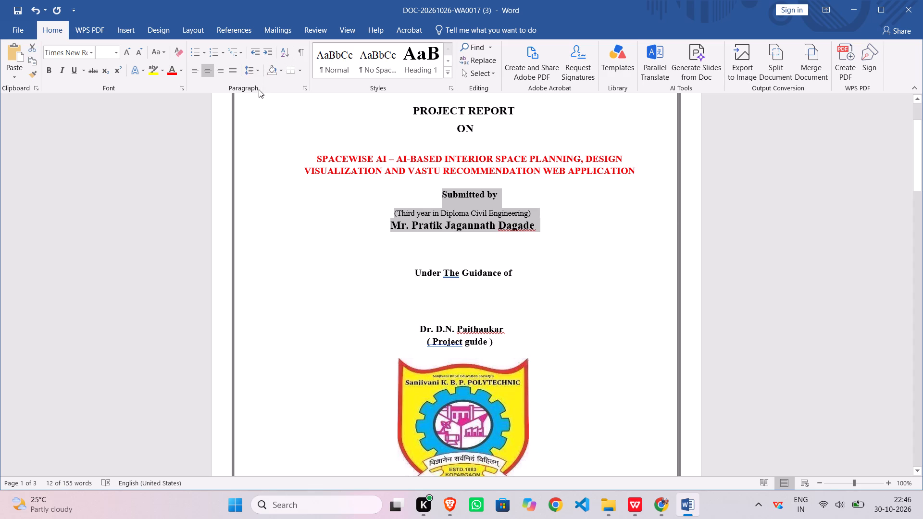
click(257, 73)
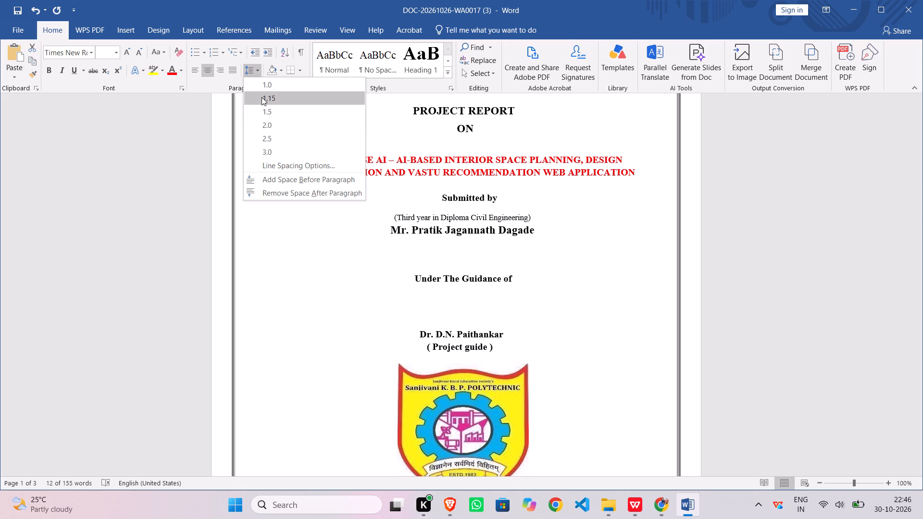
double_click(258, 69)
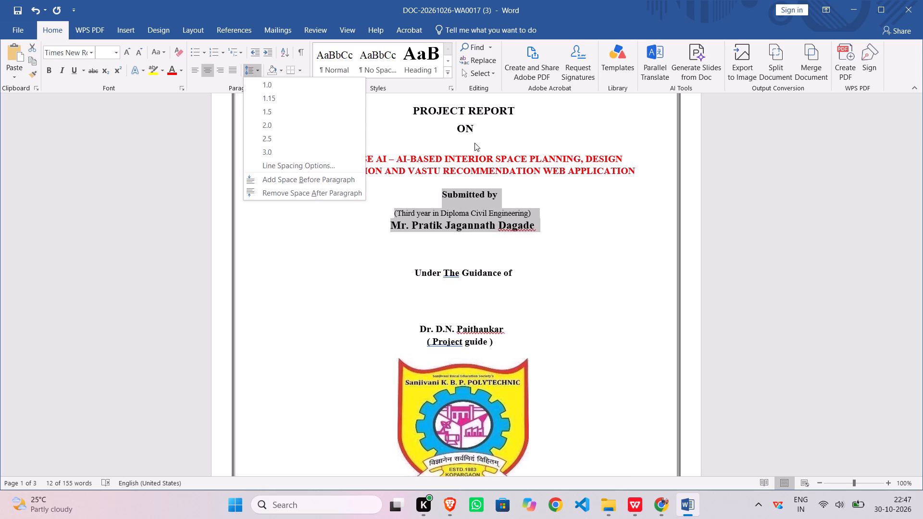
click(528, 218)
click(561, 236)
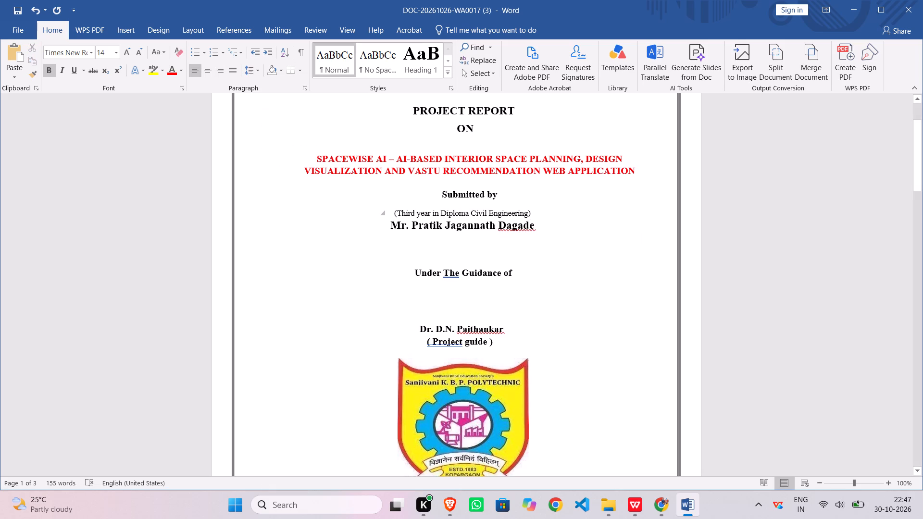
Review the layout of the cover page and the certificate page, including the signatory blocks.
scroll(506, 190, down, 5)
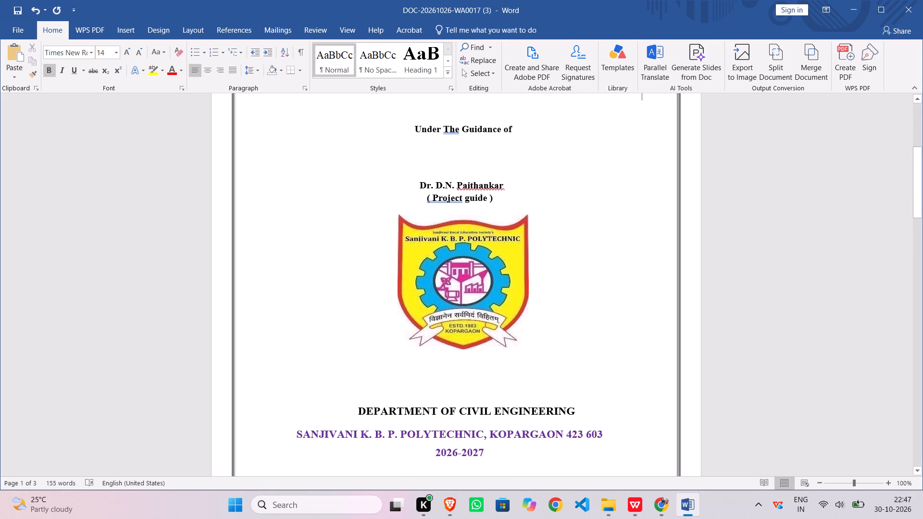
scroll(490, 215, down, 11)
scroll(476, 253, down, 14)
scroll(476, 253, up, 2)
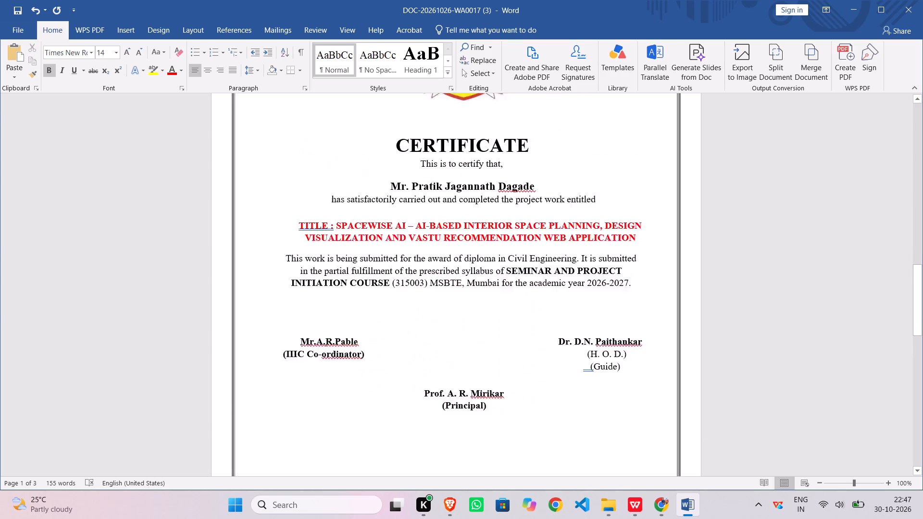
scroll(476, 253, up, 17)
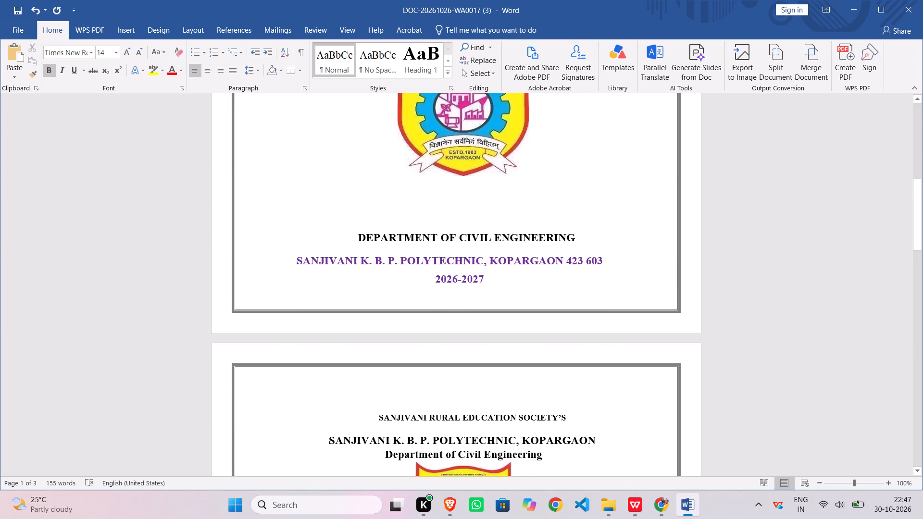
scroll(476, 253, up, 6)
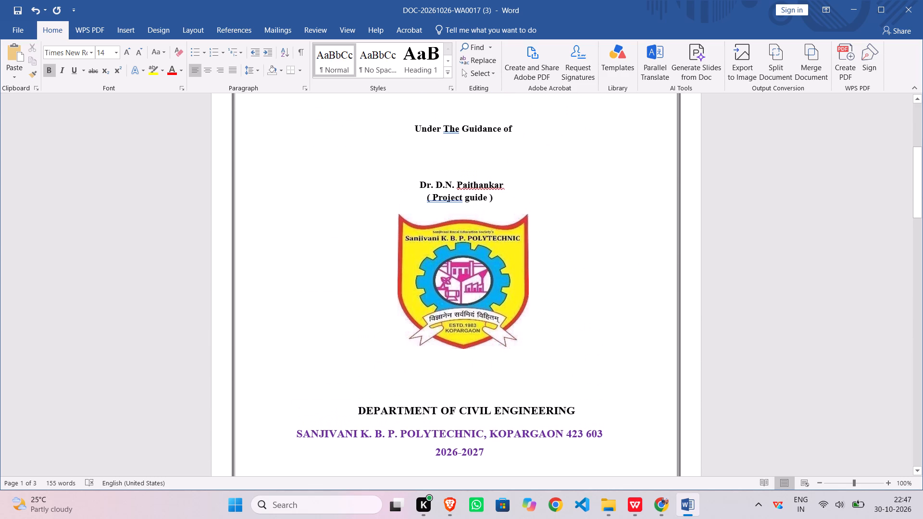
scroll(472, 253, up, 11)
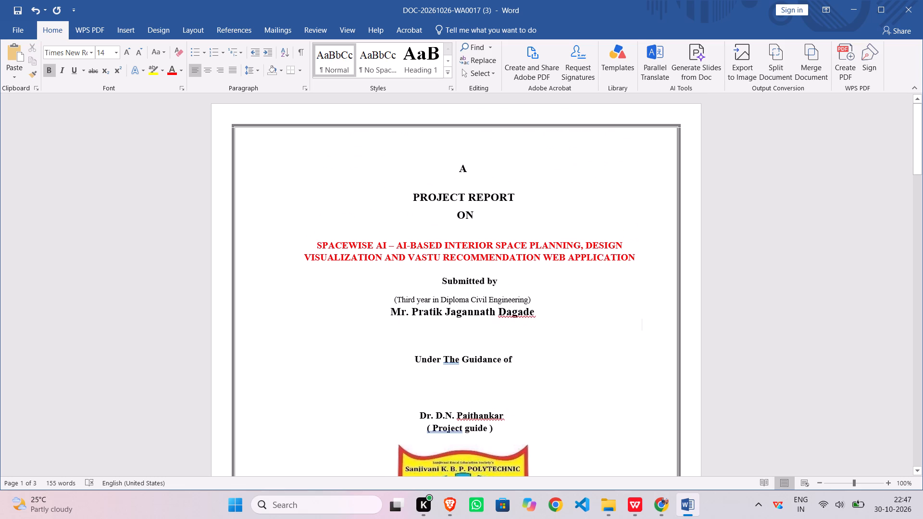
scroll(472, 253, up, 5)
Set the font size of the student's name on the cover page to 16 pt.
scroll(472, 253, down, 4)
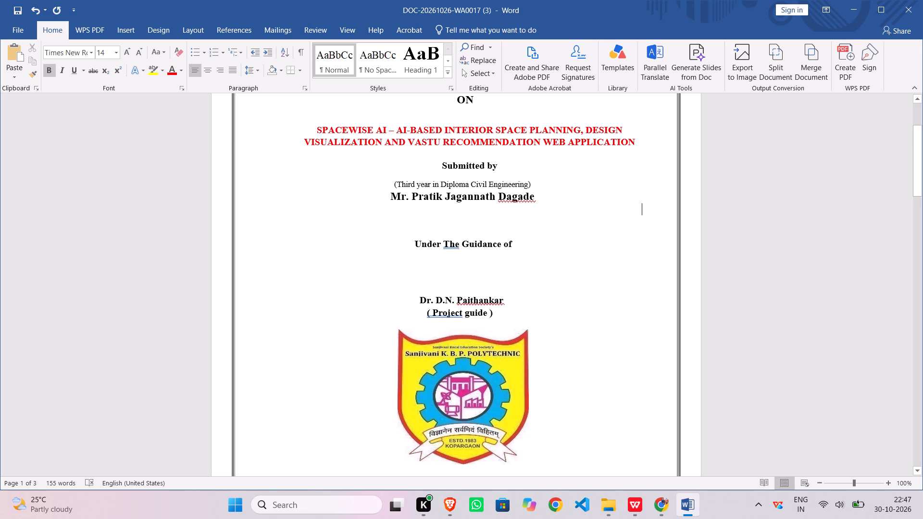
click(390, 197)
drag(390, 197, 528, 199)
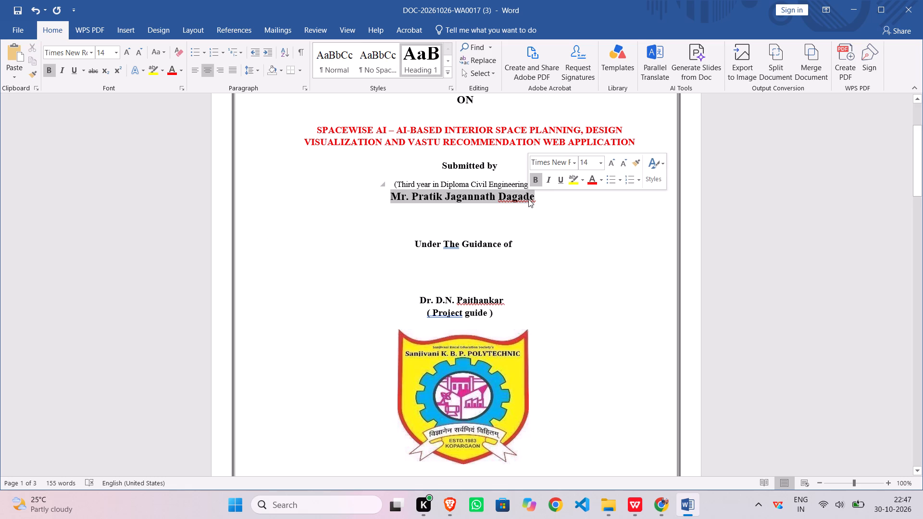
click(584, 164)
text(16)
key(Return)
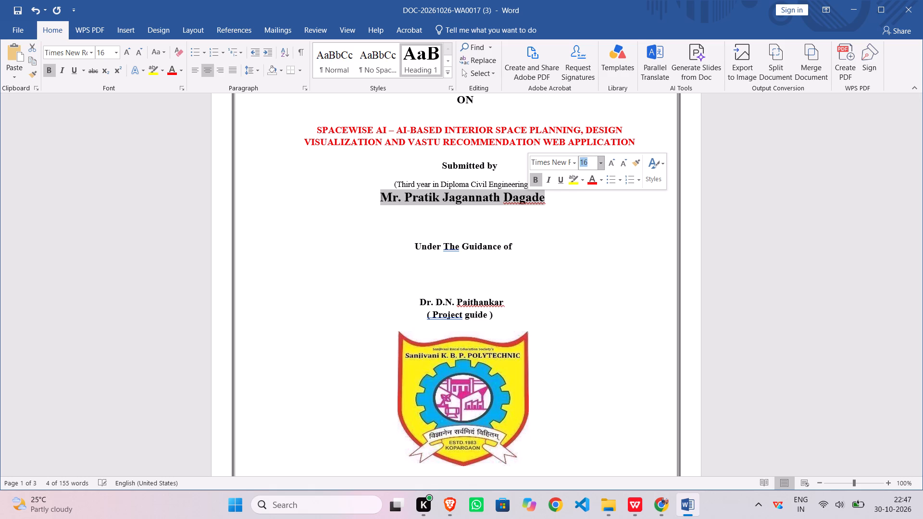
click(560, 206)
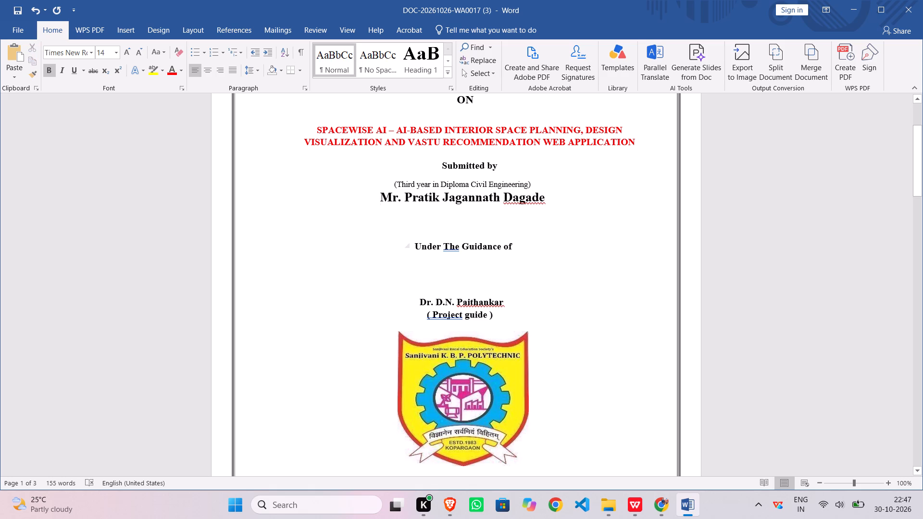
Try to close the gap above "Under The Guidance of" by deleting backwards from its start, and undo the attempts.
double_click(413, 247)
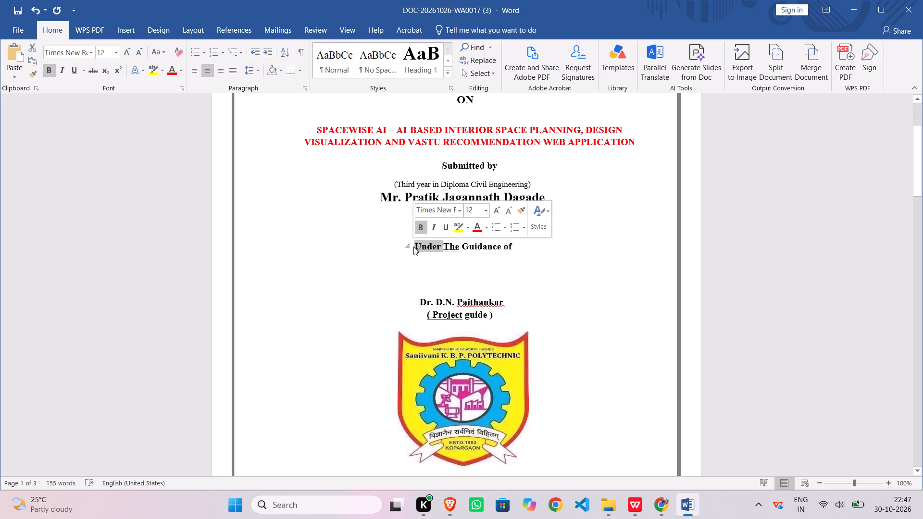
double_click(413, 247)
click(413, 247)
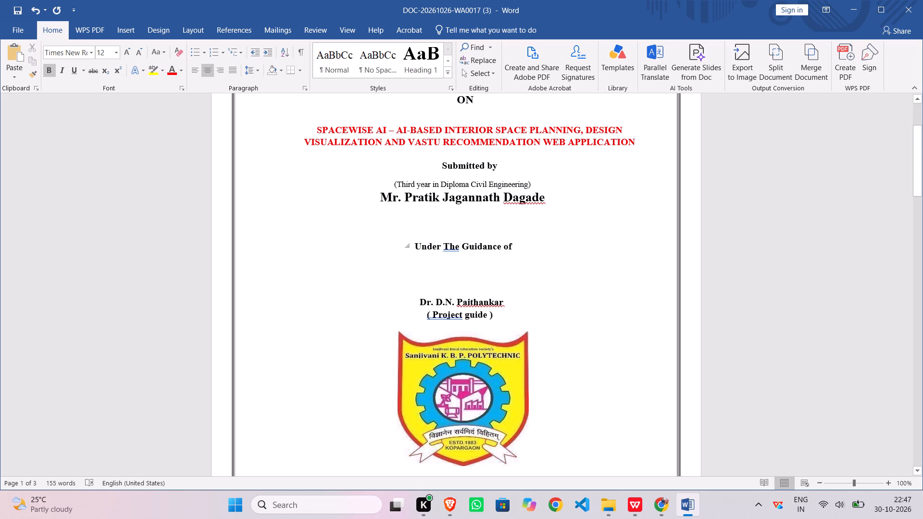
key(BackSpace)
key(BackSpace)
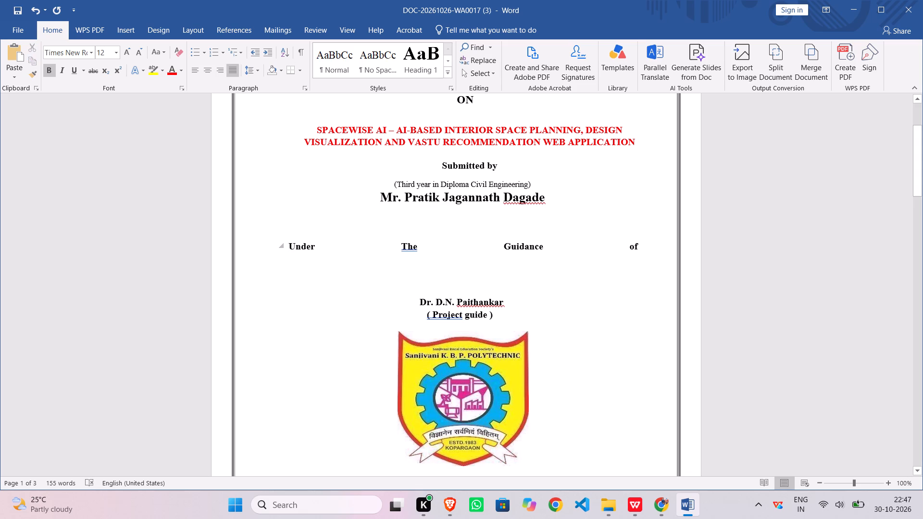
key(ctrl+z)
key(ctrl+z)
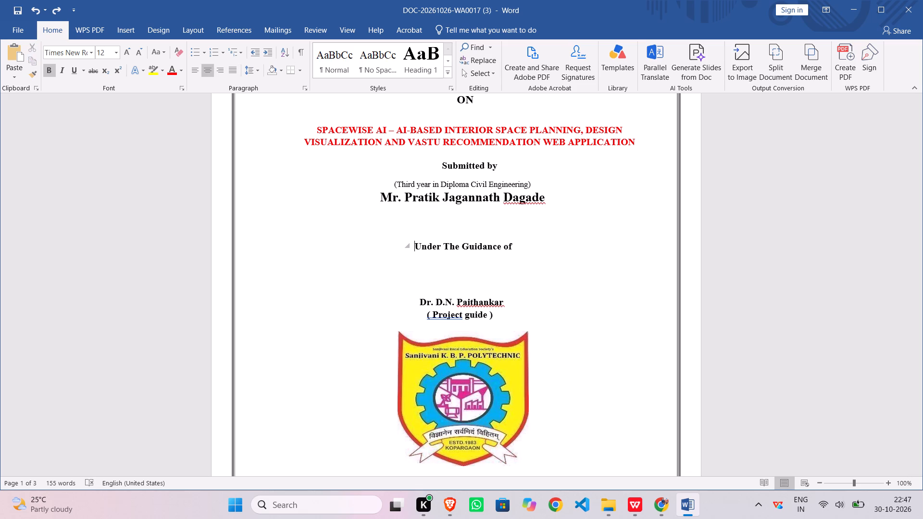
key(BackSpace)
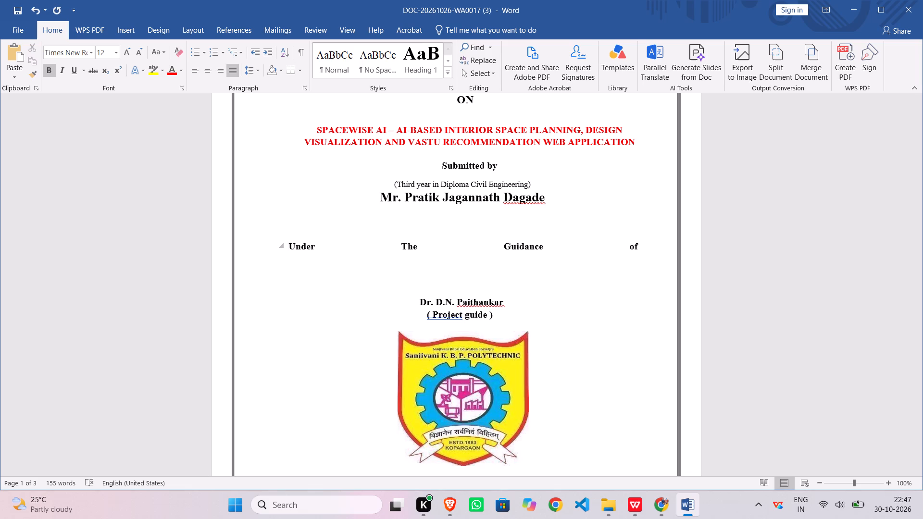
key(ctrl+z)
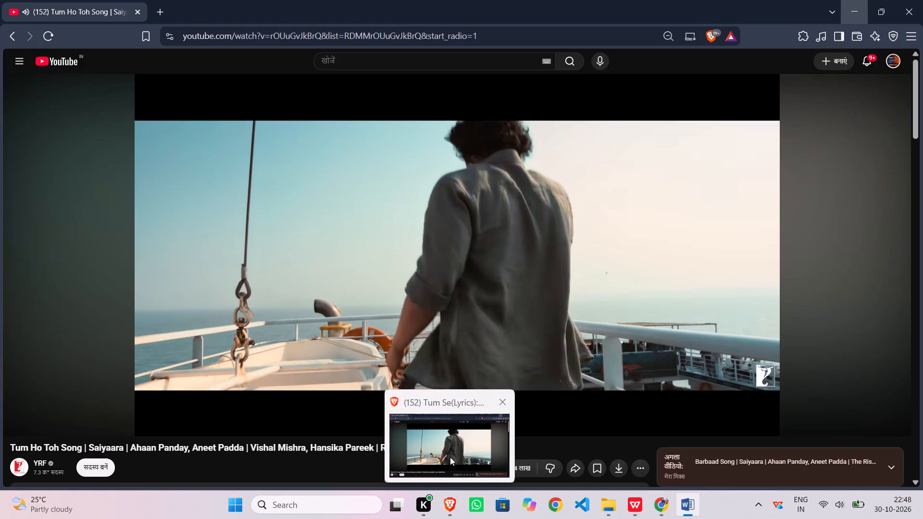
Switch to the Brave window and pause the YouTube song video.
click(450, 457)
click(458, 315)
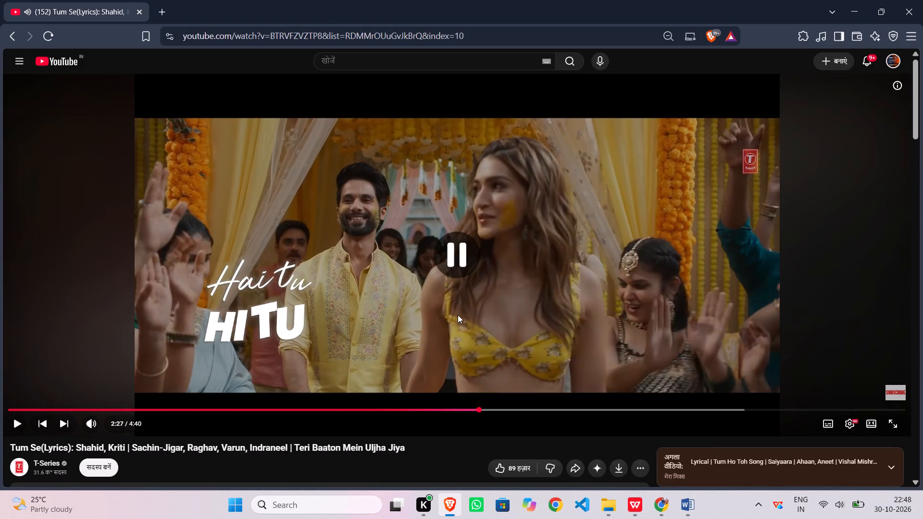
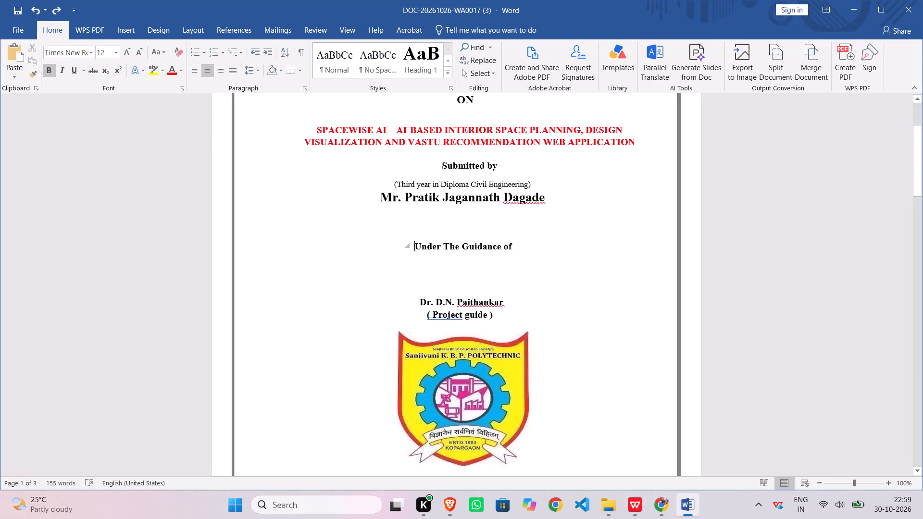
Remove one blank line between the college logo and "DEPARTMENT OF CIVIL ENGINEERING" on the cover page, keeping that line's indent.
scroll(517, 246, down, 7)
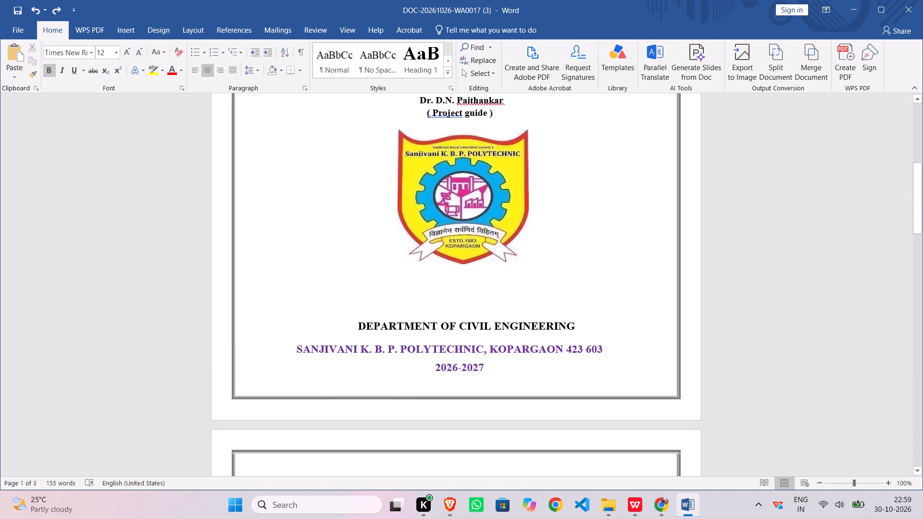
click(361, 327)
key(BackSpace)
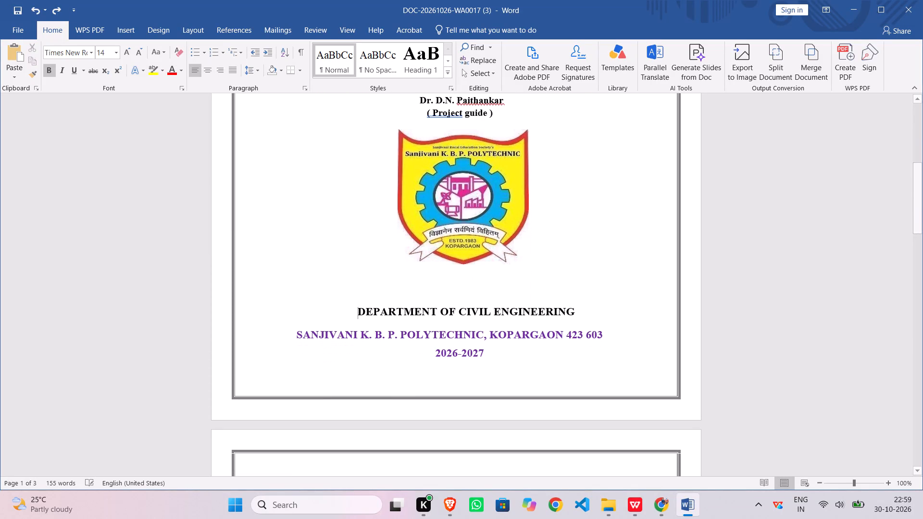
key(BackSpace)
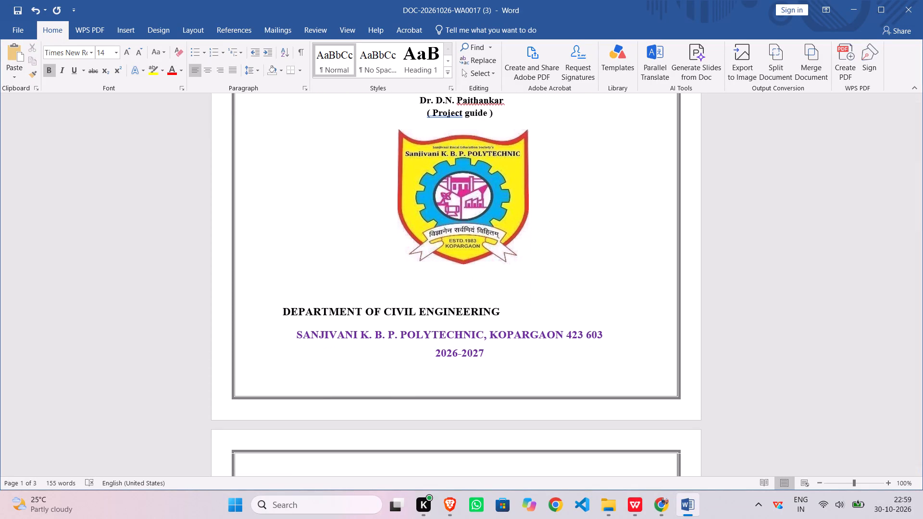
key(ctrl+z)
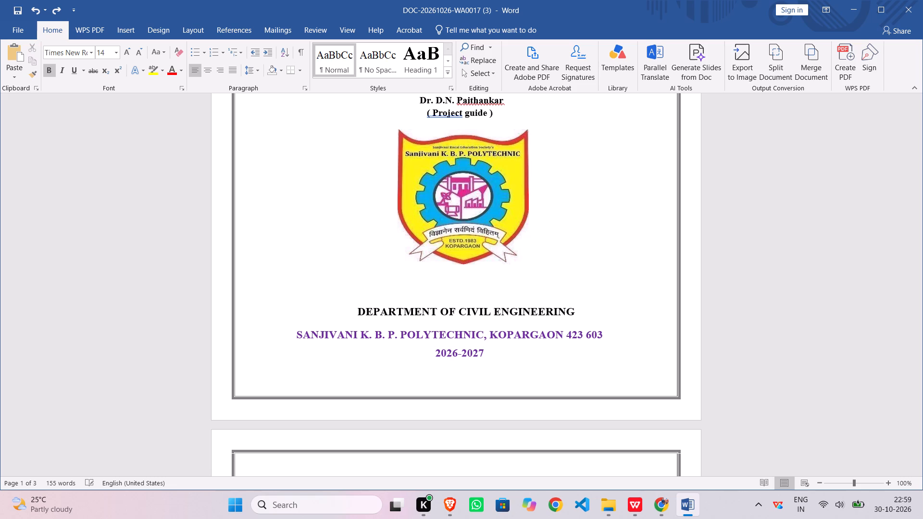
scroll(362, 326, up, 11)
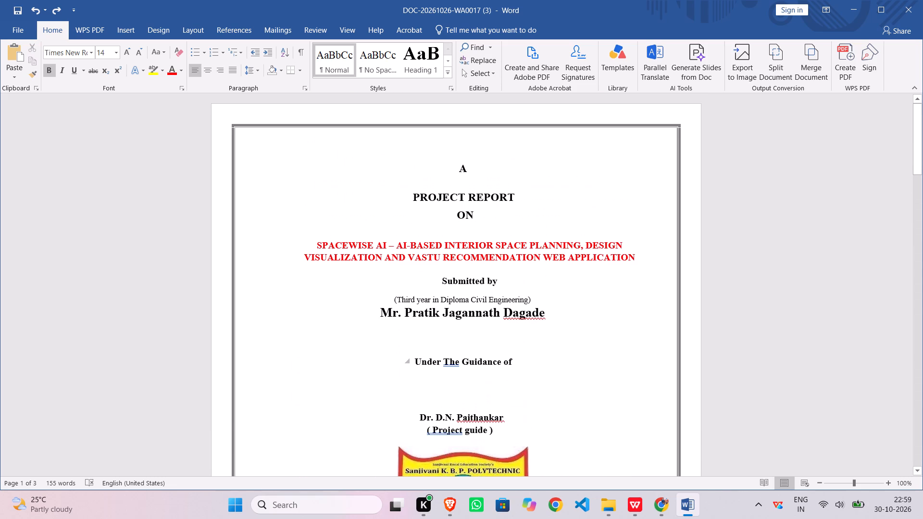
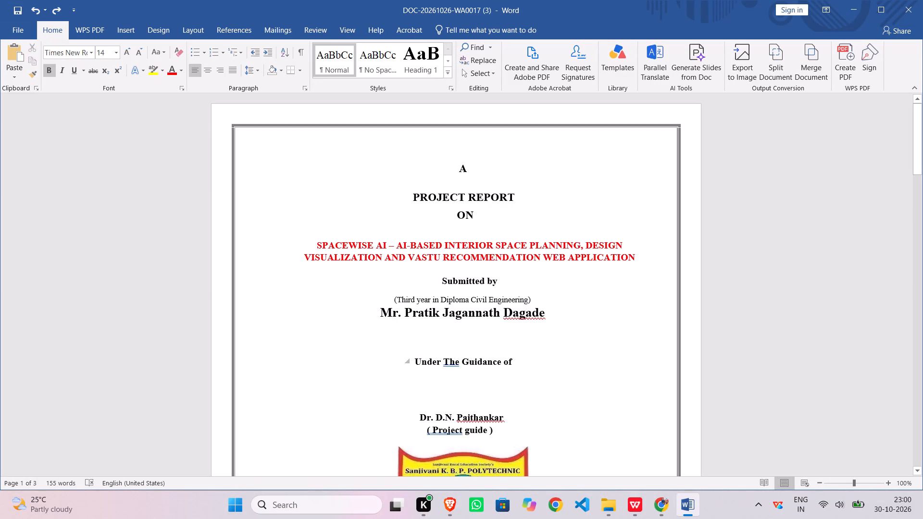
Remove the blank lines above the guide's name so it sits directly below "Under The Guidance of" on the cover page.
click(418, 414)
key(BackSpace)
key(BackSpace)
key(BackSpace)
key(BackSpace)
key(BackSpace)
key(BackSpace)
key(BackSpace)
key(BackSpace)
key(BackSpace)
key(BackSpace)
key(BackSpace)
key(BackSpace)
key(BackSpace)
key(BackSpace)
key(BackSpace)
key(BackSpace)
key(BackSpace)
key(BackSpace)
key(BackSpace)
key(BackSpace)
key(BackSpace)
key(BackSpace)
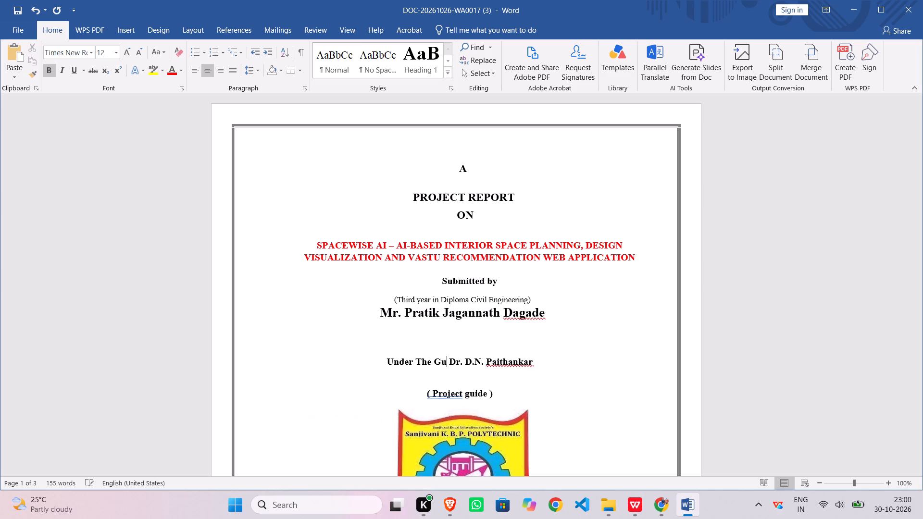
key(ctrl+z)
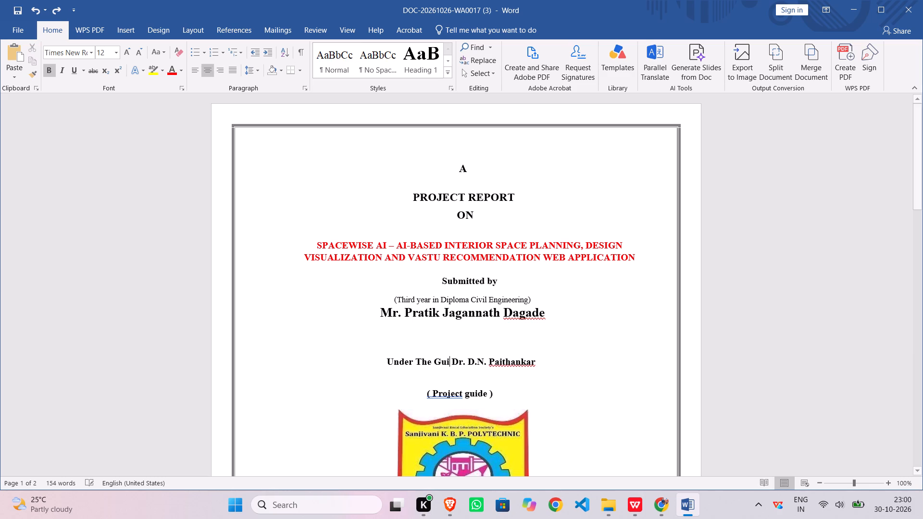
key(ctrl+z)
key(ctrl+z)
key(ctrl+z)
key(ctrl+z)
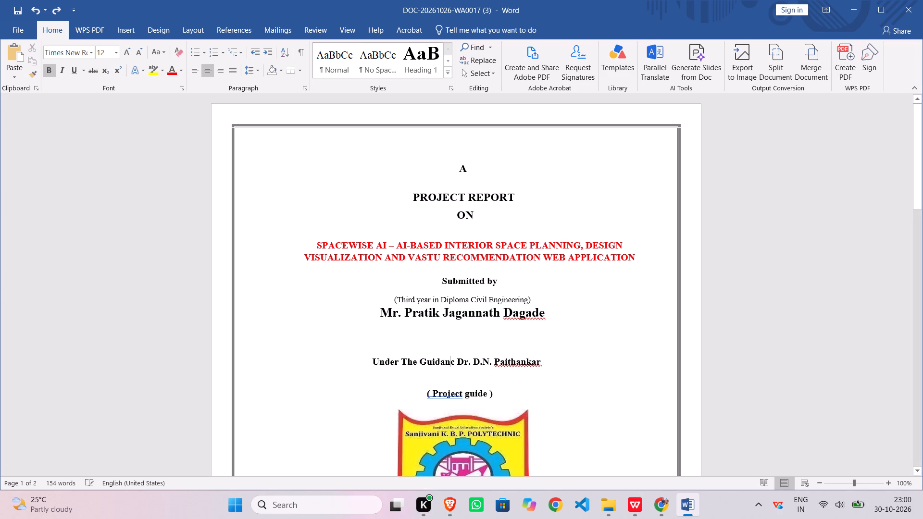
key(ctrl+z)
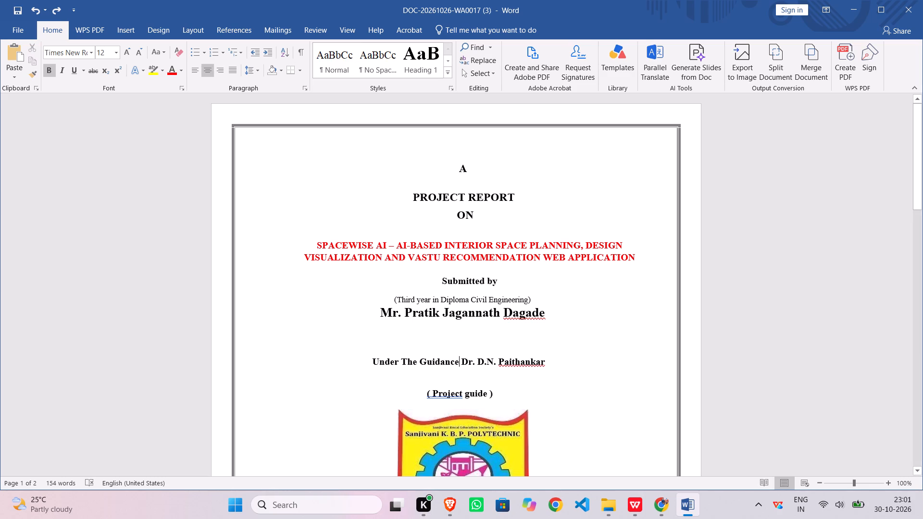
key(ctrl+z)
key(ctrl+z)
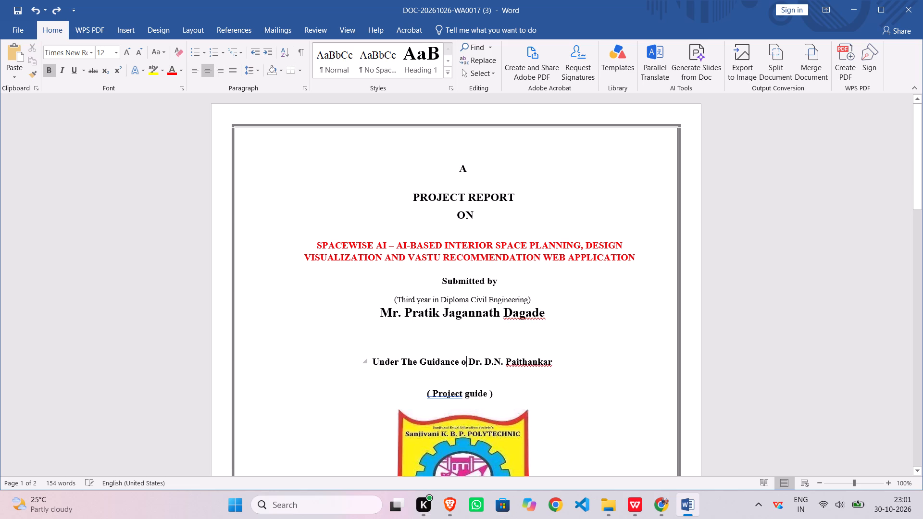
key(ctrl+z)
key(ctrl+z)
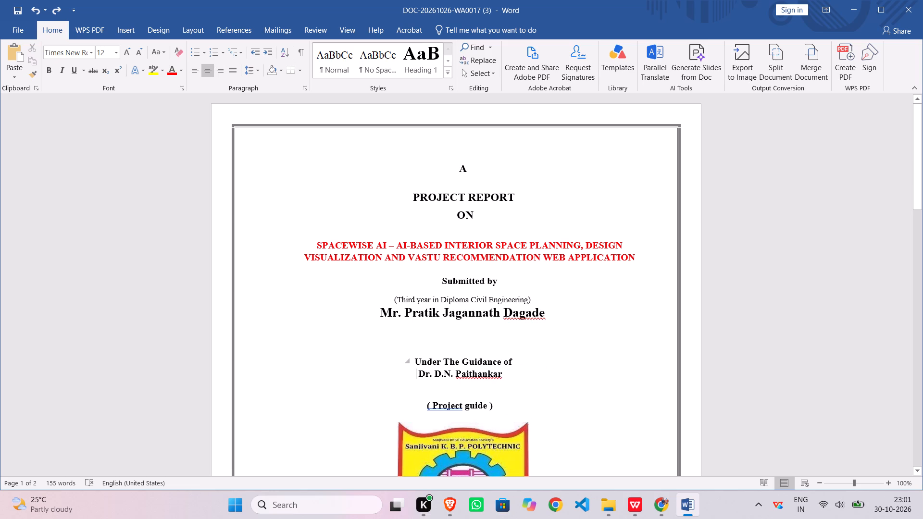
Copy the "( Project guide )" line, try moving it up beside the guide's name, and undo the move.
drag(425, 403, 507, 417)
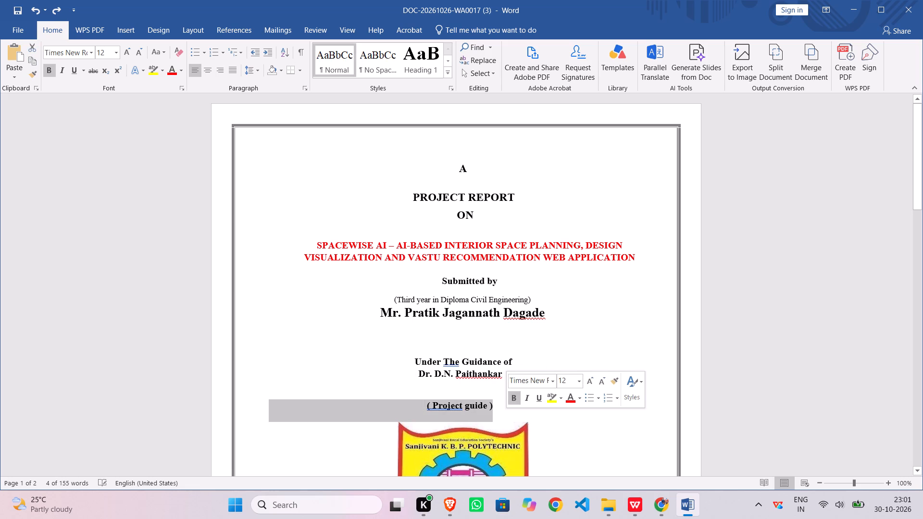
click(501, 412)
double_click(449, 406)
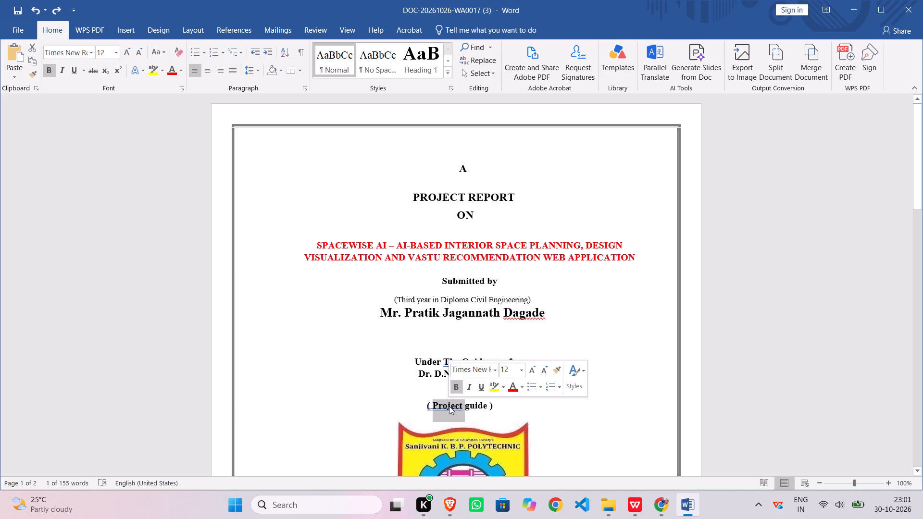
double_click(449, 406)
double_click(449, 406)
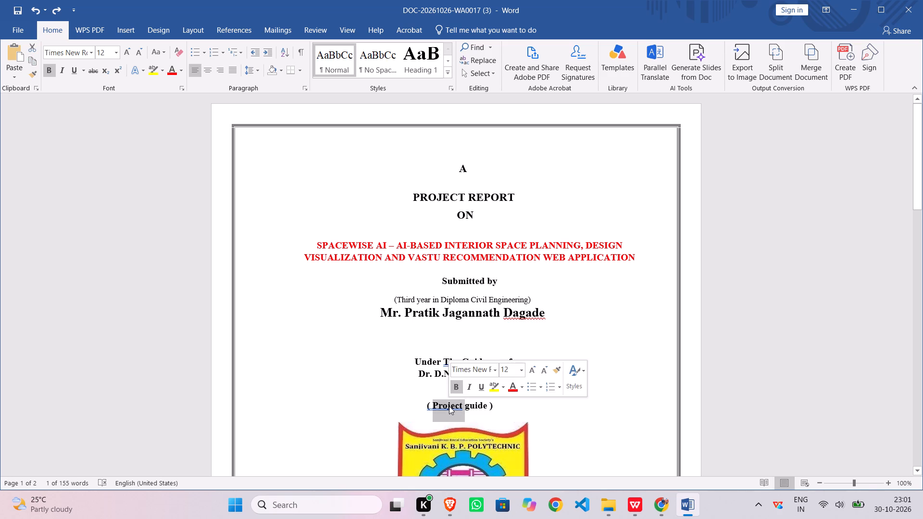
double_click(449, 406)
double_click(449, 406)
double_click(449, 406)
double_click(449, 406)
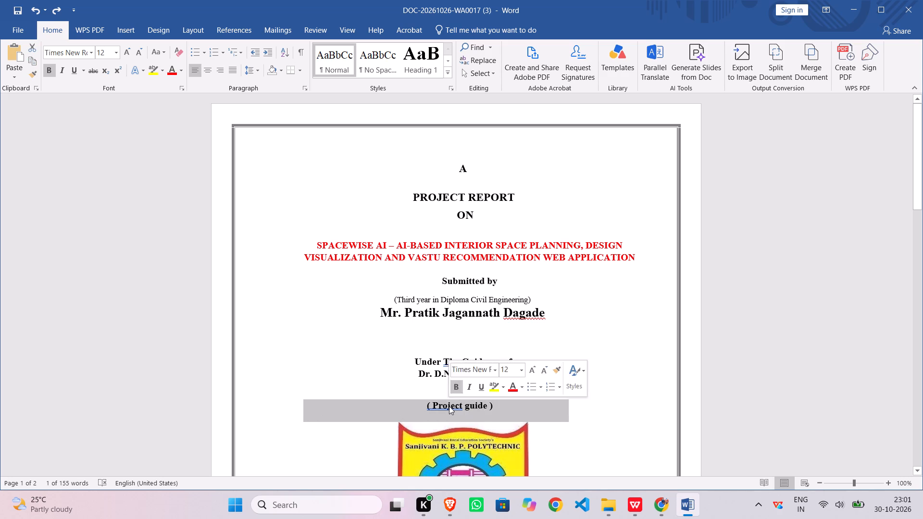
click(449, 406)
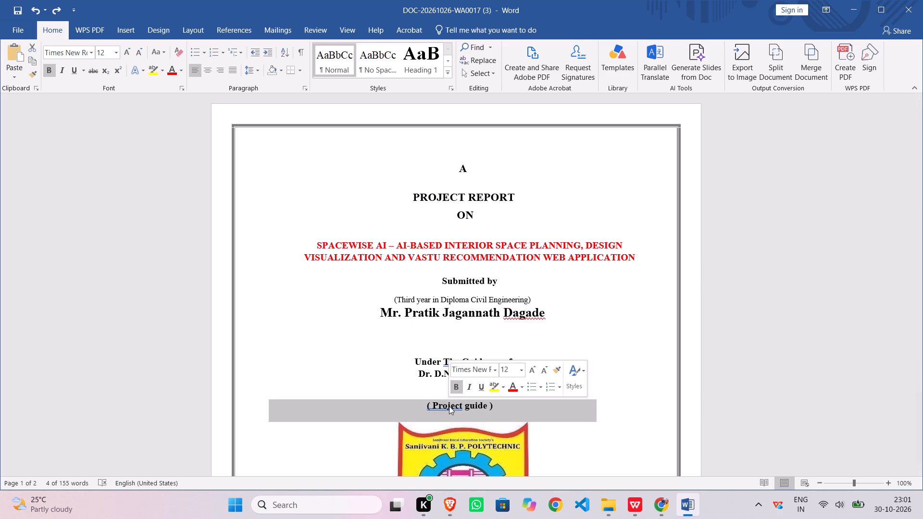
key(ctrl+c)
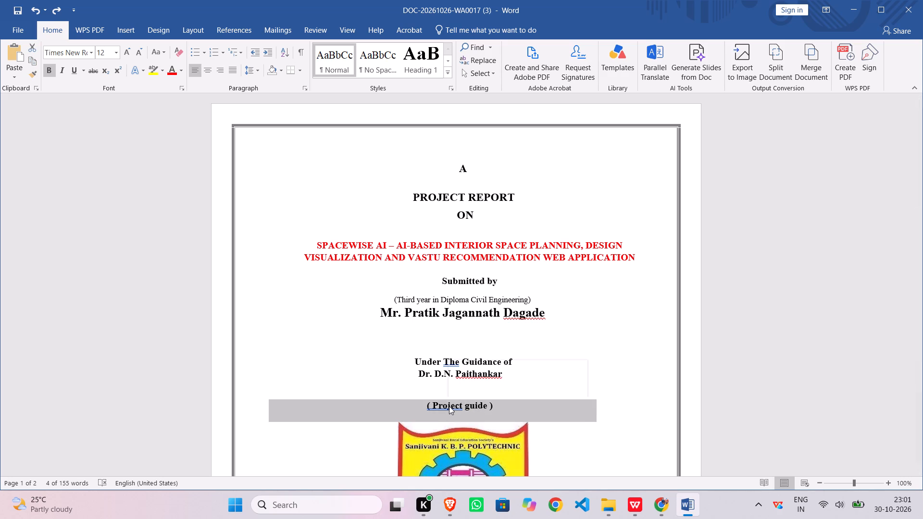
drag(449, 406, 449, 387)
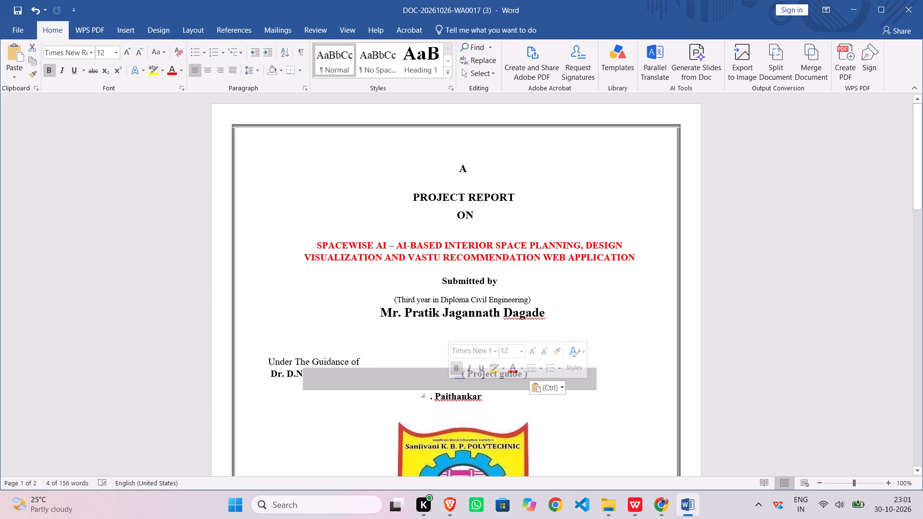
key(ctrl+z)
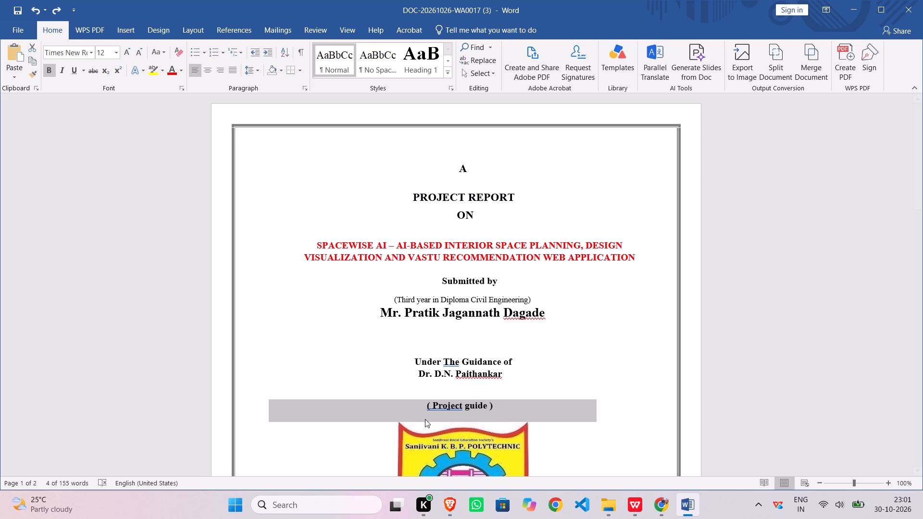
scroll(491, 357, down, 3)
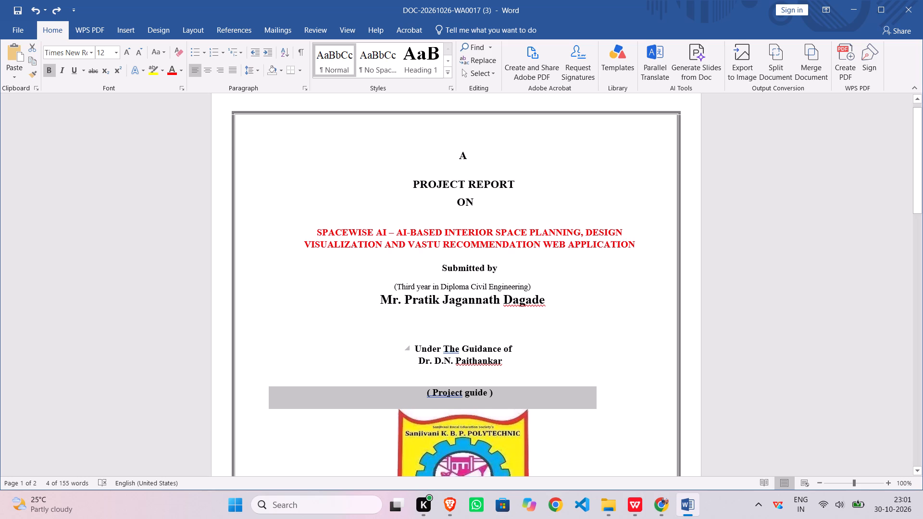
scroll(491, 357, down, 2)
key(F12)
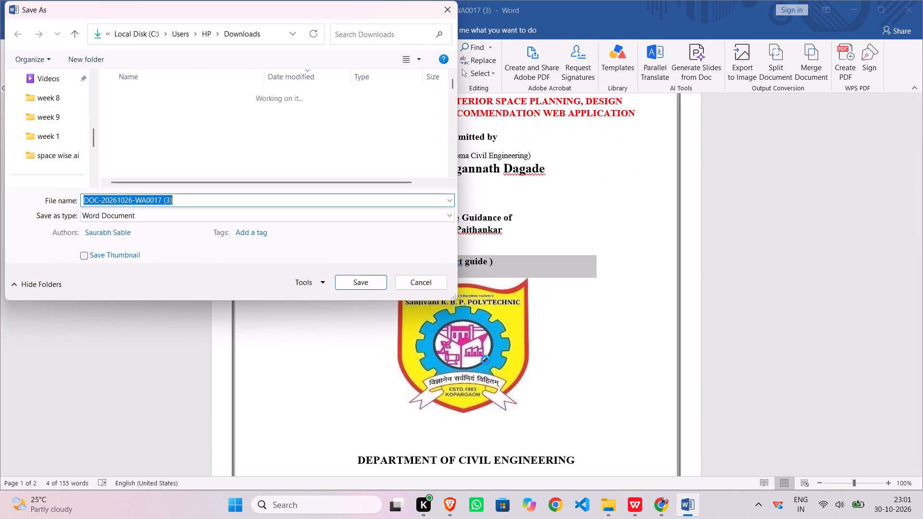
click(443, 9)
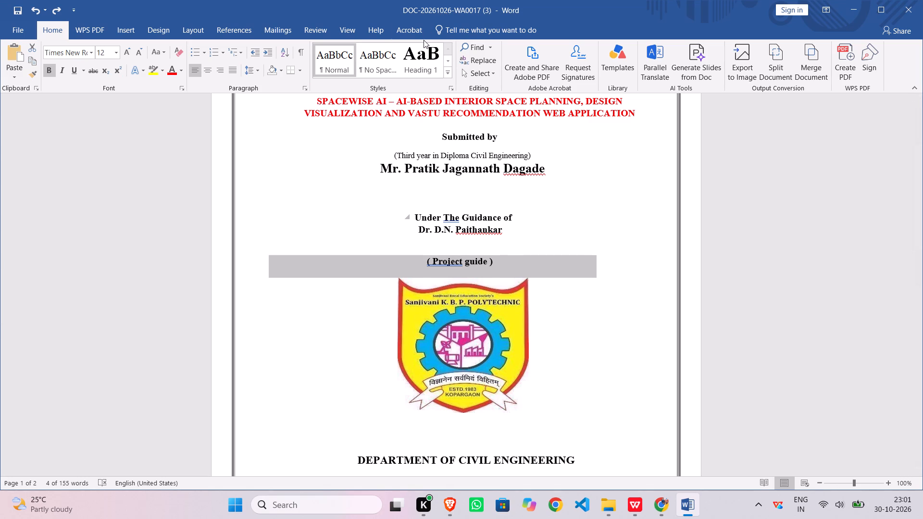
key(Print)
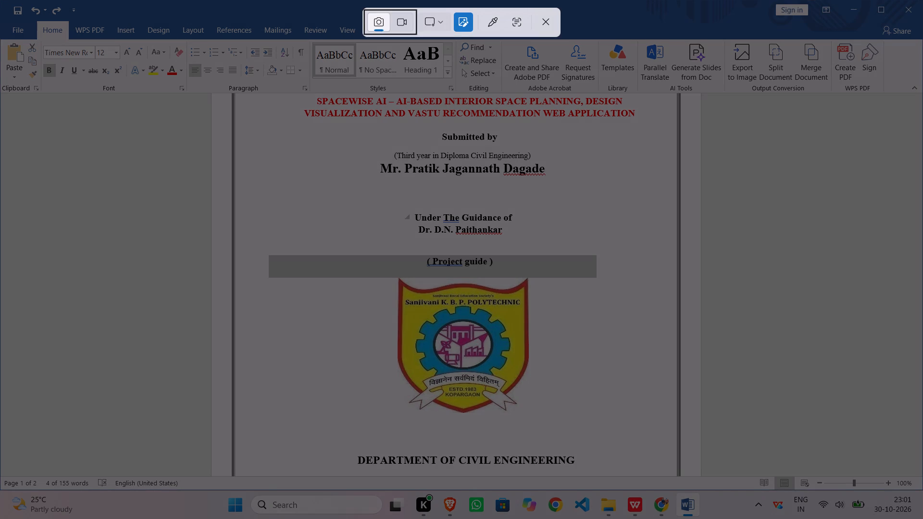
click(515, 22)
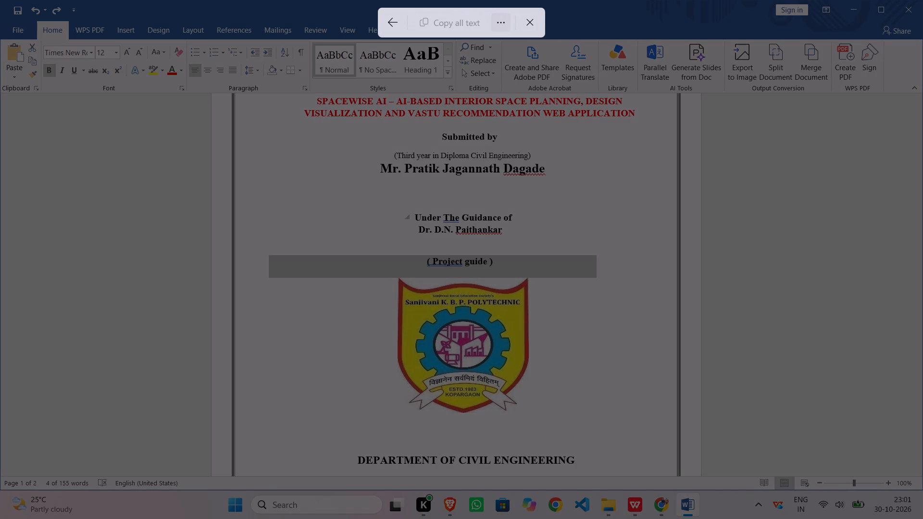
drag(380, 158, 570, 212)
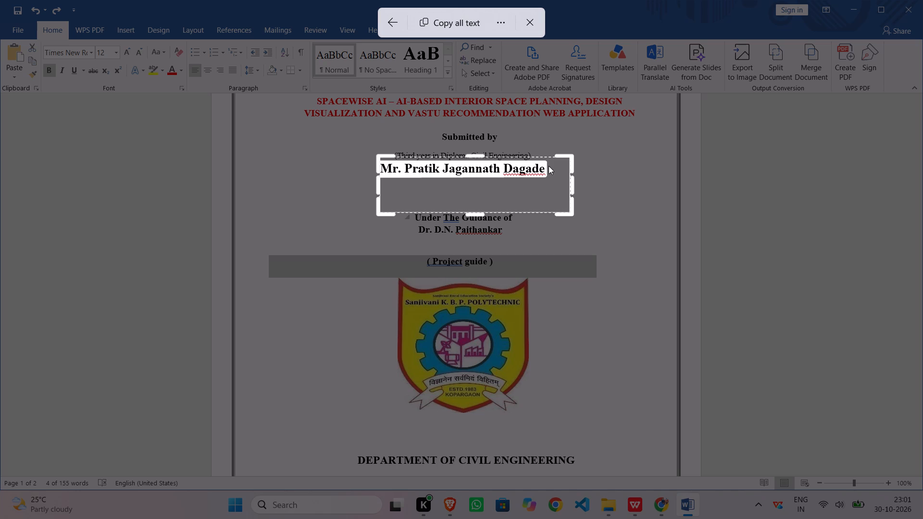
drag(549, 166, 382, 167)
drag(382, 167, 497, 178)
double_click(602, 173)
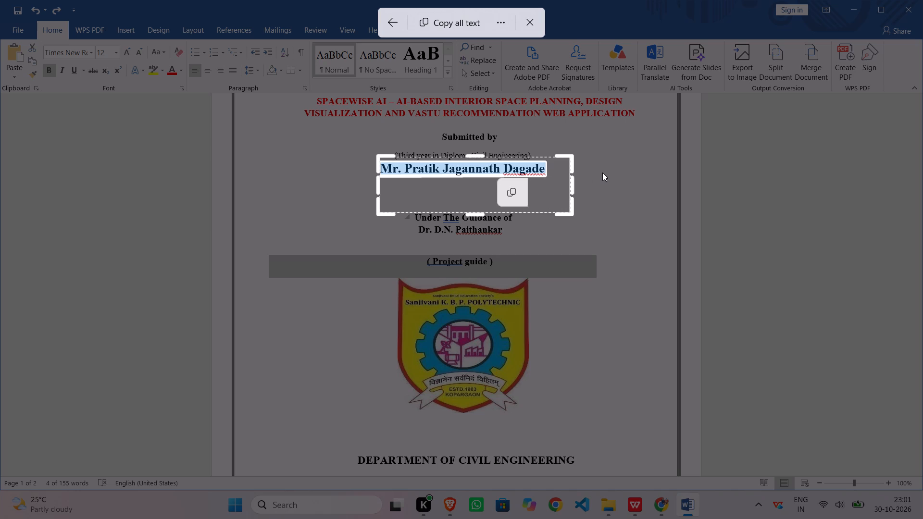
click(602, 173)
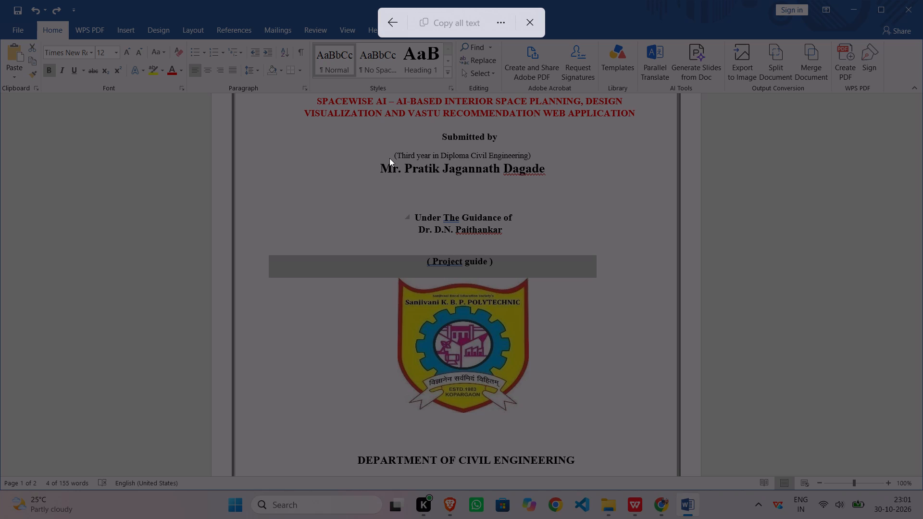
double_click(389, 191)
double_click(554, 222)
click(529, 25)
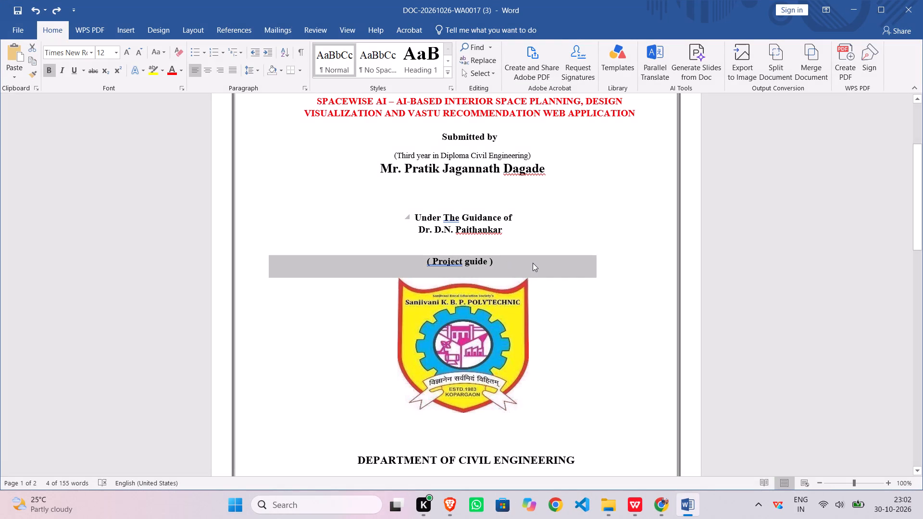
Delete the blank space before "( Project guide )" on the cover page, bringing it up onto the guide's name line.
click(534, 263)
double_click(422, 259)
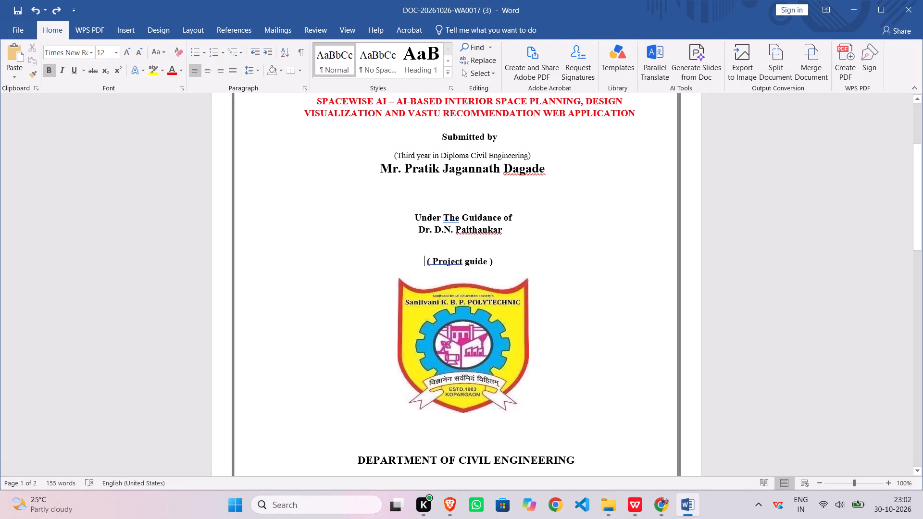
key(BackSpace)
key(BackSpace)
key(BackSpace)
key(BackSpace)
key(BackSpace)
key(BackSpace)
key(BackSpace)
key(BackSpace)
key(BackSpace)
key(BackSpace)
key(BackSpace)
key(BackSpace)
key(BackSpace)
key(BackSpace)
key(BackSpace)
key(BackSpace)
key(BackSpace)
key(BackSpace)
key(BackSpace)
key(BackSpace)
key(BackSpace)
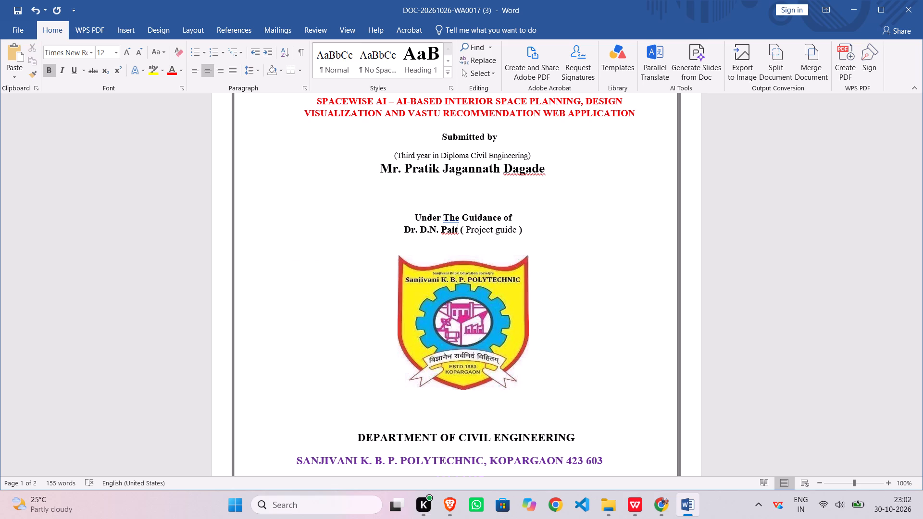
Undo the edits that joined "( Project guide )" to the guide's name, back to the full name and a separate "( Project guide )" line.
key(ctrl+z)
key(ctrl+z)
key(ctrl+z)
key(ctrl+z)
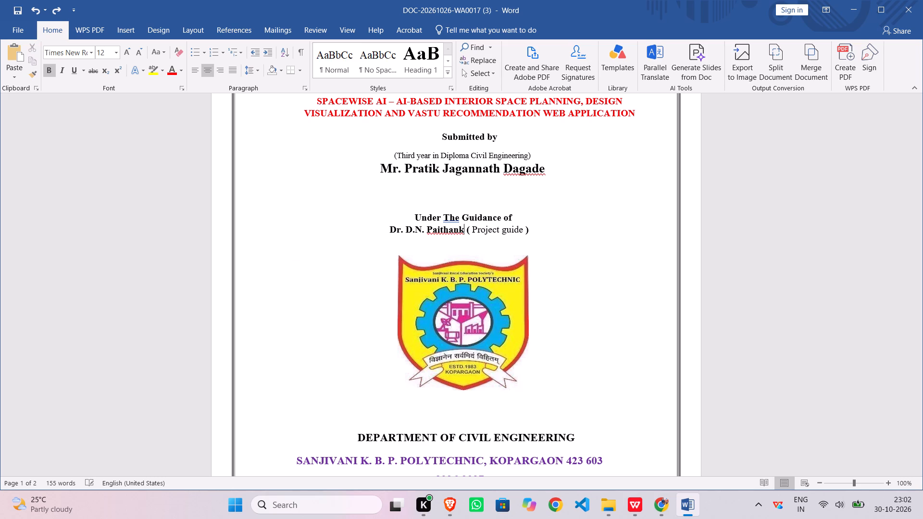
key(ctrl+z)
key(ctrl+z)
key(ctrl+z)
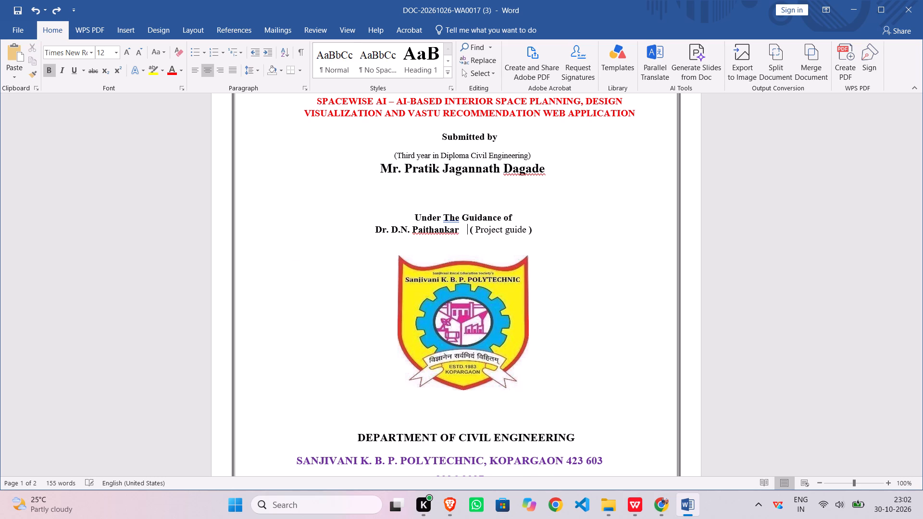
key(ctrl+z)
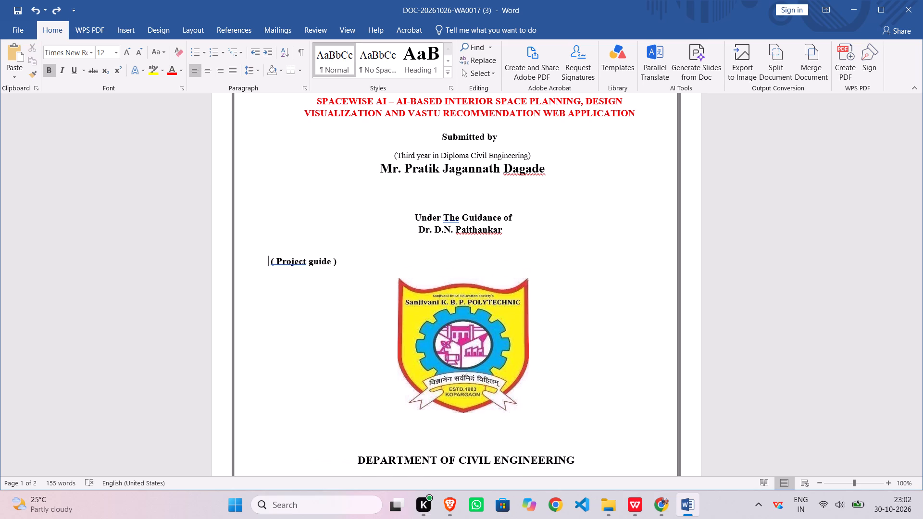
Insert two spaces before the "( Project guide )" line above the college logo.
key(space)
key(space)
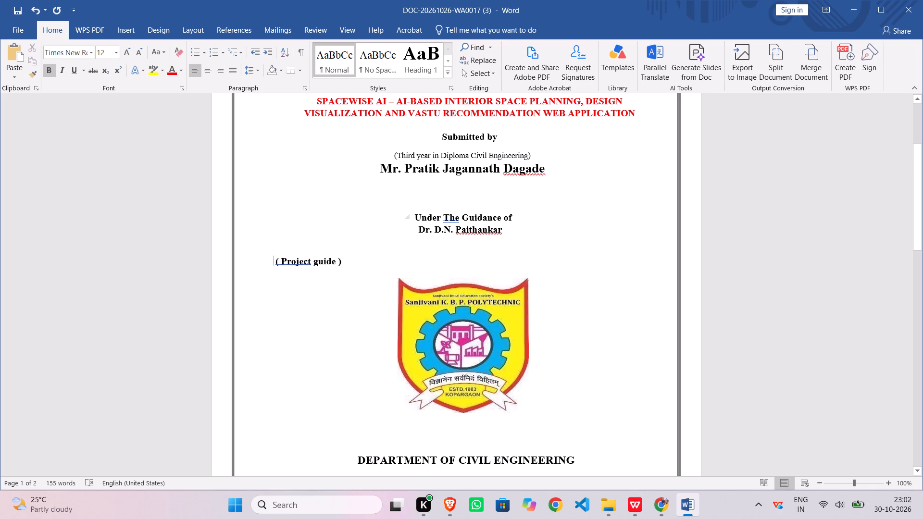
Add a line break after the guide's name on the cover page and enter "(Project guide)" on the new line.
click(421, 244)
click(514, 235)
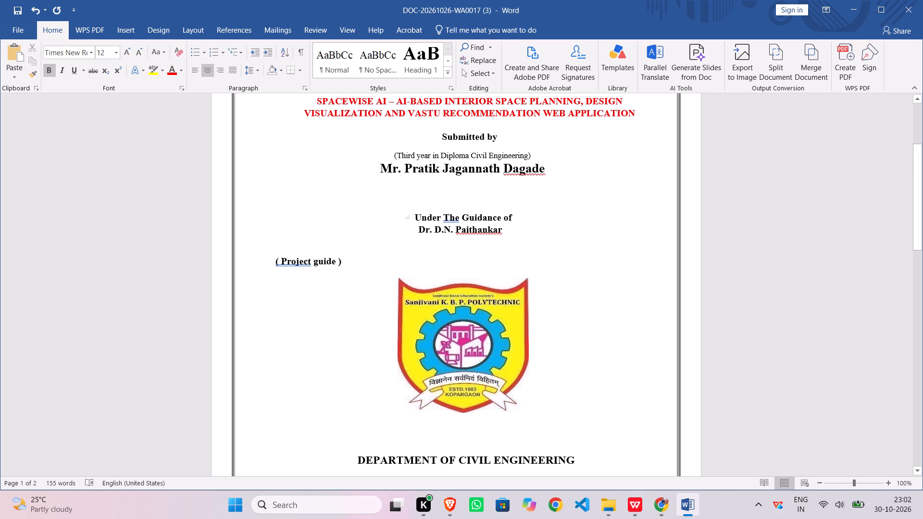
click(403, 245)
click(505, 237)
key(shift+Return)
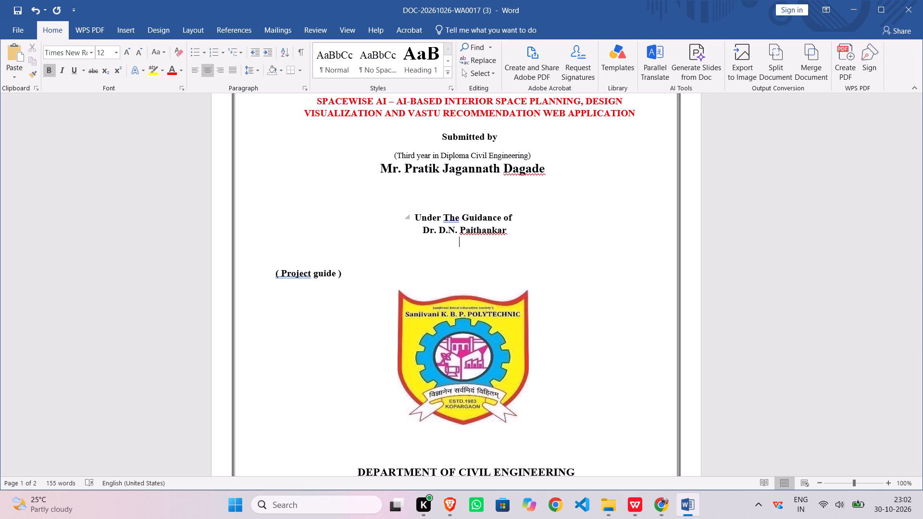
key(ctrl+v)
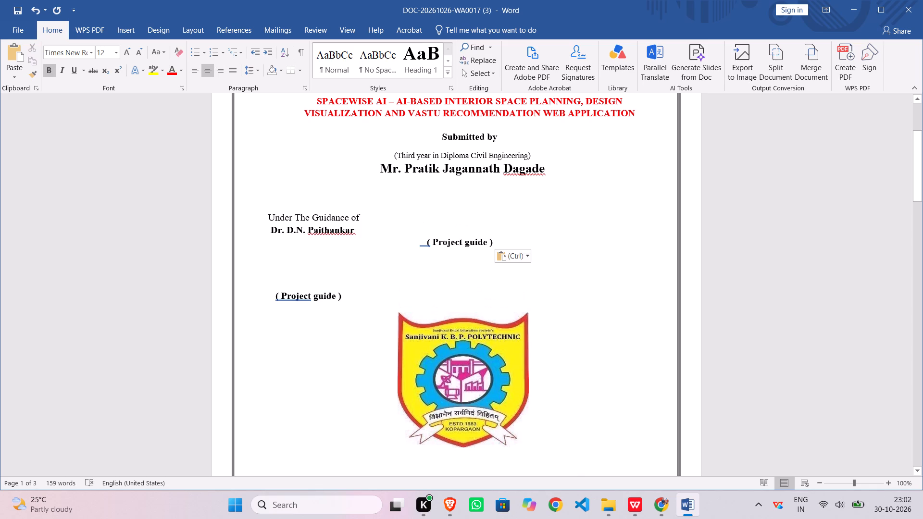
key(ctrl+z)
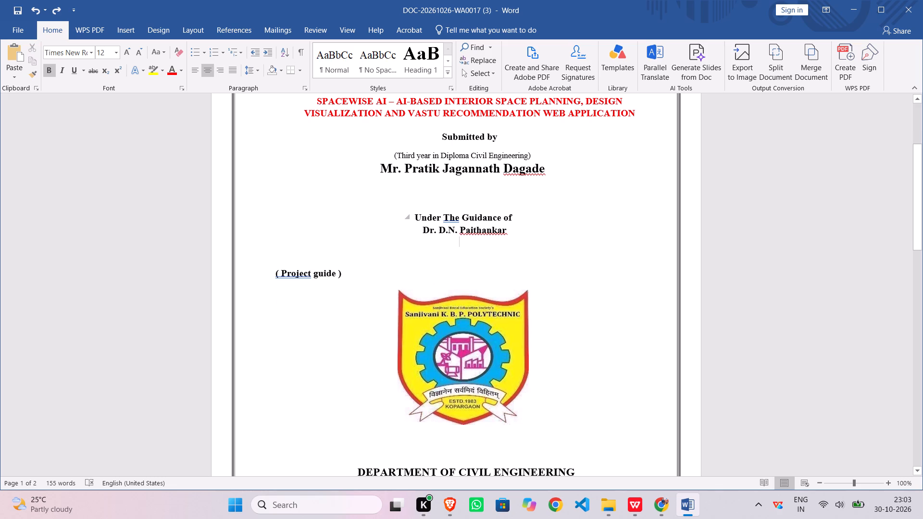
key(shift+parenleft)
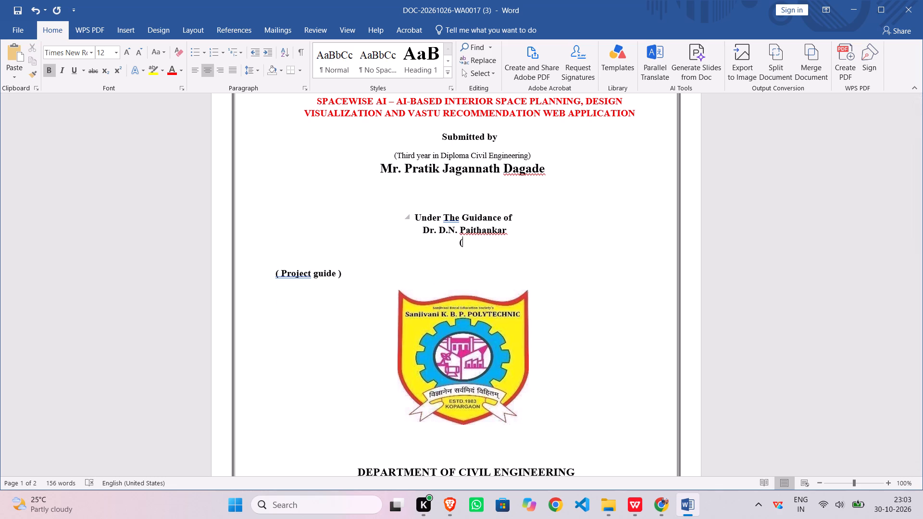
text(pr)
key(BackSpace)
key(BackSpace)
key(p)
text(ro)
text(ject)
key(space)
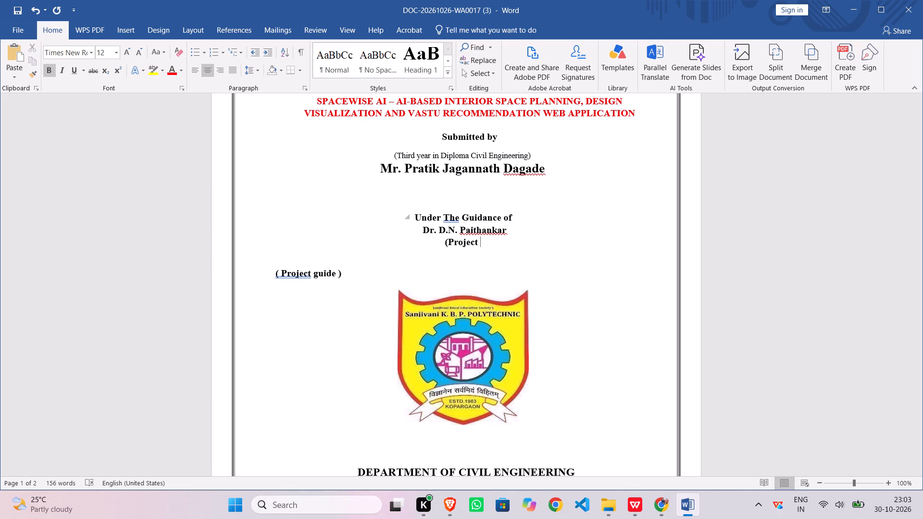
text(gu)
text(ide)
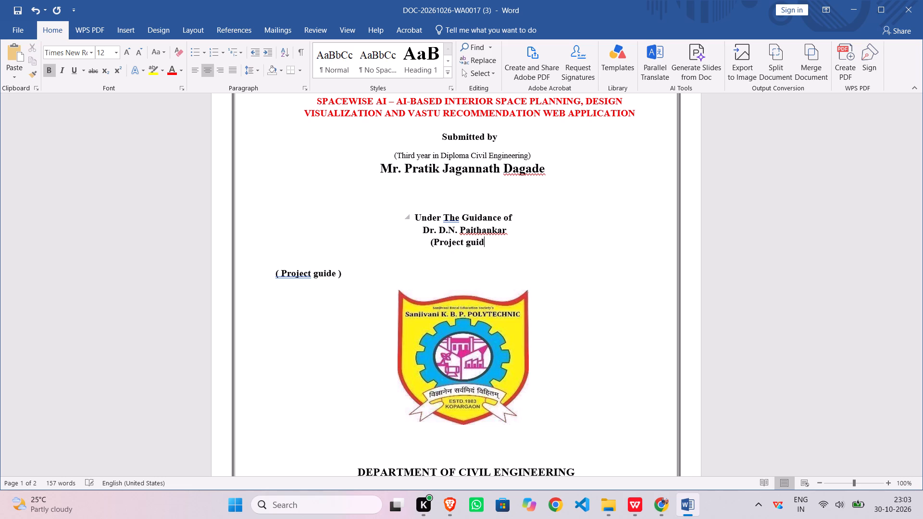
key(space)
key(BackSpace)
key(shift+parenright)
scroll(505, 237, up, 3)
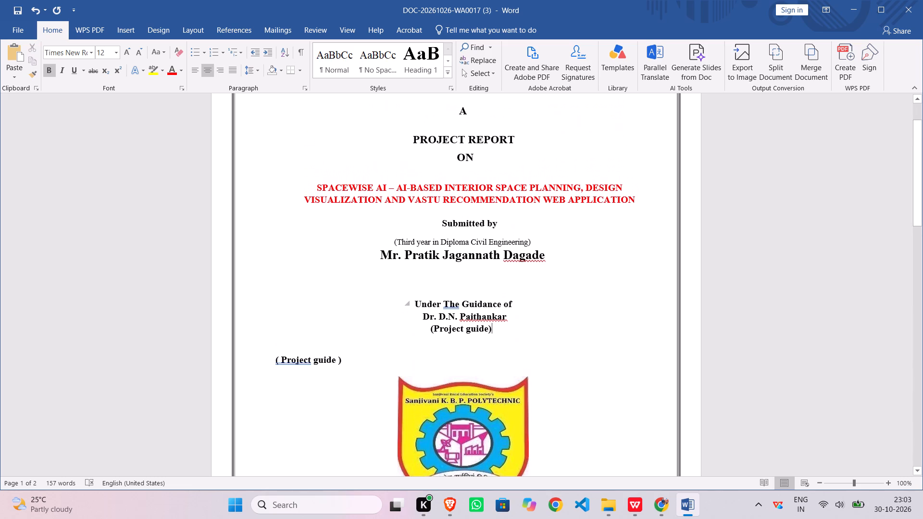
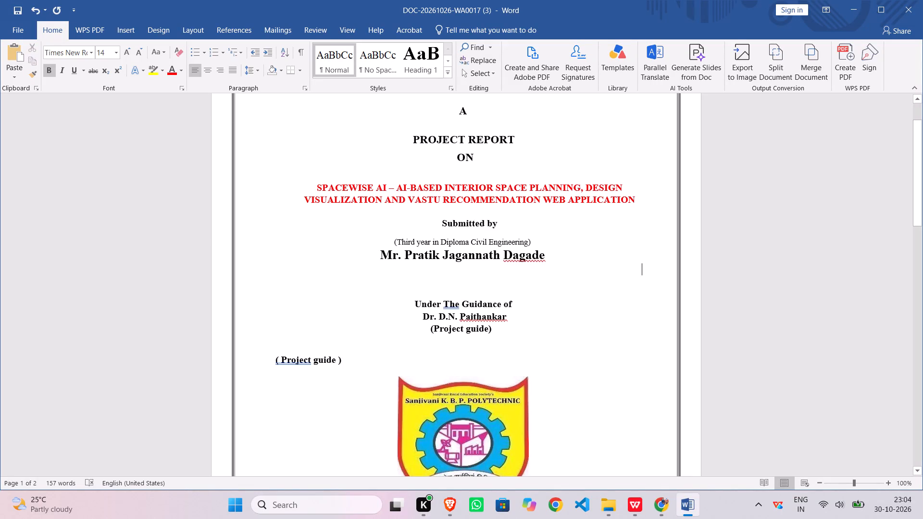
Delete the duplicate "( Project guide )" line above the college logo on the cover page.
double_click(293, 360)
click(293, 360)
double_click(294, 359)
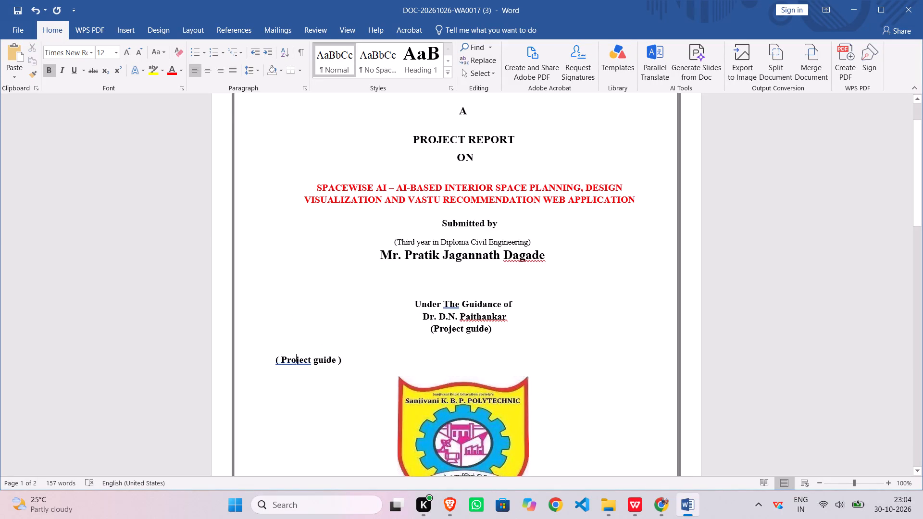
double_click(294, 359)
click(294, 359)
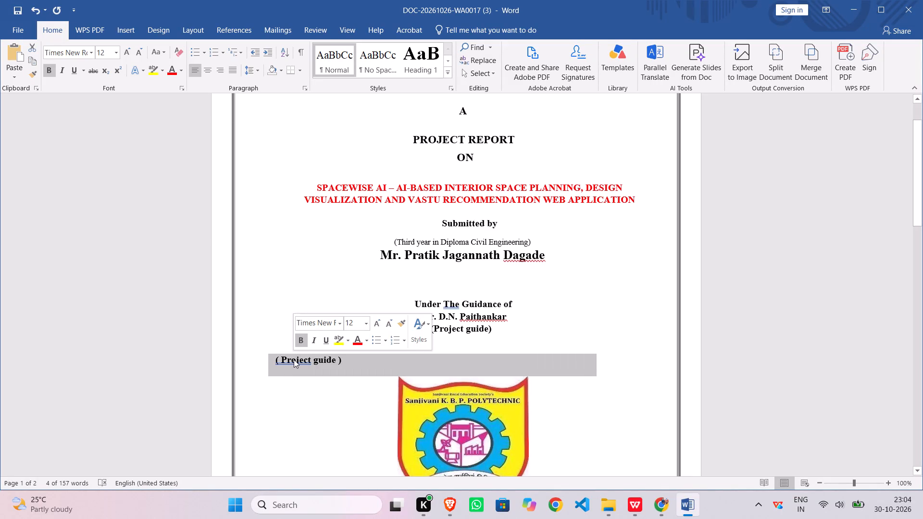
key(Delete)
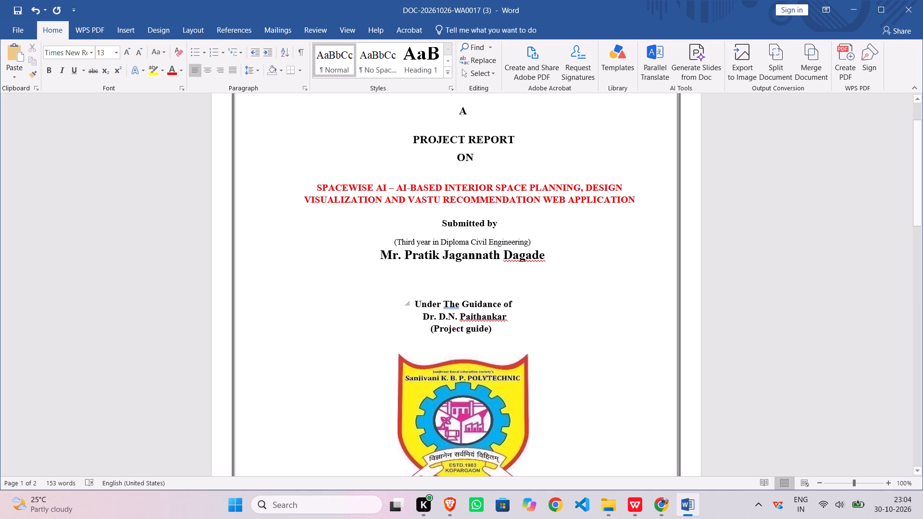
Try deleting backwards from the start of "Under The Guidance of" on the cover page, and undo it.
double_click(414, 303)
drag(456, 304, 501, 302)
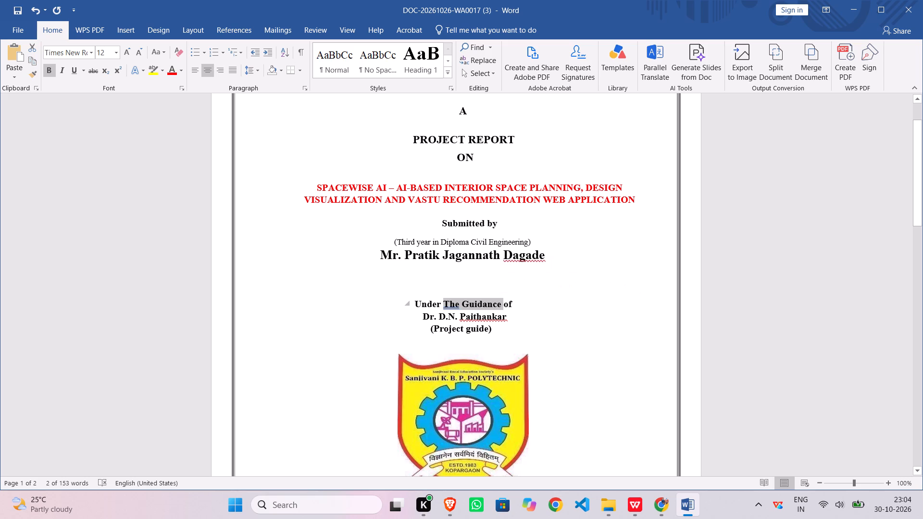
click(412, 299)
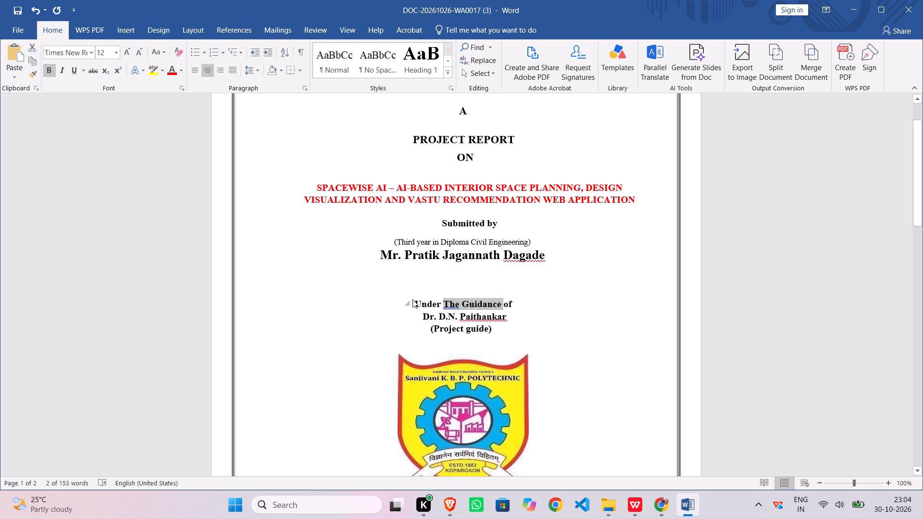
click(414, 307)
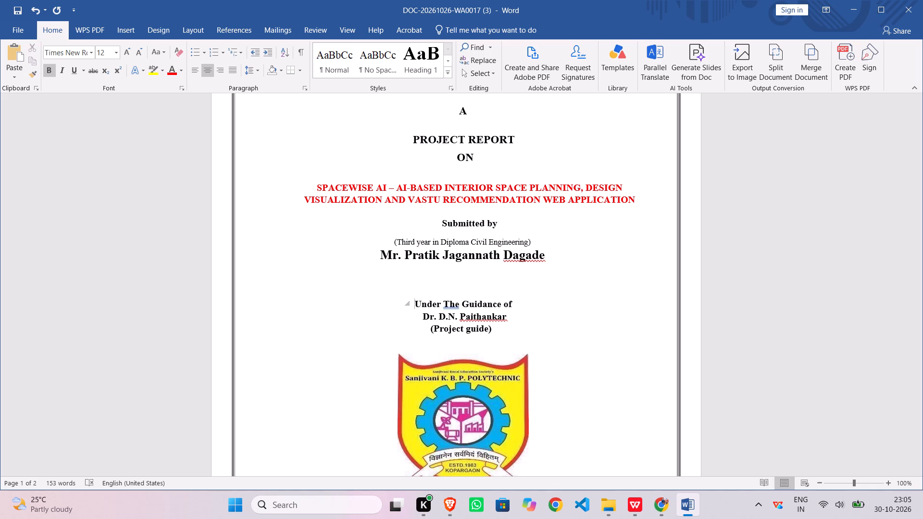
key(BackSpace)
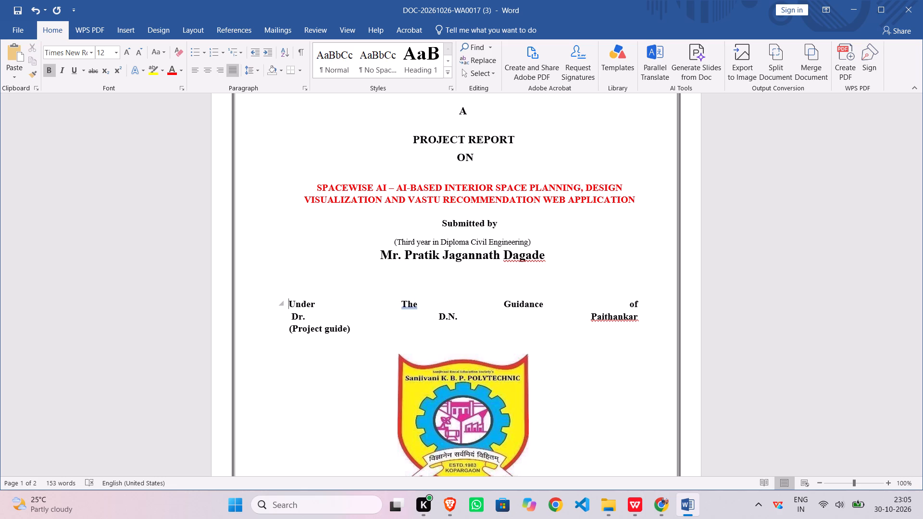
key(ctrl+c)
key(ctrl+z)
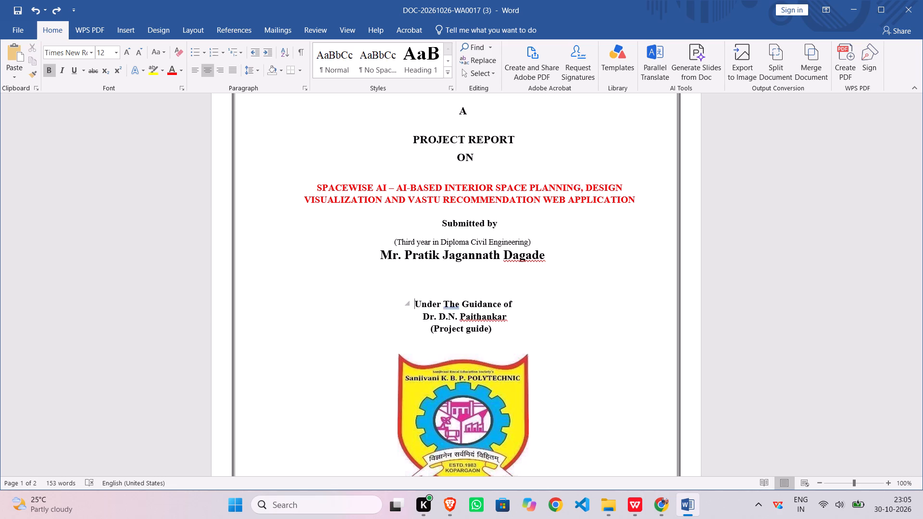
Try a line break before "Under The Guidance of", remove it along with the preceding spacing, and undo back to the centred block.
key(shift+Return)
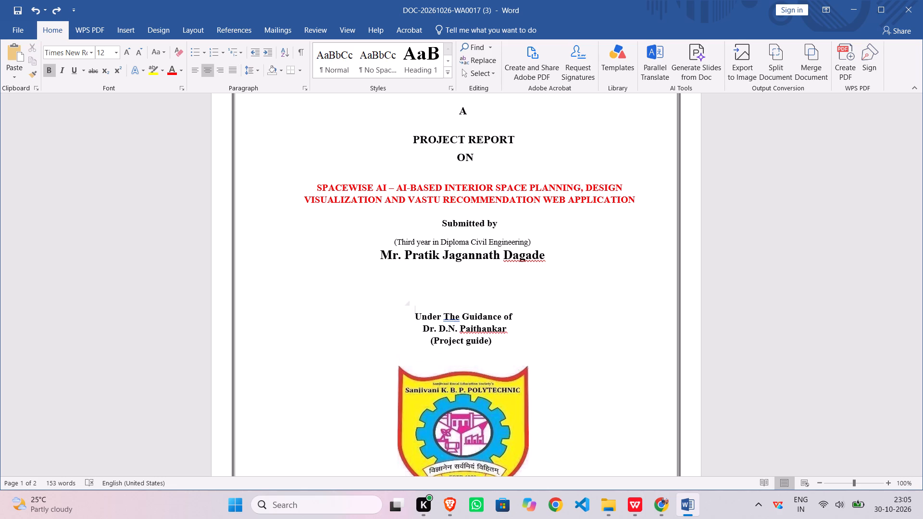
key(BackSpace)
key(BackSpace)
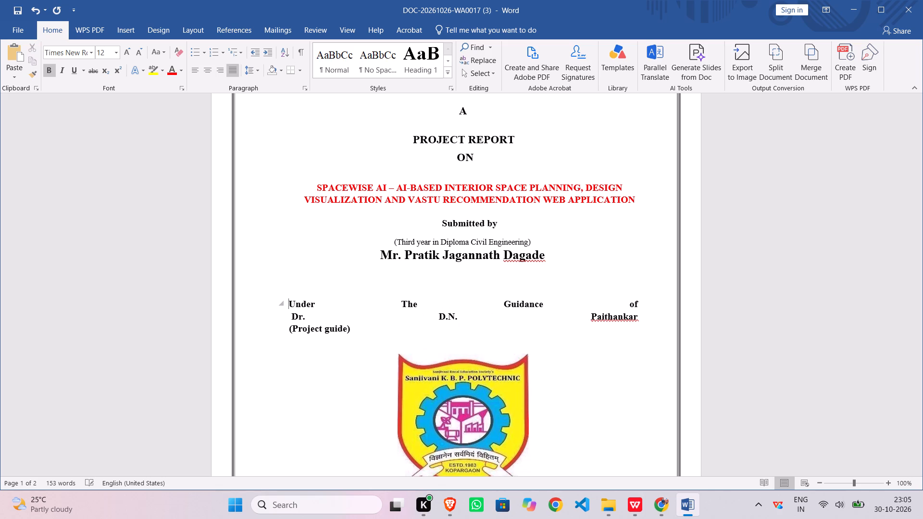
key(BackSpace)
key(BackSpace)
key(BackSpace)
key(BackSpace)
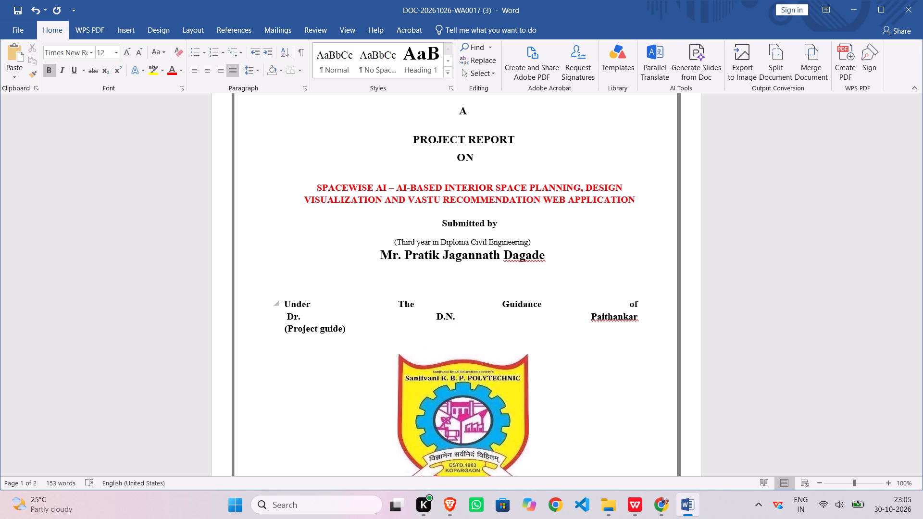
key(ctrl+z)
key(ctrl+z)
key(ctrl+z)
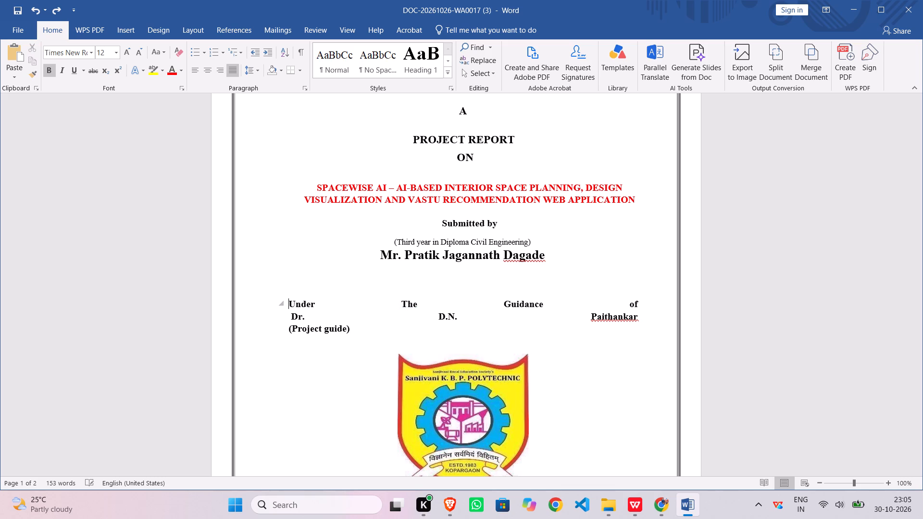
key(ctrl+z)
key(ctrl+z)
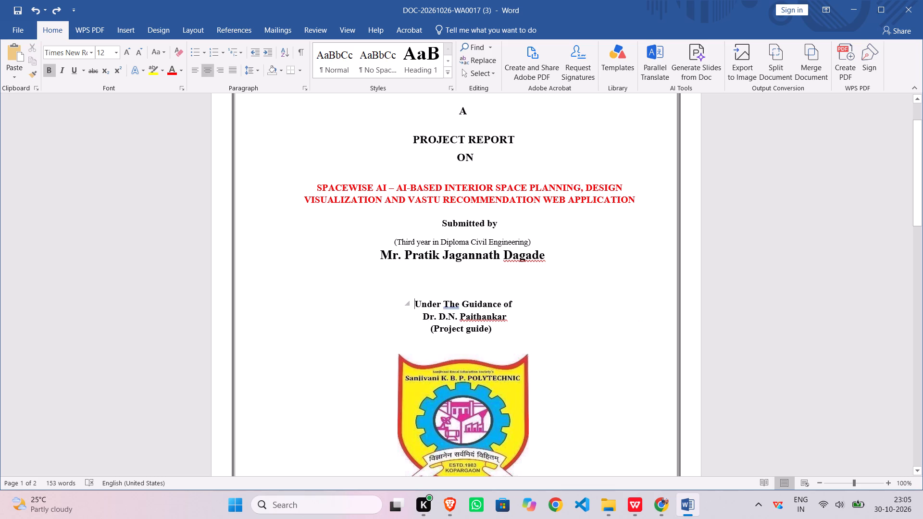
Insert a line break before the guide's name to separate it from "Under The Guidance of".
click(425, 319)
key(shift+Return)
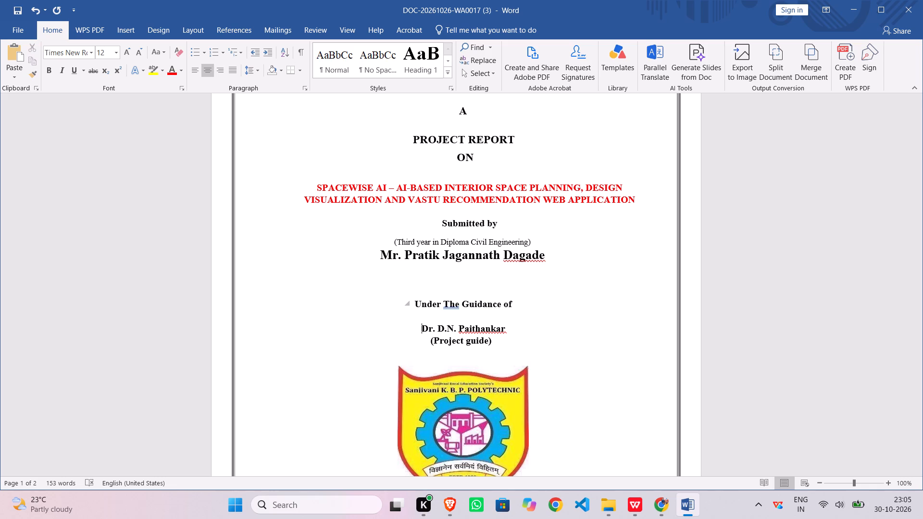
Insert two line breaks before "SANJIVANI RURAL EDUCATION SOCIETY'S" to push it from the cover onto the certificate page.
scroll(425, 319, down, 13)
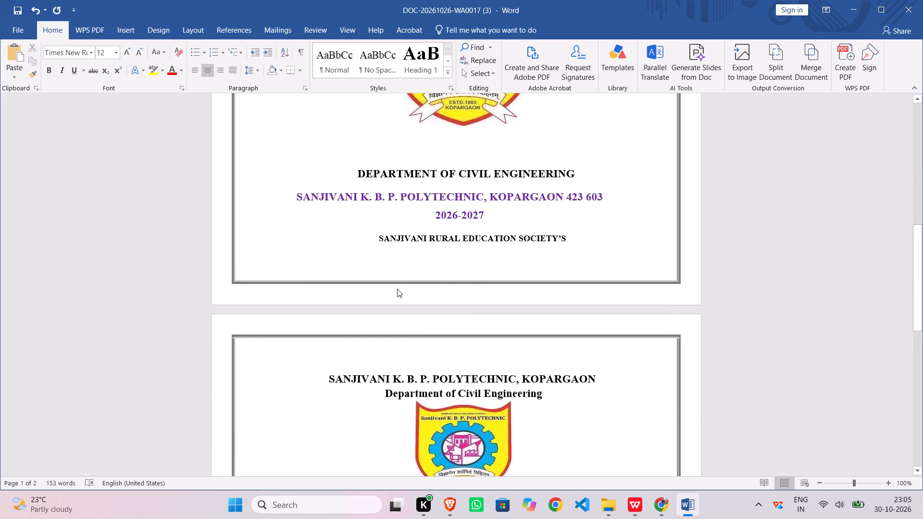
click(375, 237)
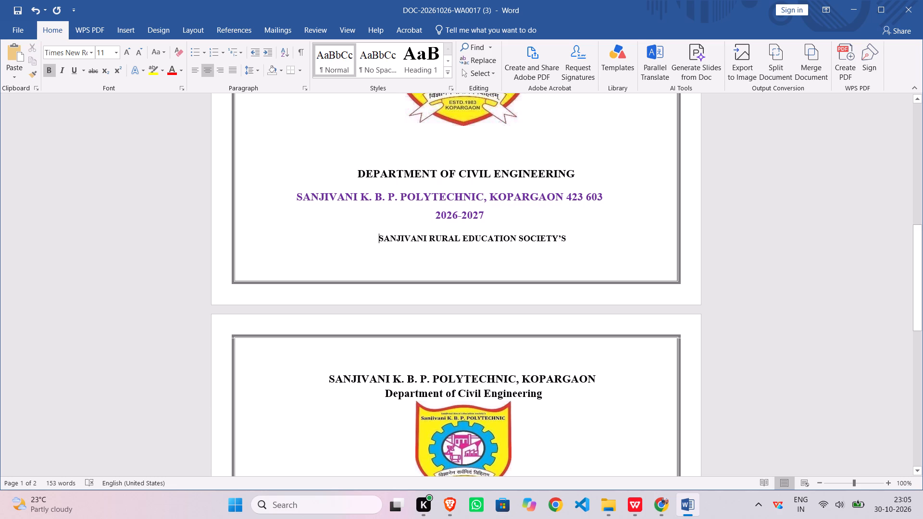
key(shift+Return)
key(shift+Return)
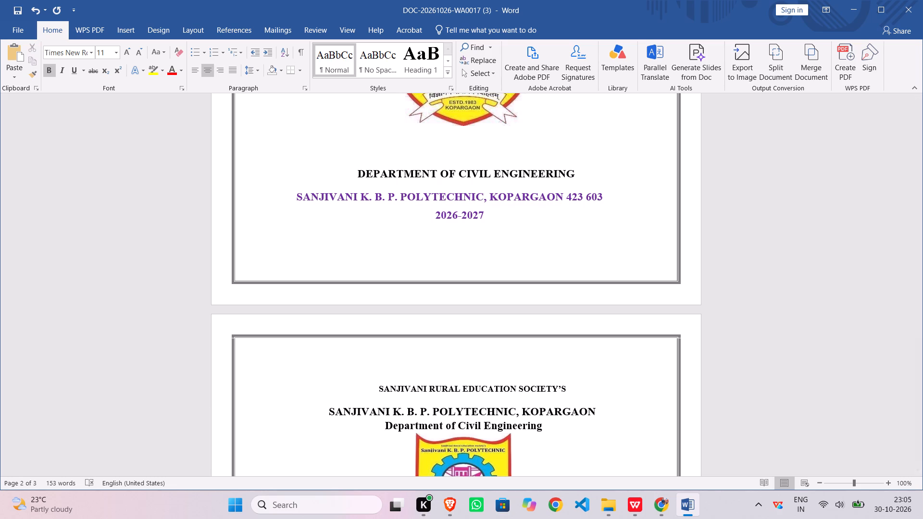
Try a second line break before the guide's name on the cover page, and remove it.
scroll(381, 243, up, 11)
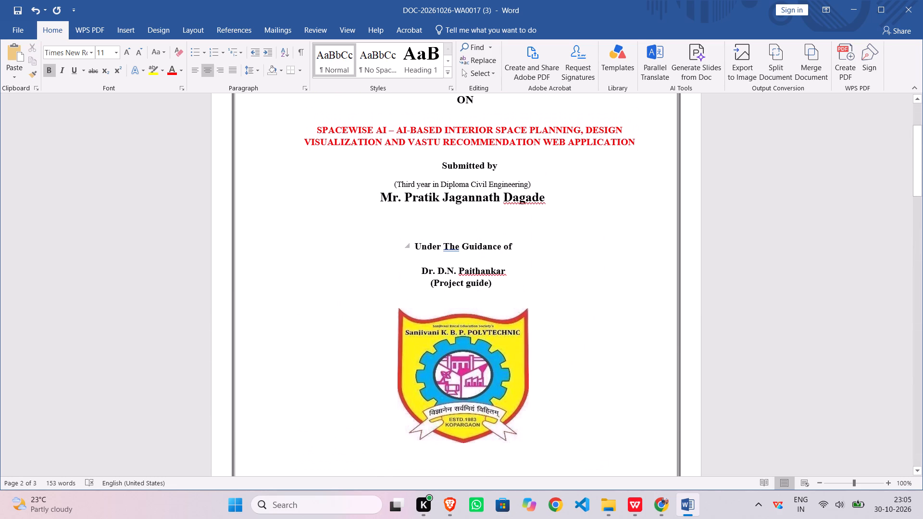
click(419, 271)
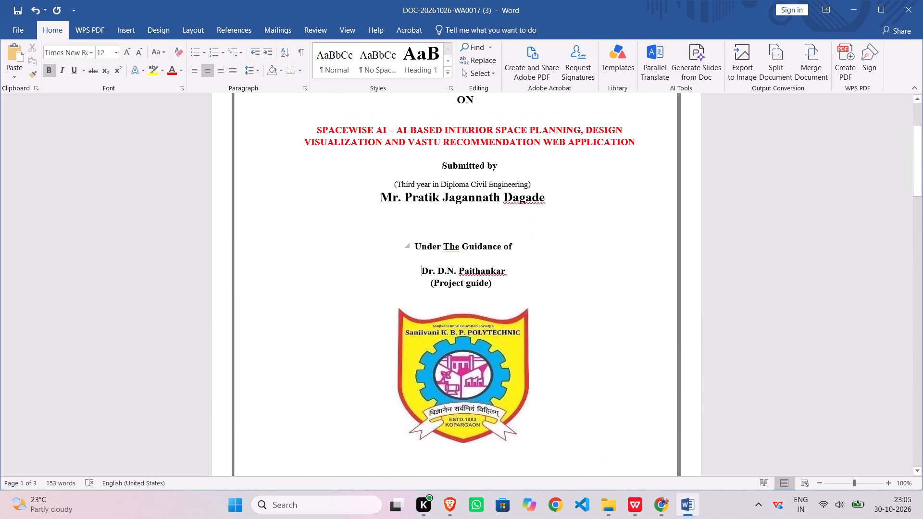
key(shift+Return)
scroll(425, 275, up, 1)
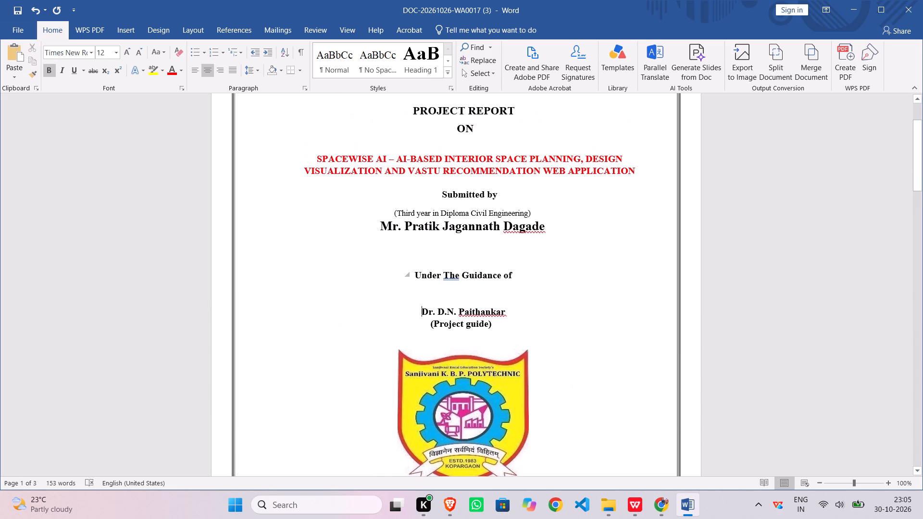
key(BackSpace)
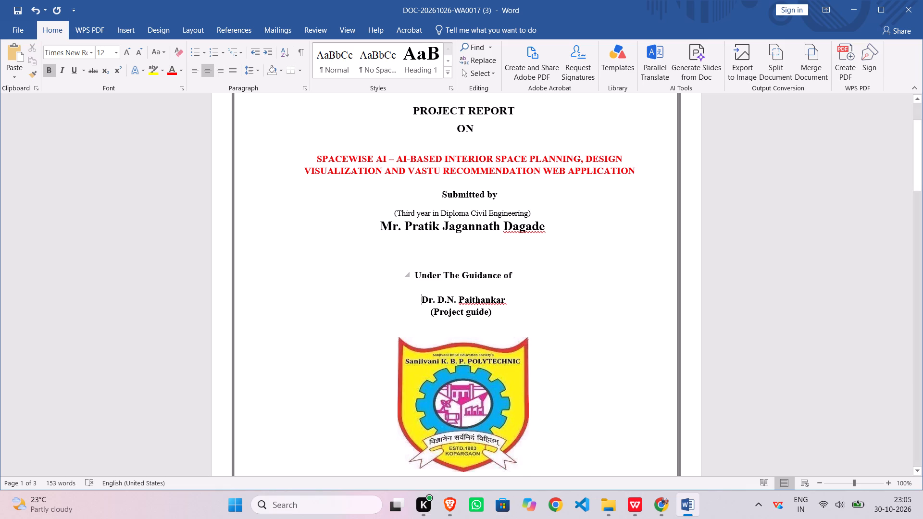
Reapply centre alignment to the "Under The Guidance of" block with the guide's name and "(Project guide)".
click(413, 272)
drag(414, 275, 437, 281)
drag(437, 281, 520, 277)
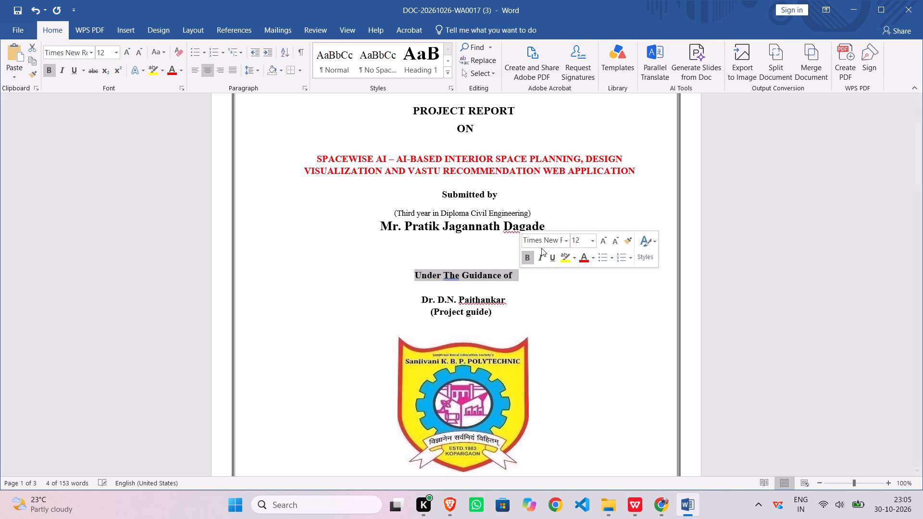
click(211, 72)
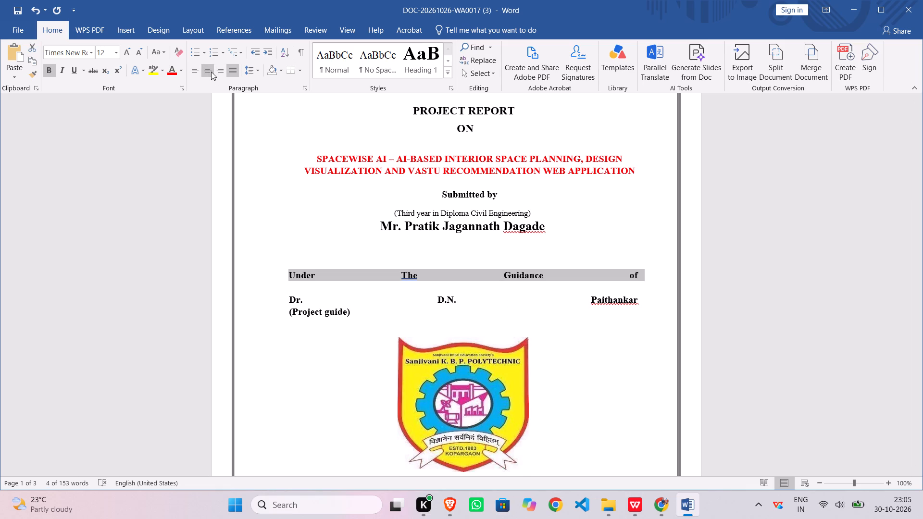
click(195, 72)
click(204, 72)
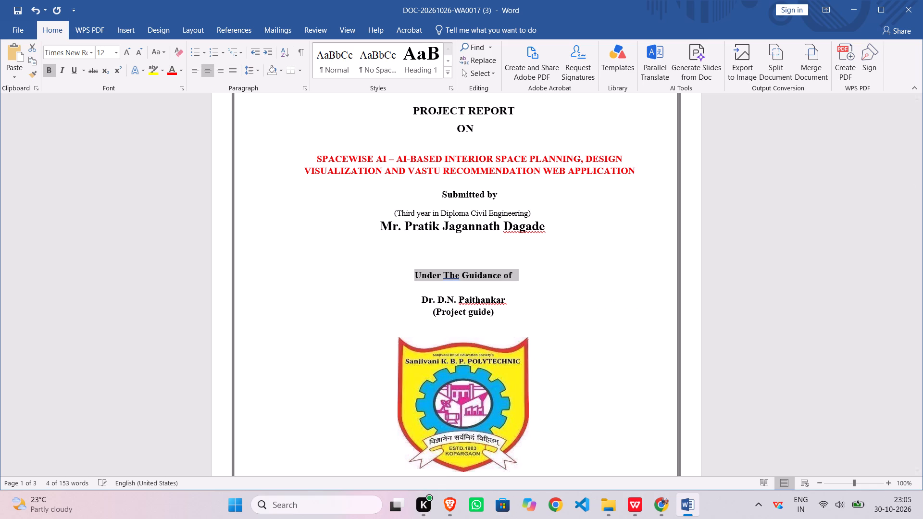
click(338, 274)
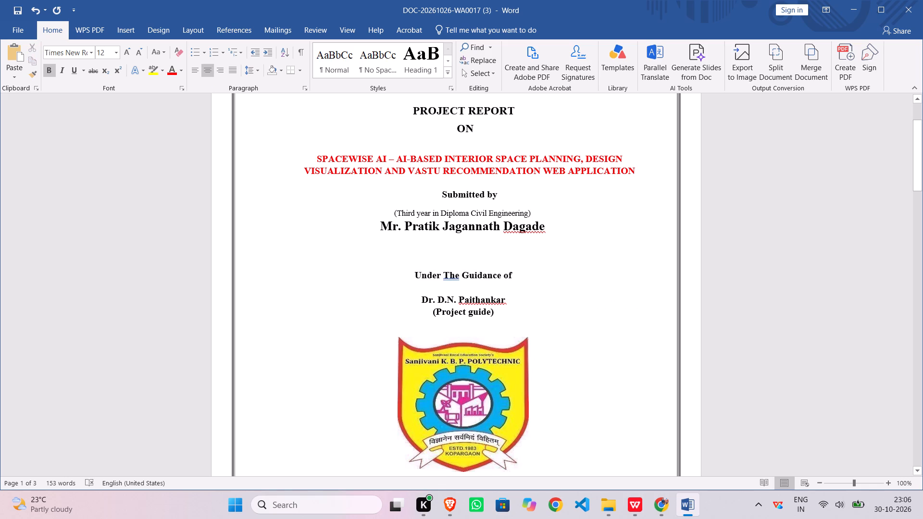
Review the layout of the cover page and the certificate page, including the signatories.
scroll(387, 291, up, 2)
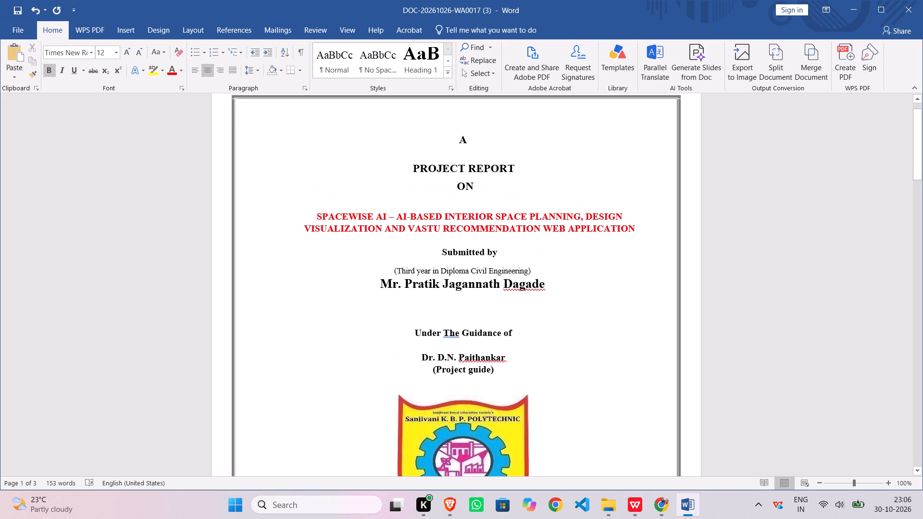
scroll(387, 291, down, 8)
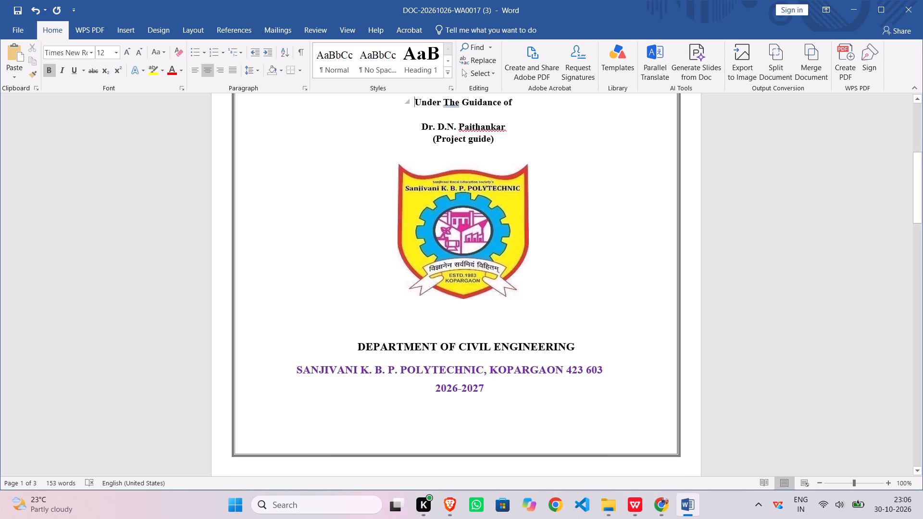
scroll(405, 185, up, 2)
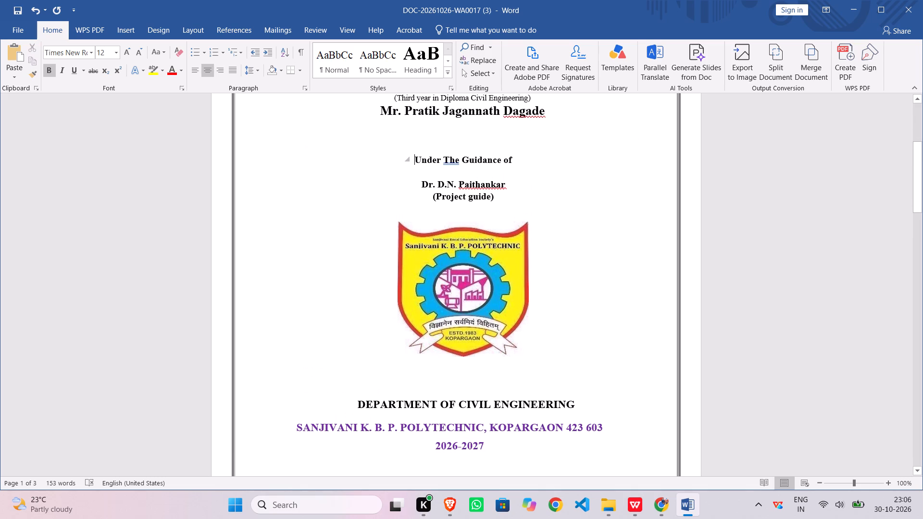
scroll(421, 185, down, 17)
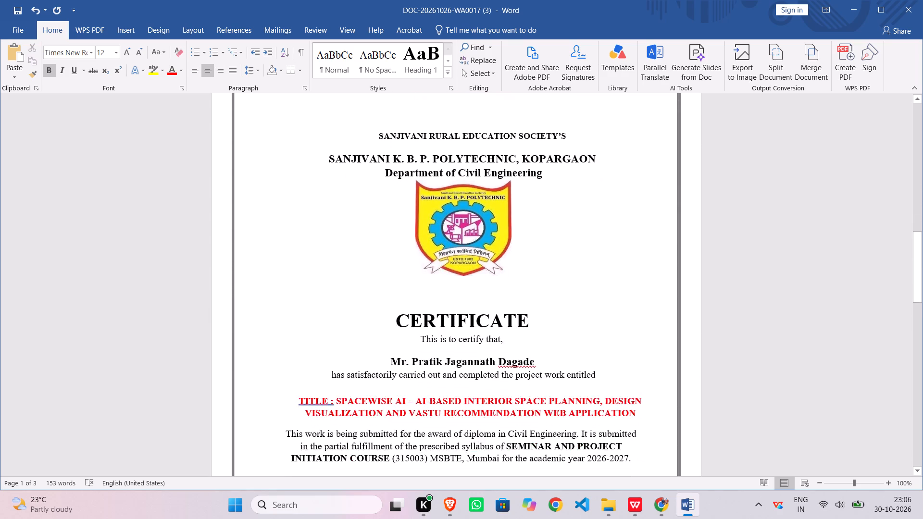
scroll(421, 185, down, 6)
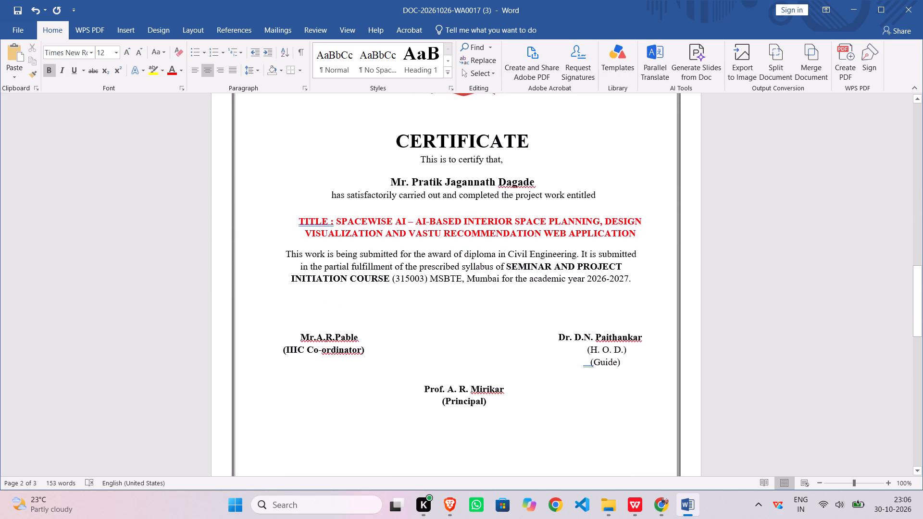
scroll(421, 185, up, 4)
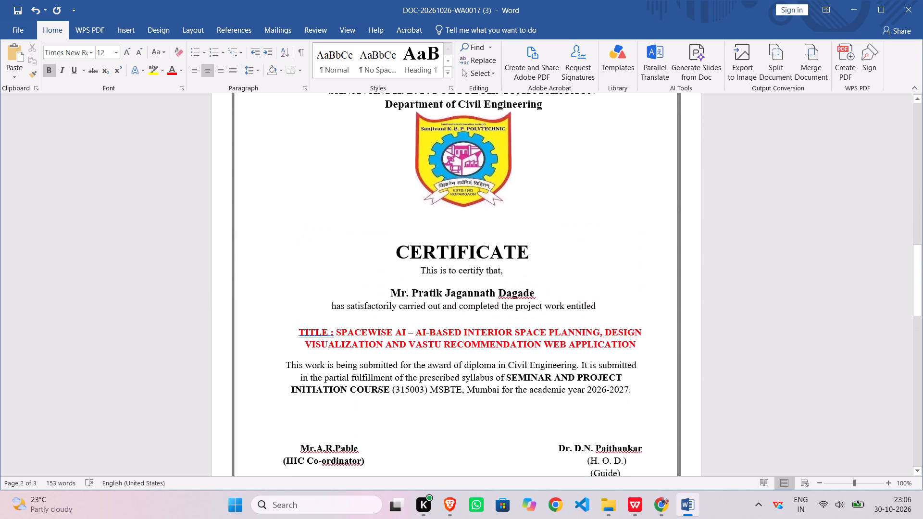
scroll(421, 185, up, 4)
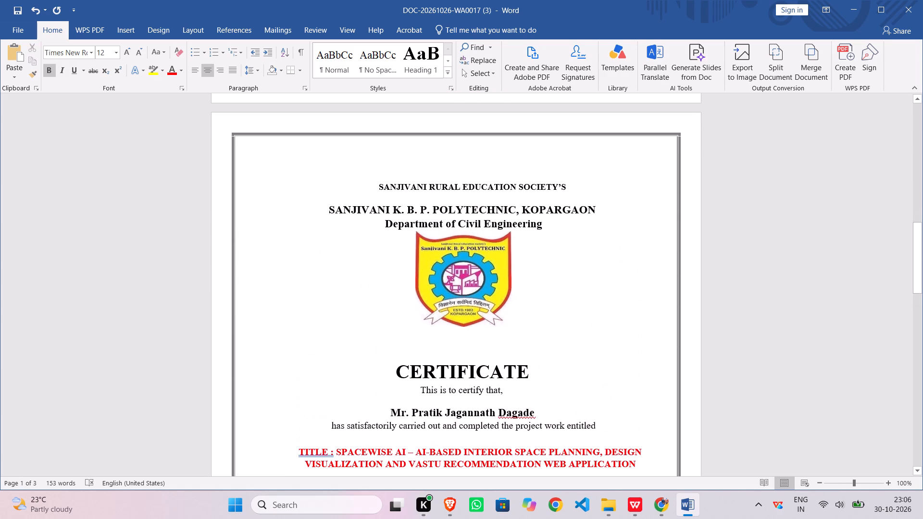
scroll(421, 185, down, 4)
scroll(421, 185, up, 4)
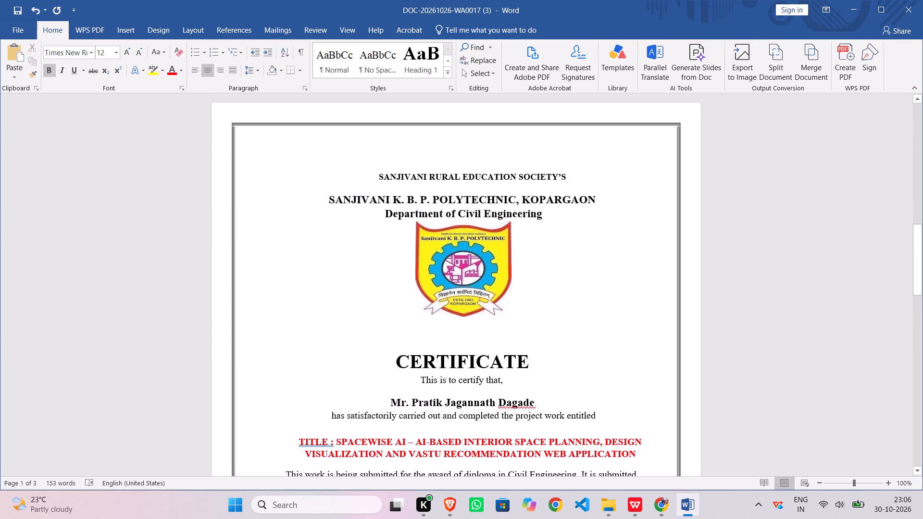
Check the cover page layout from the report title through the guide block, college logo and department lines.
scroll(421, 185, up, 17)
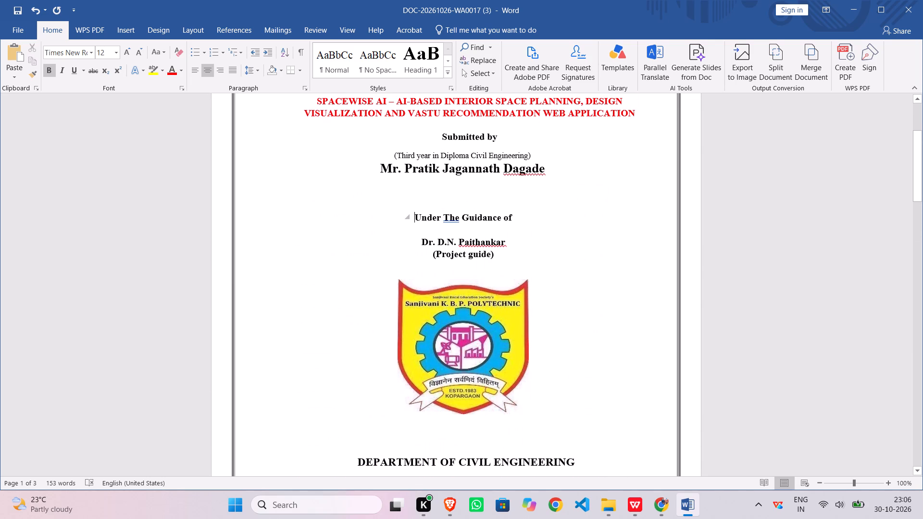
scroll(420, 237, down, 4)
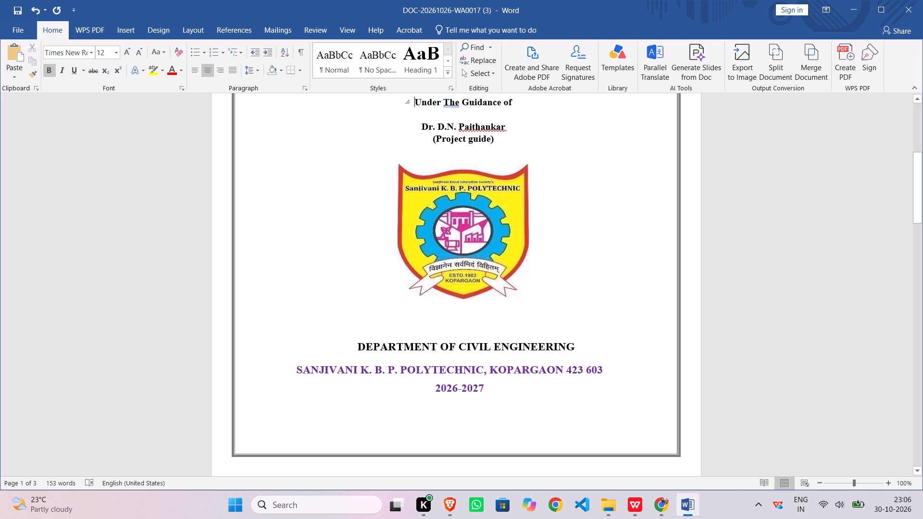
scroll(441, 372, up, 12)
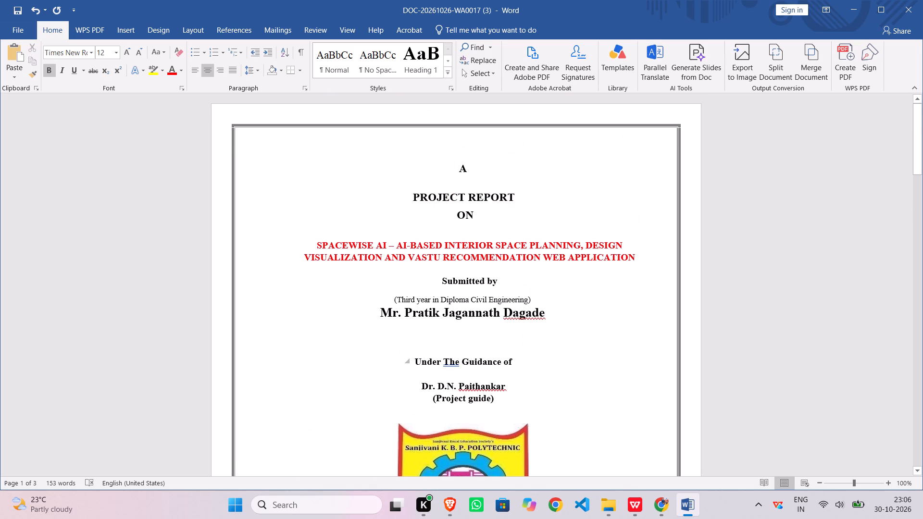
scroll(441, 372, down, 3)
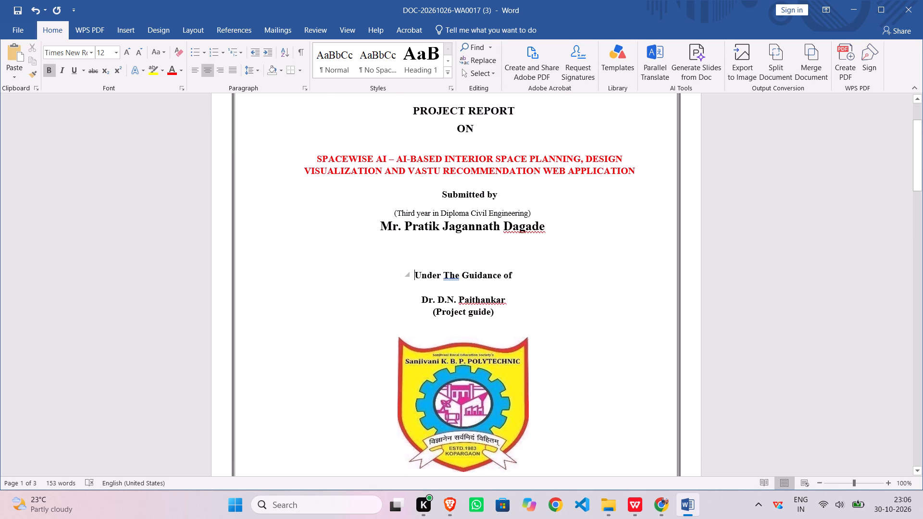
Save a copy of the document in the Downloads folder as "final cer 1 and 2".
click(23, 32)
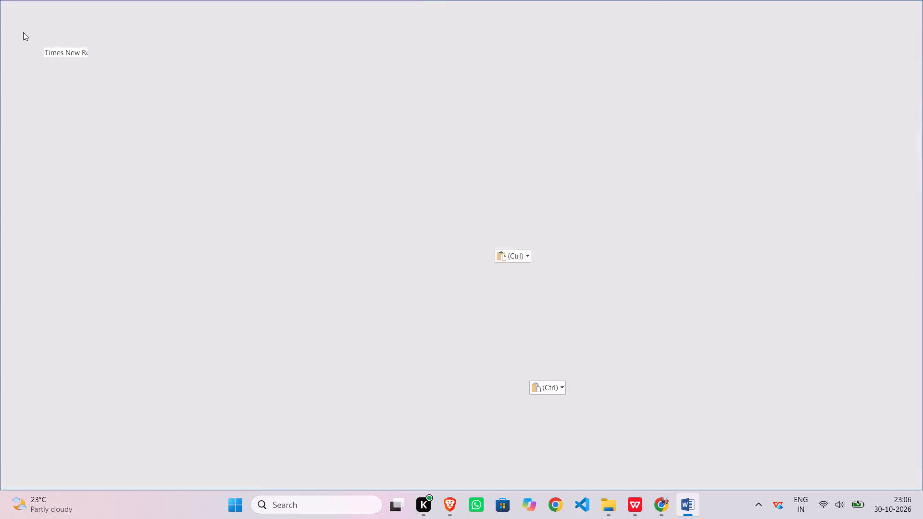
click(41, 196)
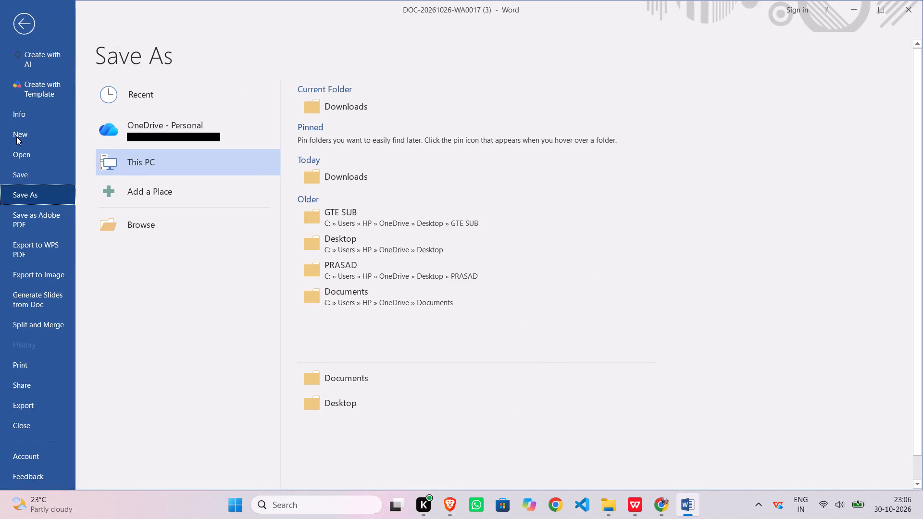
click(35, 194)
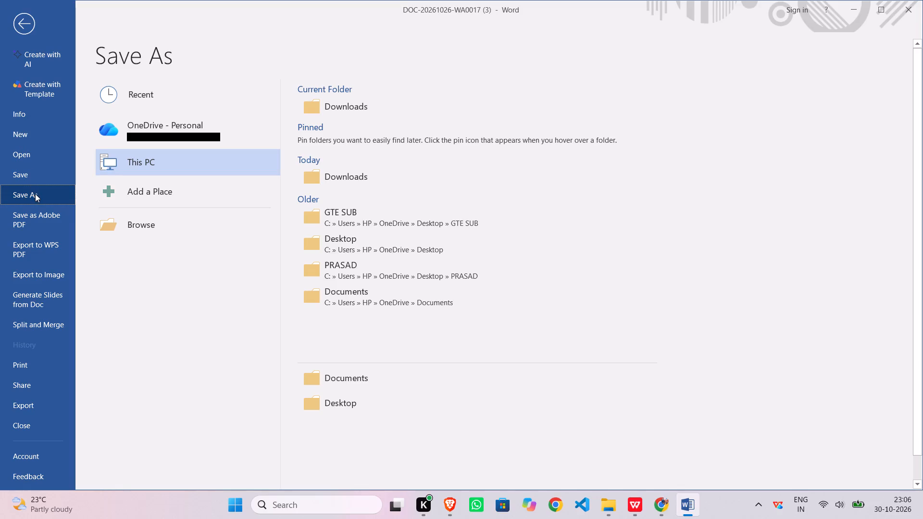
click(31, 180)
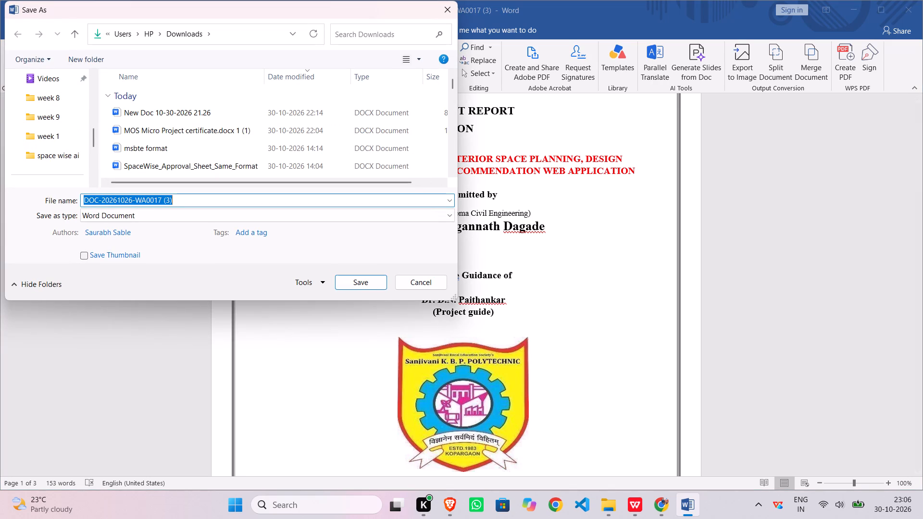
click(187, 204)
key(BackSpace)
key(BackSpace)
key(BackSpace)
key(BackSpace)
key(BackSpace)
key(BackSpace)
key(BackSpace)
key(BackSpace)
key(BackSpace)
key(BackSpace)
key(BackSpace)
key(BackSpace)
key(BackSpace)
key(BackSpace)
key(BackSpace)
key(BackSpace)
key(BackSpace)
key(BackSpace)
key(BackSpace)
key(BackSpace)
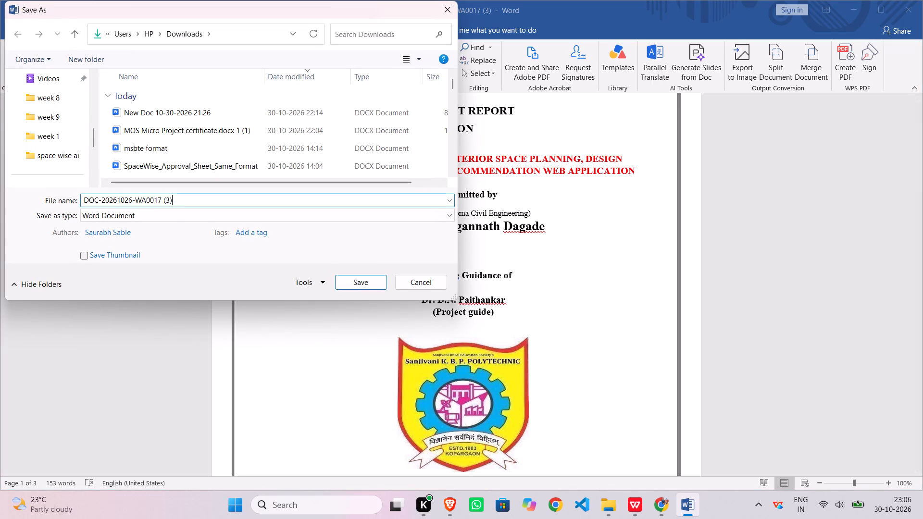
text(final)
key(space)
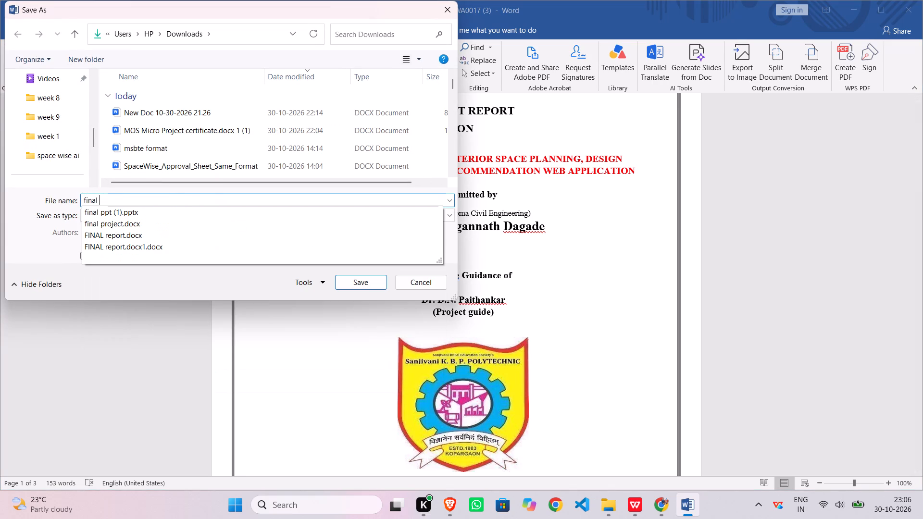
text(ceryti)
key(BackSpace)
key(BackSpace)
key(BackSpace)
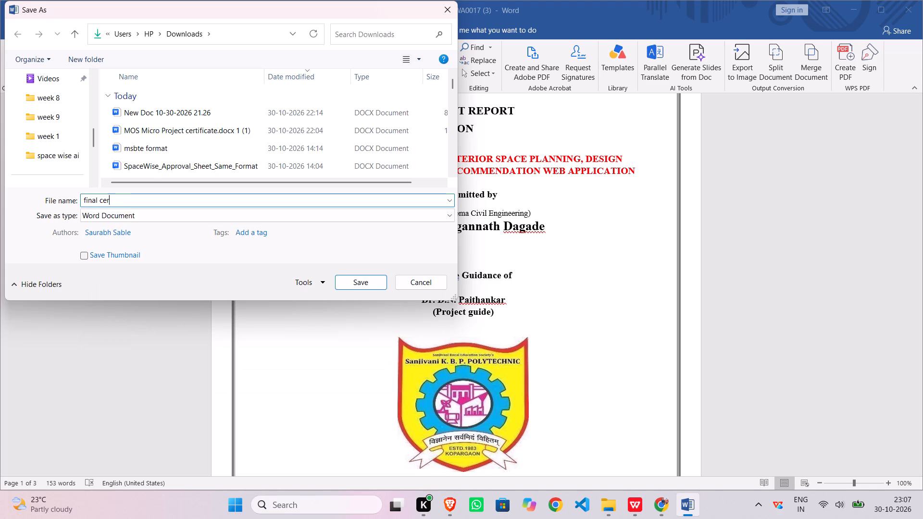
key(space)
text(1 and)
key(space)
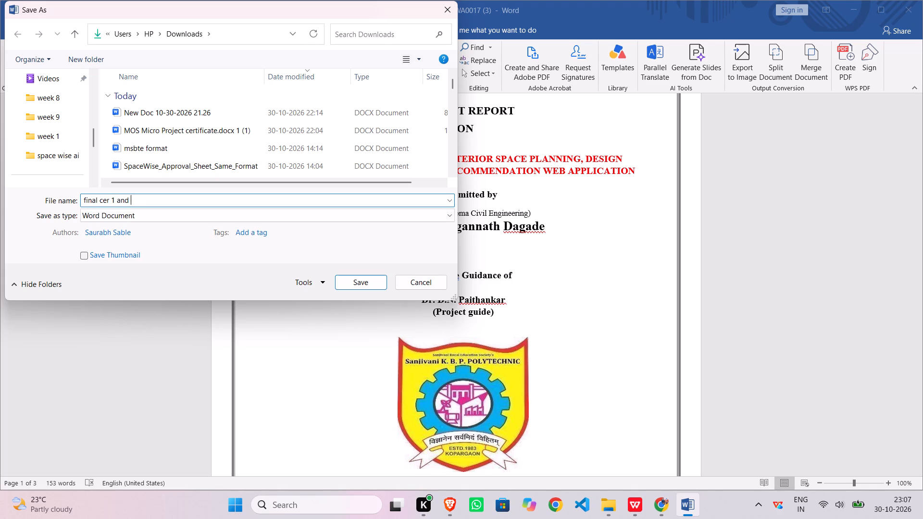
key(2)
key(Return)
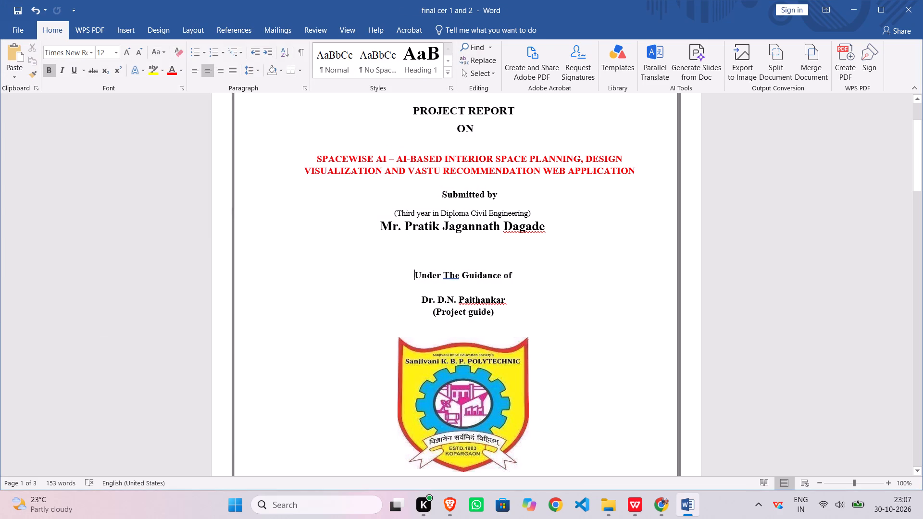
Look through the cover page, the certificate page with its signatories, and the page that follows.
scroll(300, 265, up, 2)
scroll(300, 265, down, 19)
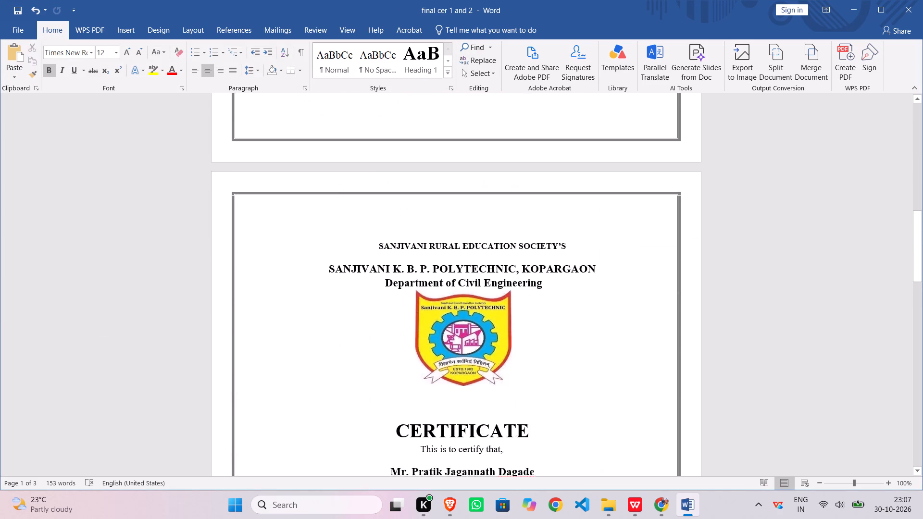
scroll(303, 263, down, 12)
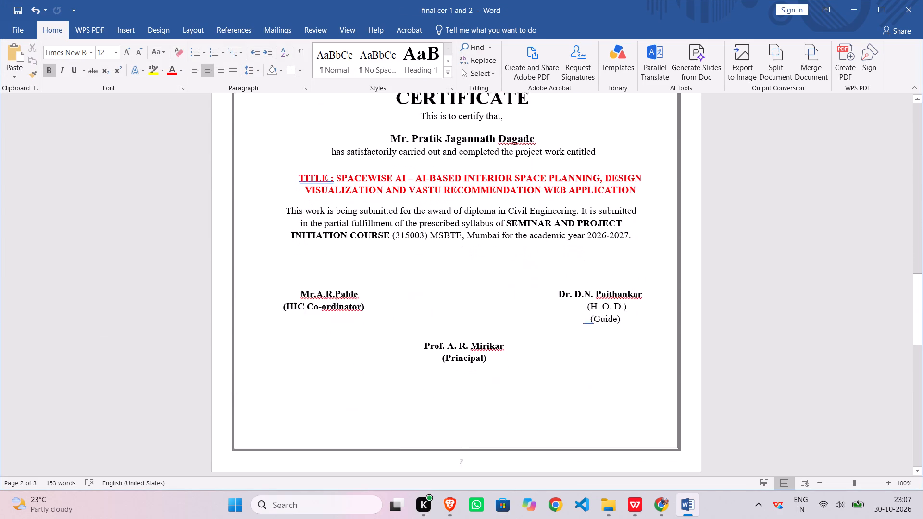
scroll(303, 263, down, 6)
scroll(597, 408, down, 5)
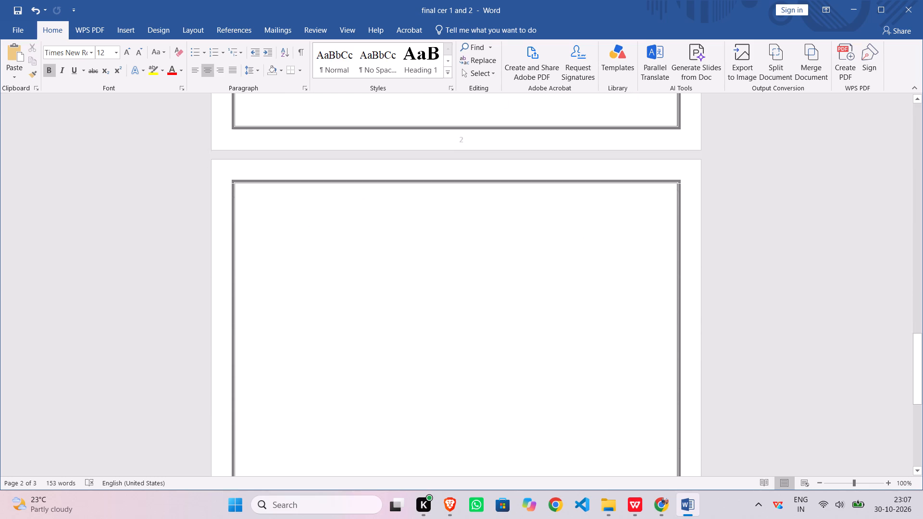
scroll(597, 408, down, 19)
scroll(597, 408, up, 4)
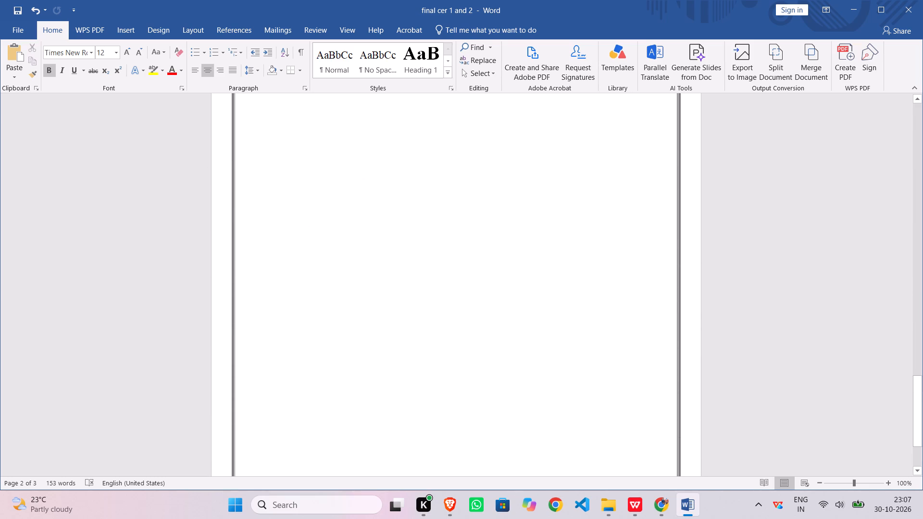
scroll(597, 408, up, 11)
scroll(582, 338, up, 5)
scroll(639, 271, up, 11)
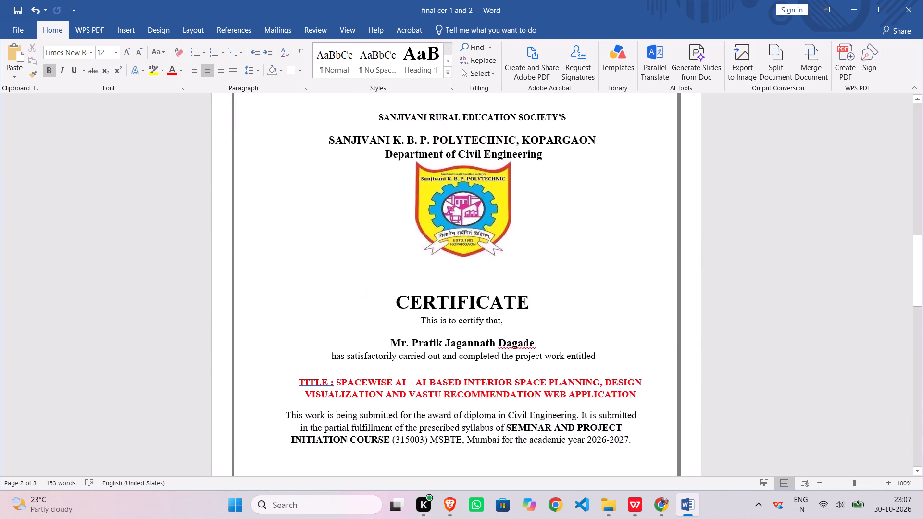
Apply a 3 pt black box page border in the thin-thick-thin line style to the whole document.
scroll(639, 275, up, 11)
drag(686, 232, 682, 233)
double_click(675, 236)
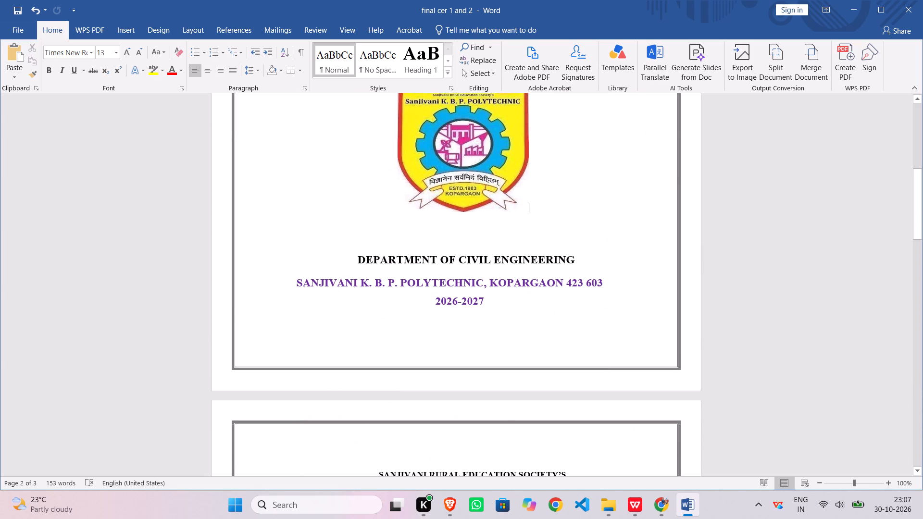
scroll(677, 236, up, 8)
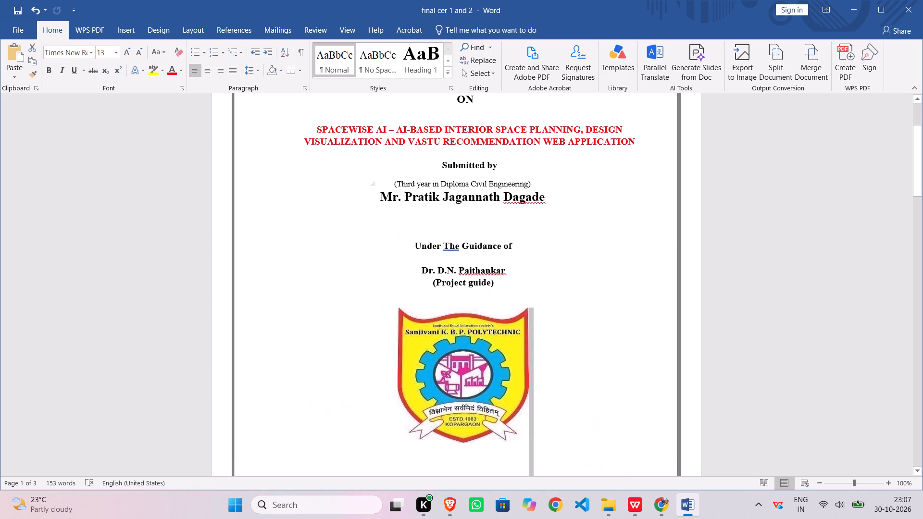
click(152, 30)
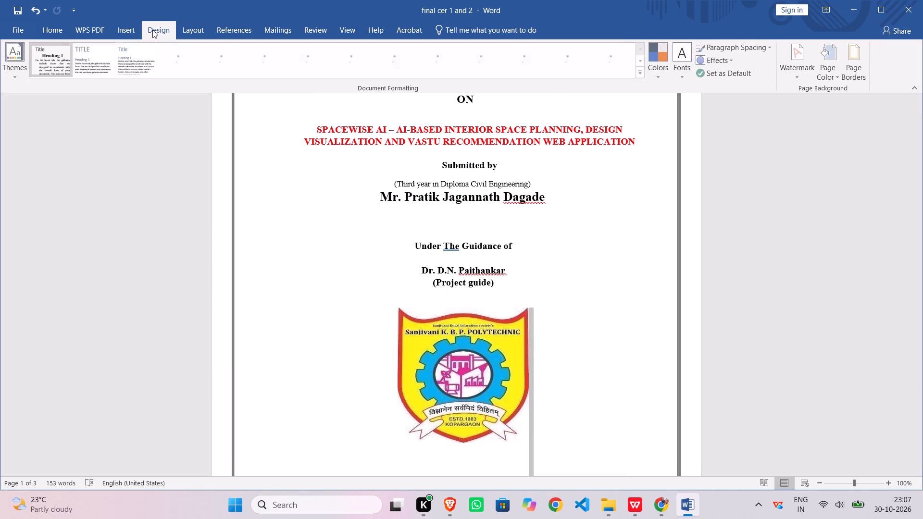
click(857, 72)
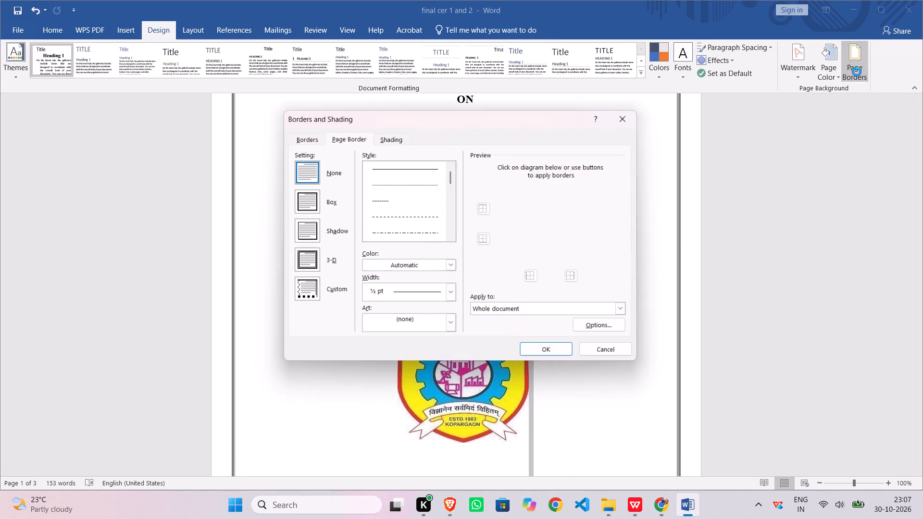
scroll(404, 221, down, 2)
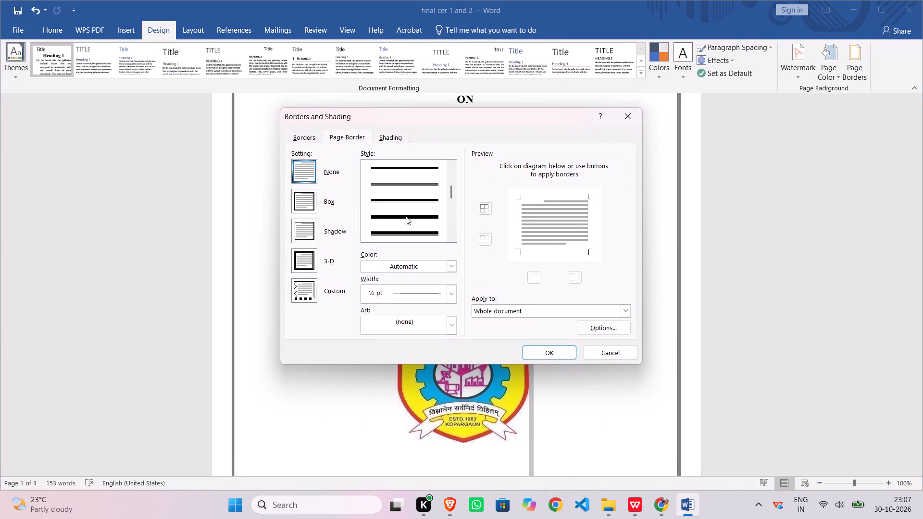
click(409, 232)
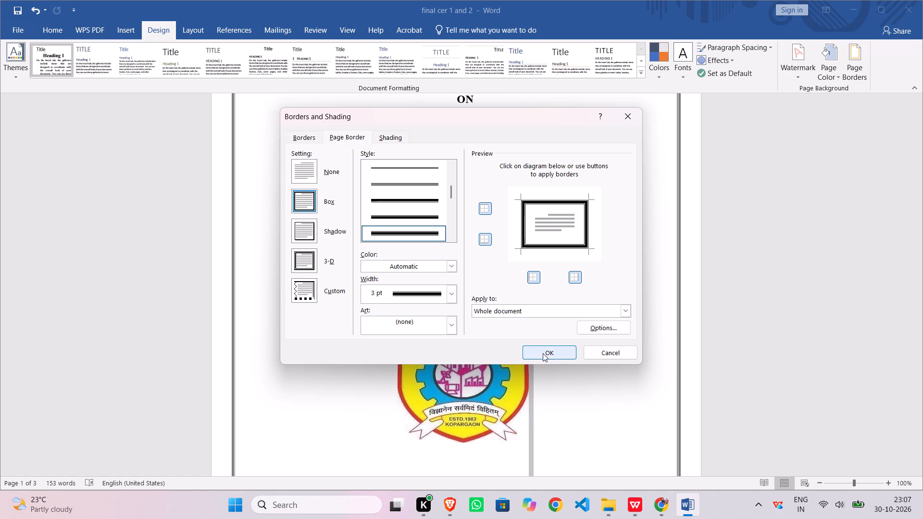
click(543, 353)
click(594, 333)
Examine the page border on the cover page, the certificate page and the third page.
scroll(593, 332, down, 4)
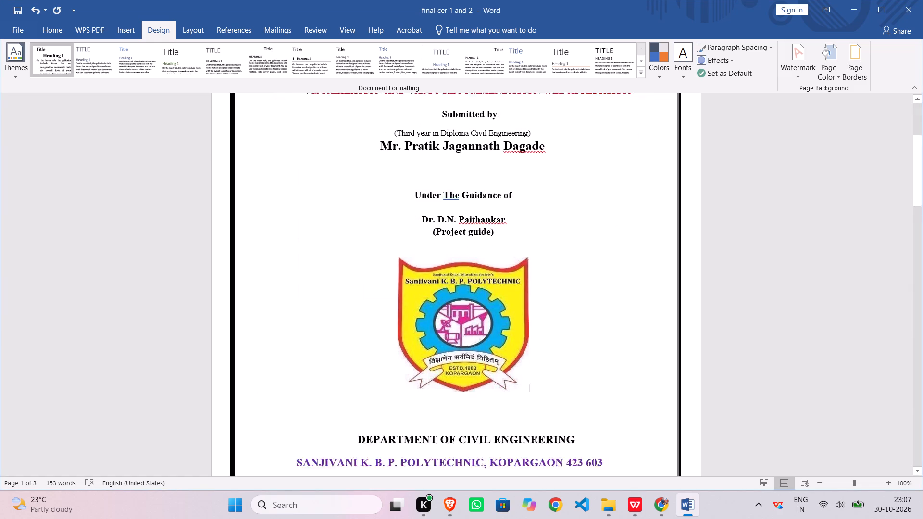
scroll(593, 324, down, 16)
scroll(598, 317, down, 5)
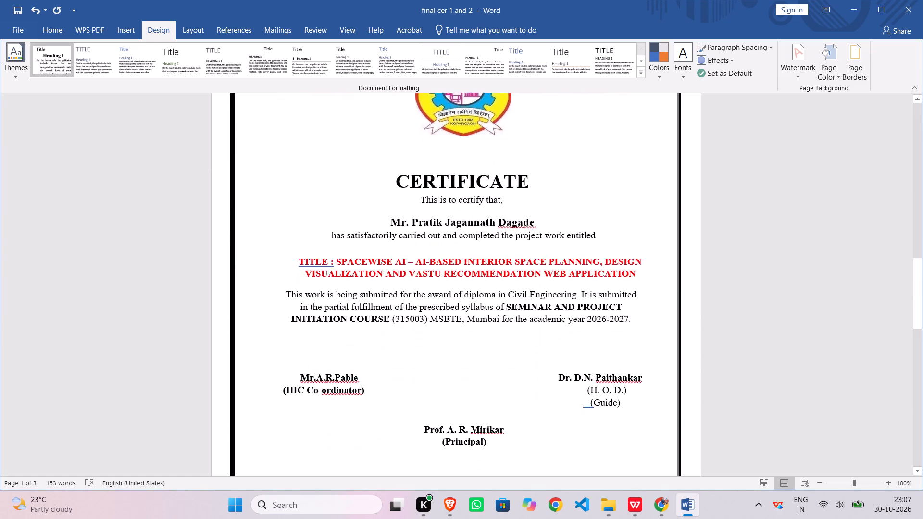
scroll(598, 317, down, 19)
scroll(598, 317, up, 6)
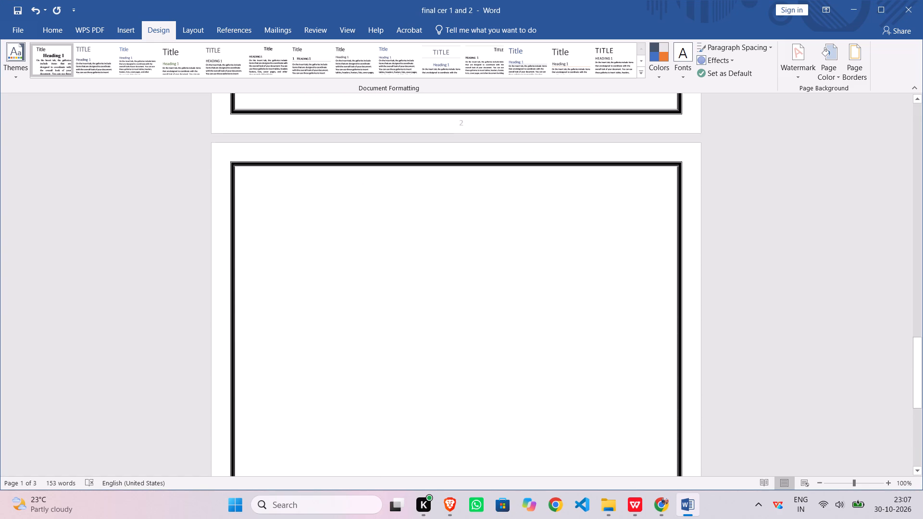
scroll(598, 317, up, 13)
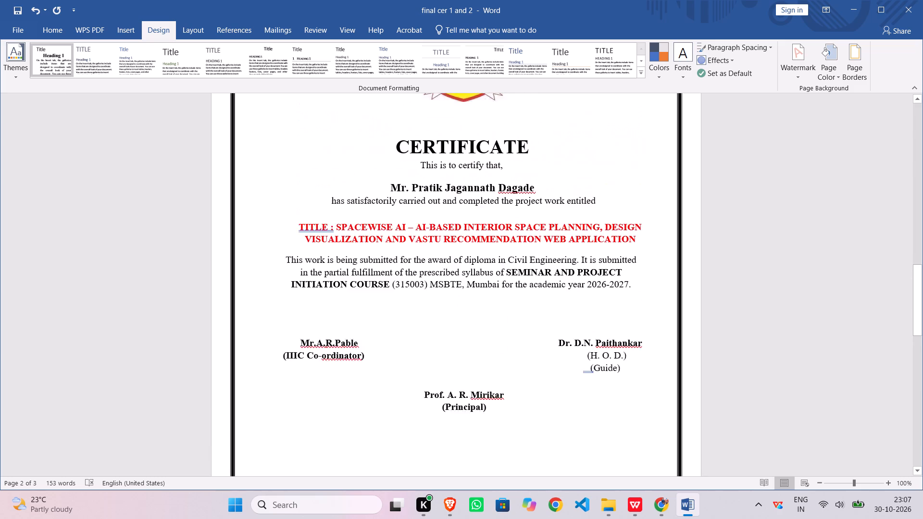
scroll(598, 317, up, 9)
scroll(598, 317, down, 5)
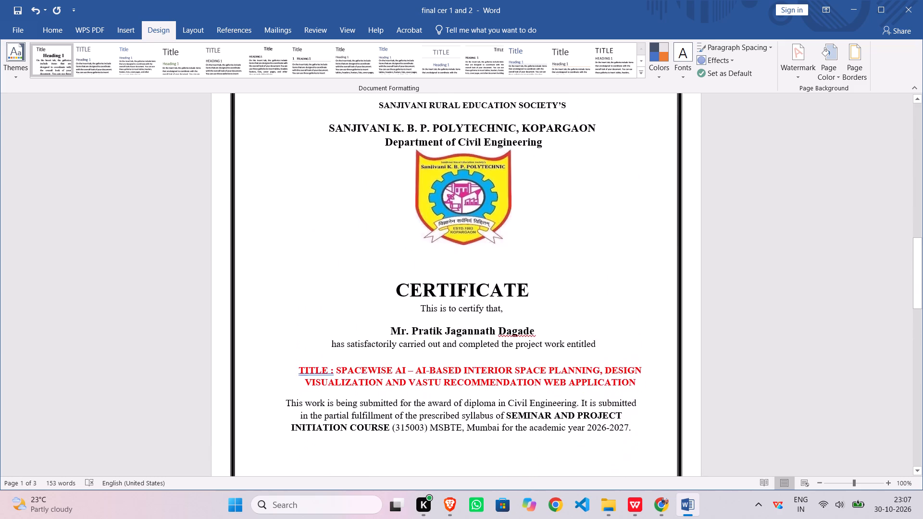
scroll(598, 317, down, 16)
scroll(598, 317, down, 11)
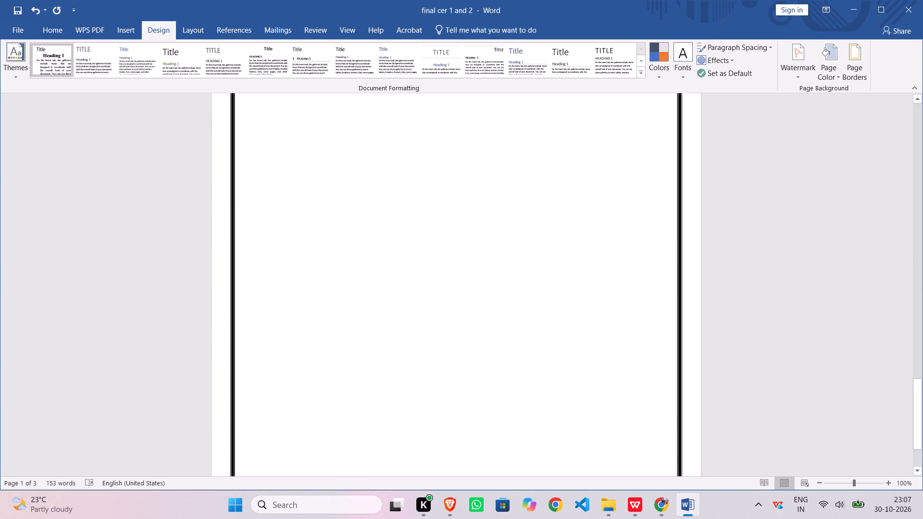
scroll(598, 317, down, 9)
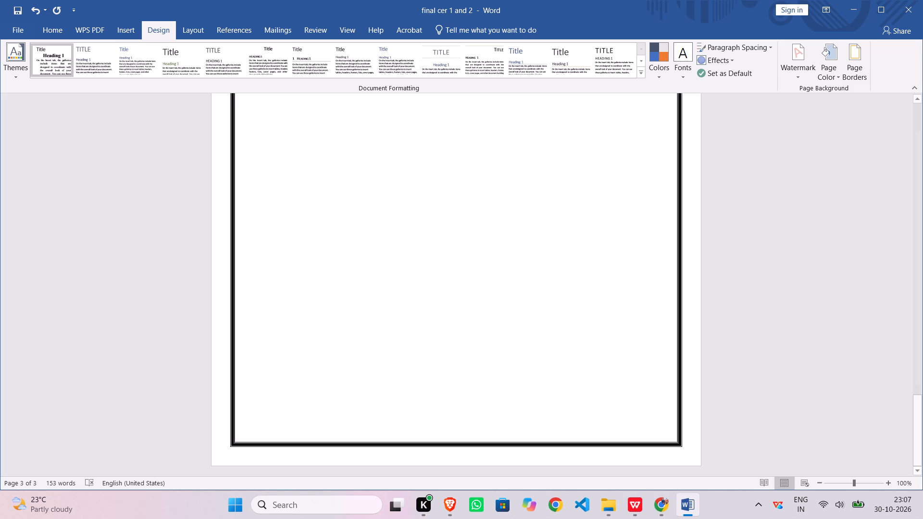
scroll(723, 137, up, 2)
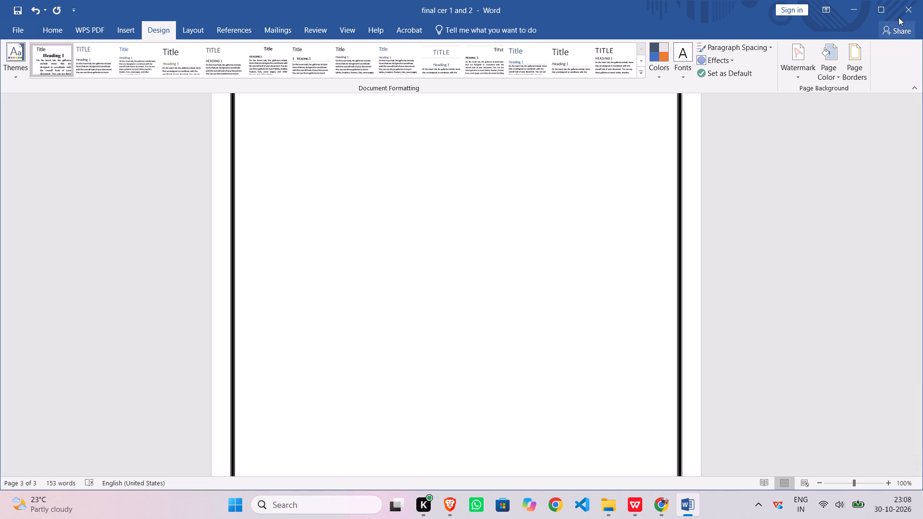
Close the "final cer 1 and 2" document.
click(922, 0)
double_click(914, 5)
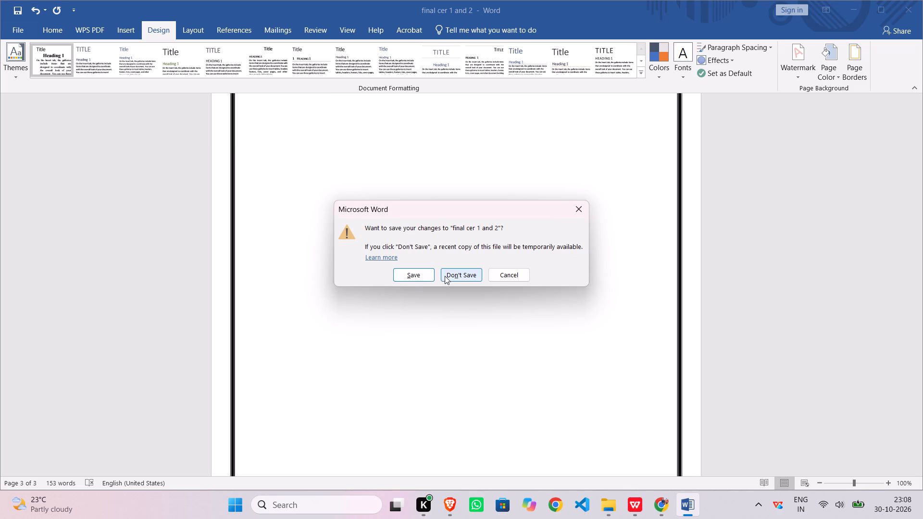
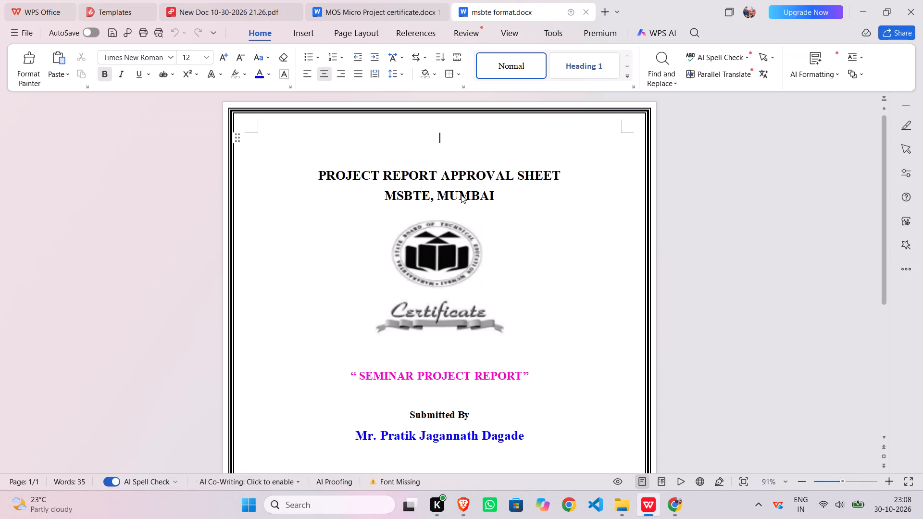
Stretch and narrow the MSBTE emblem on the approval sheet to a width of about 2.01 in.
click(432, 265)
drag(431, 258, 456, 263)
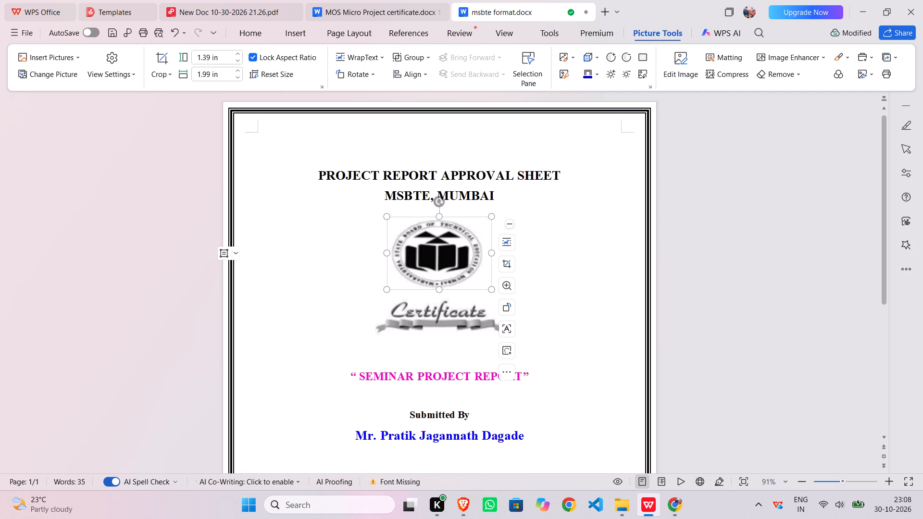
drag(494, 253, 503, 255)
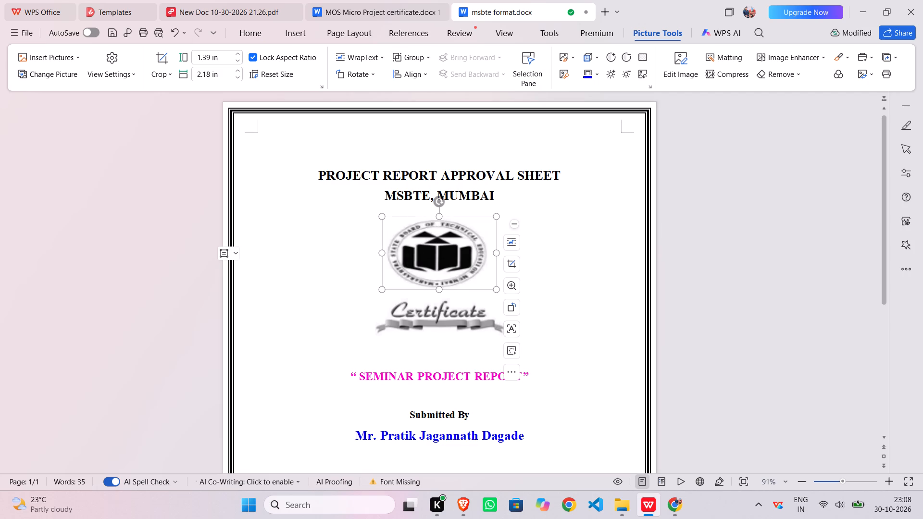
drag(380, 255, 388, 255)
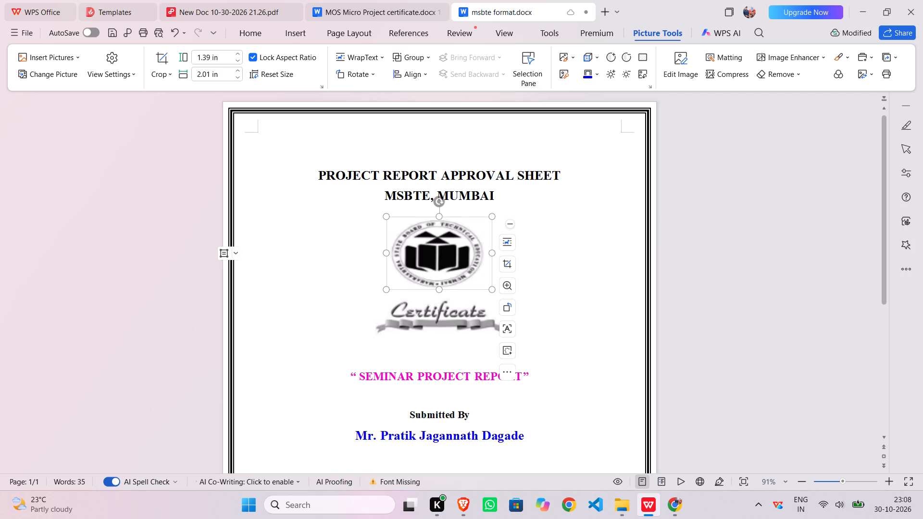
click(357, 273)
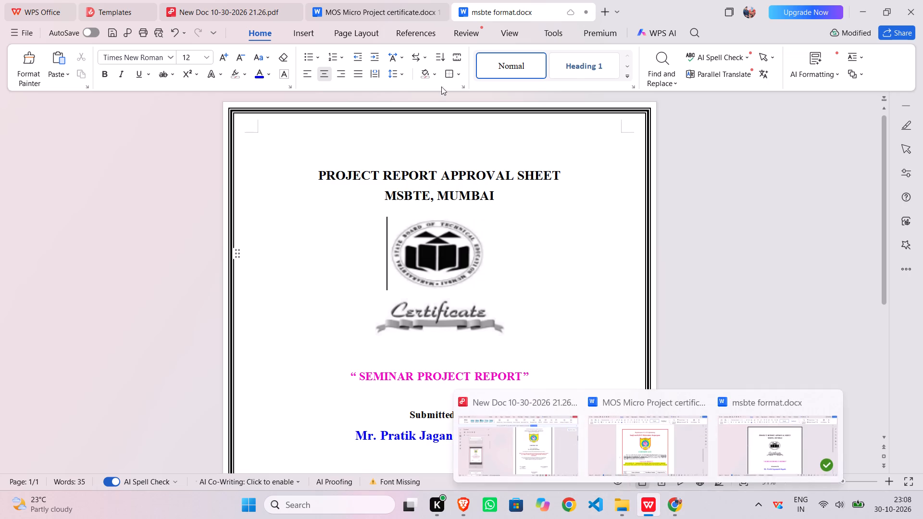
Check the certificate page in the MOS Micro Project certificate document and close that document.
click(412, 0)
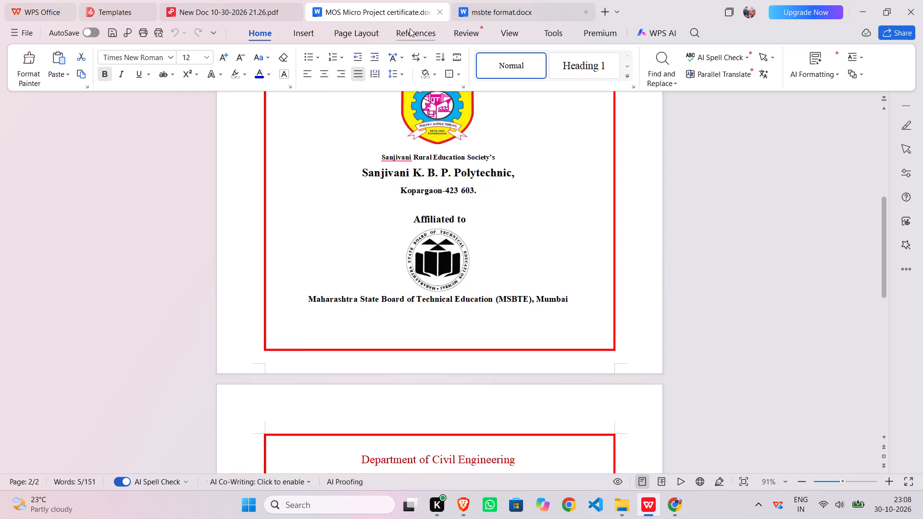
scroll(408, 33, down, 4)
scroll(393, 177, down, 8)
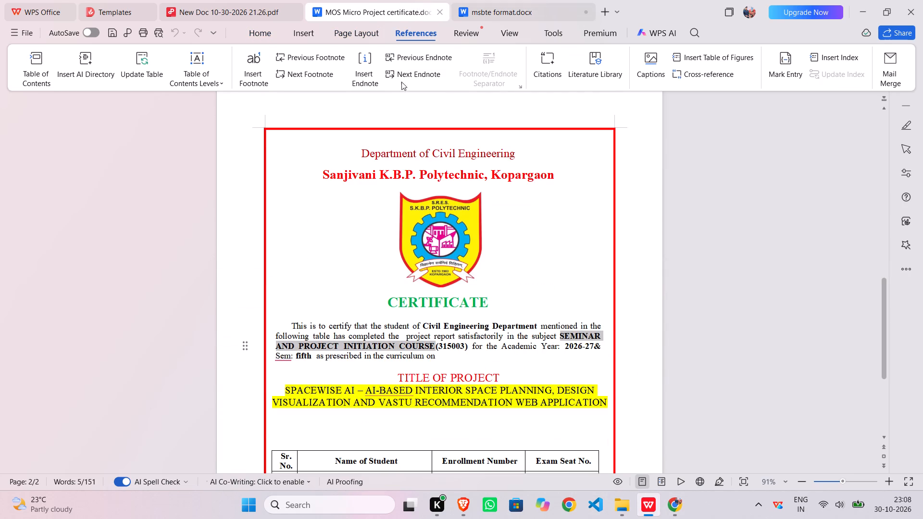
click(437, 10)
Compare the project approval sheet in the scanned PDF with the "msbte format" document, from heading and emblem to signatures, date and place.
double_click(264, 0)
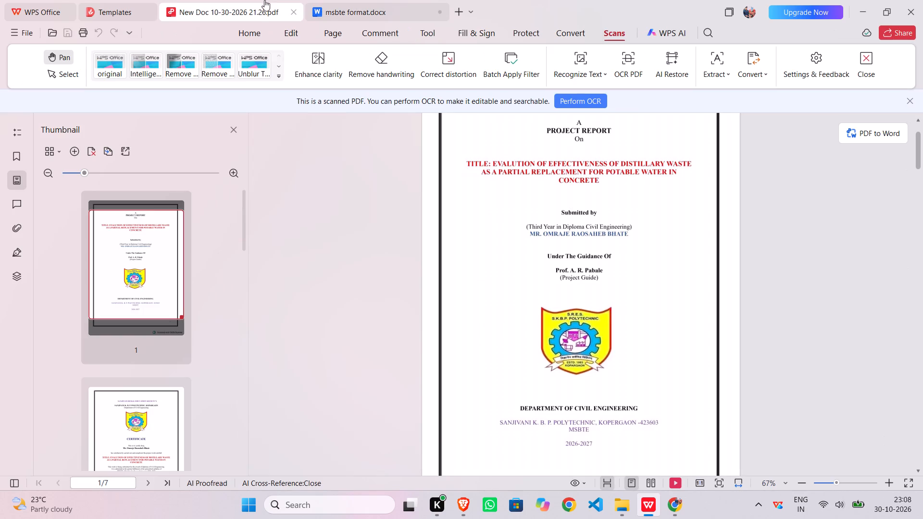
scroll(490, 182, down, 18)
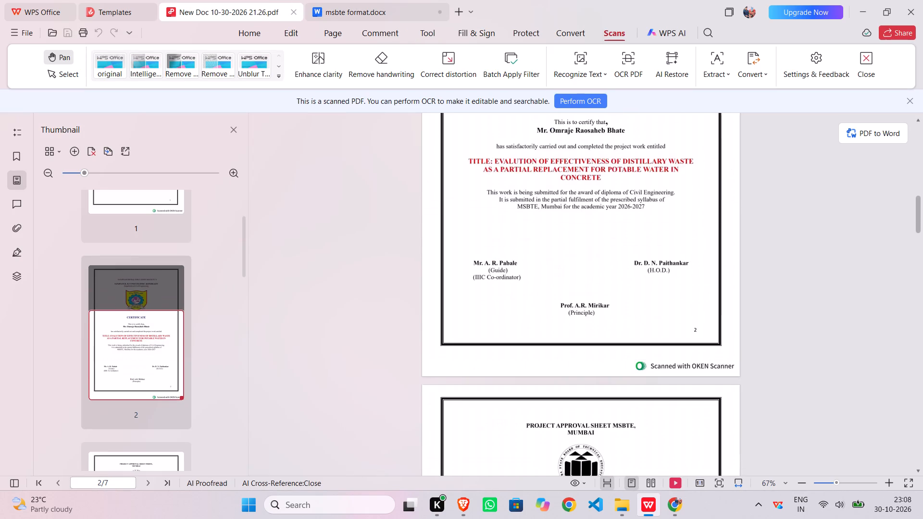
scroll(492, 184, down, 7)
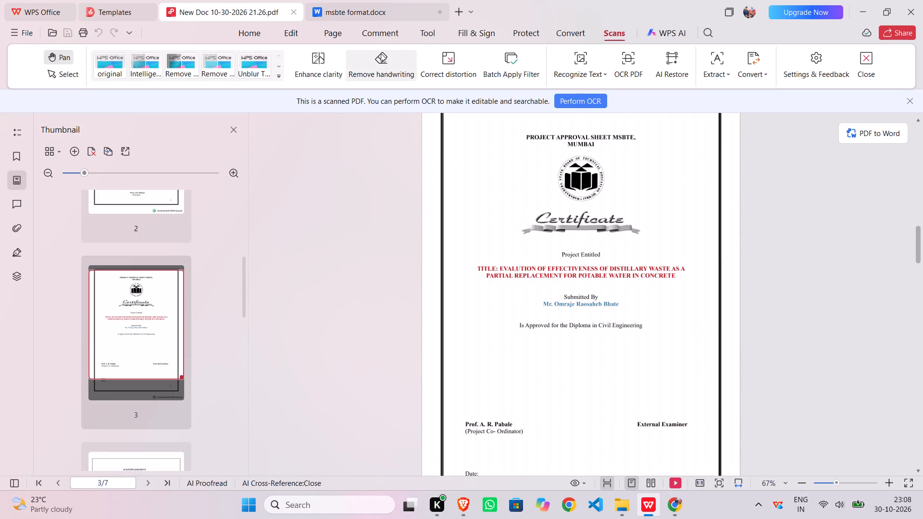
scroll(538, 185, up, 1)
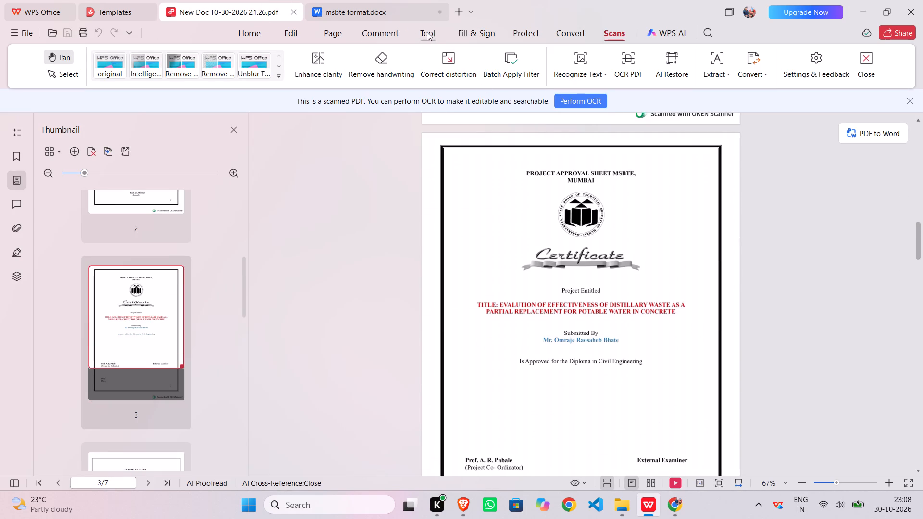
click(370, 0)
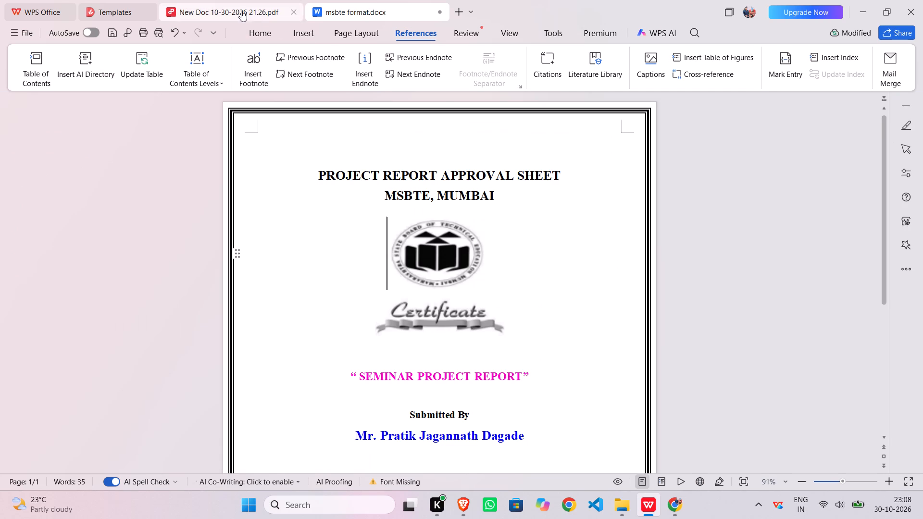
click(241, 11)
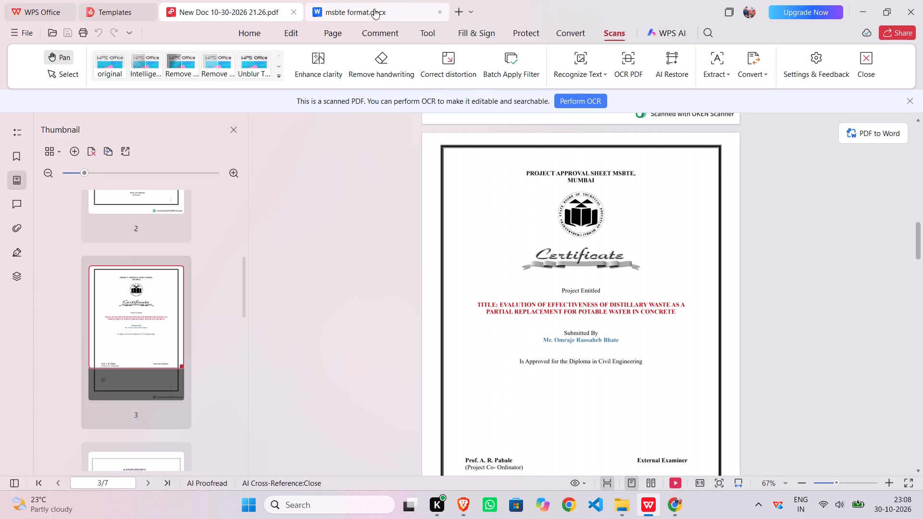
double_click(374, 9)
scroll(469, 222, down, 2)
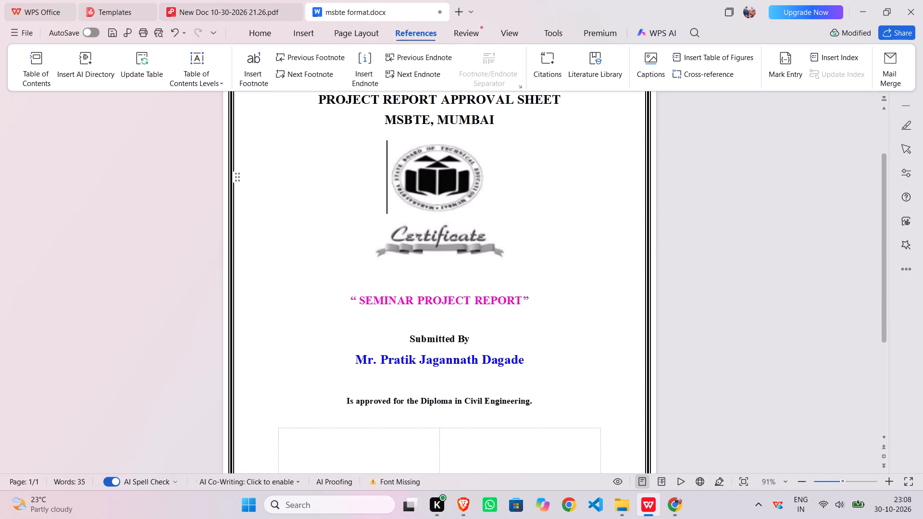
scroll(479, 239, down, 4)
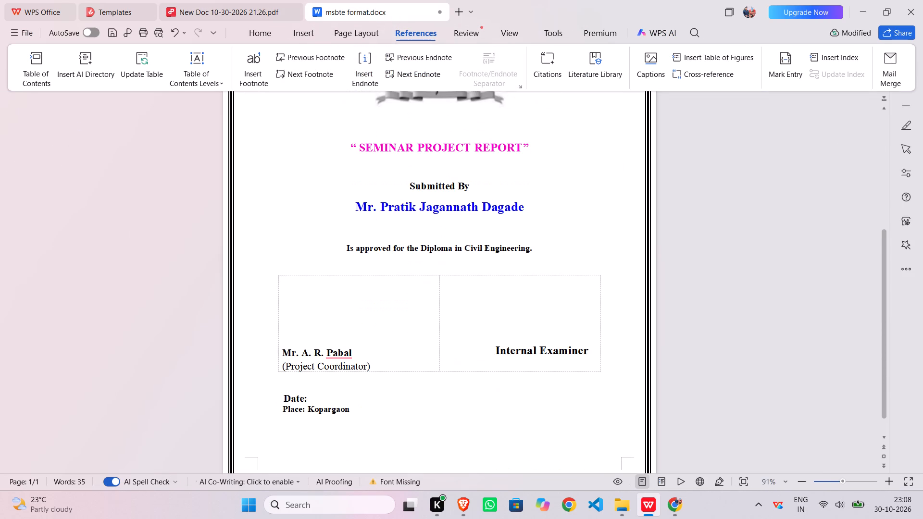
scroll(479, 236, up, 4)
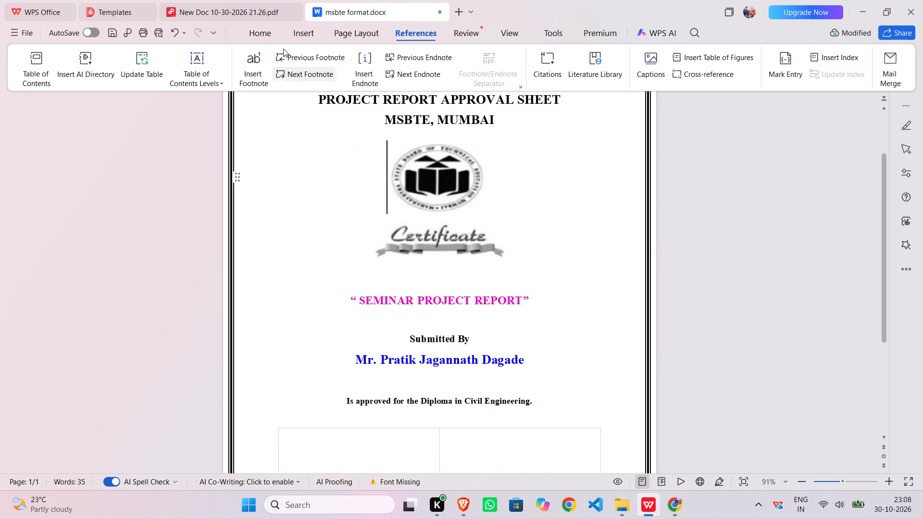
click(210, 0)
scroll(599, 327, down, 1)
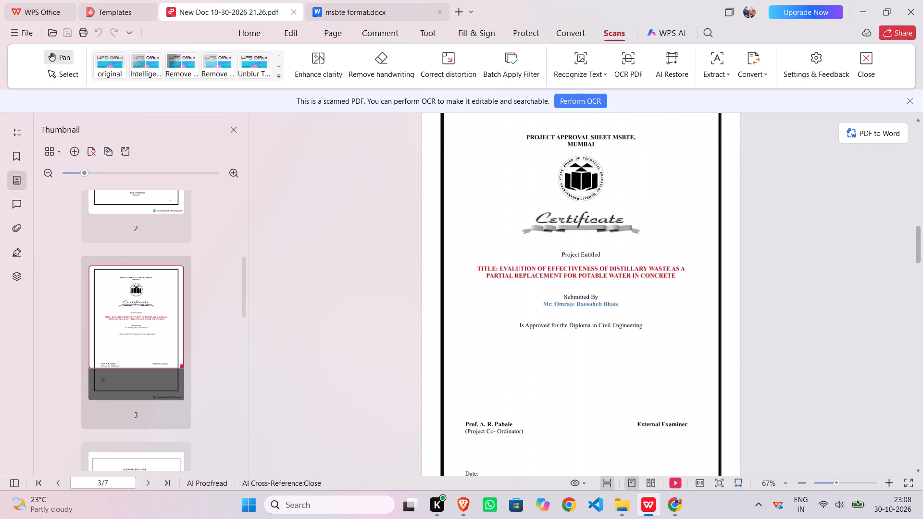
scroll(599, 327, down, 1)
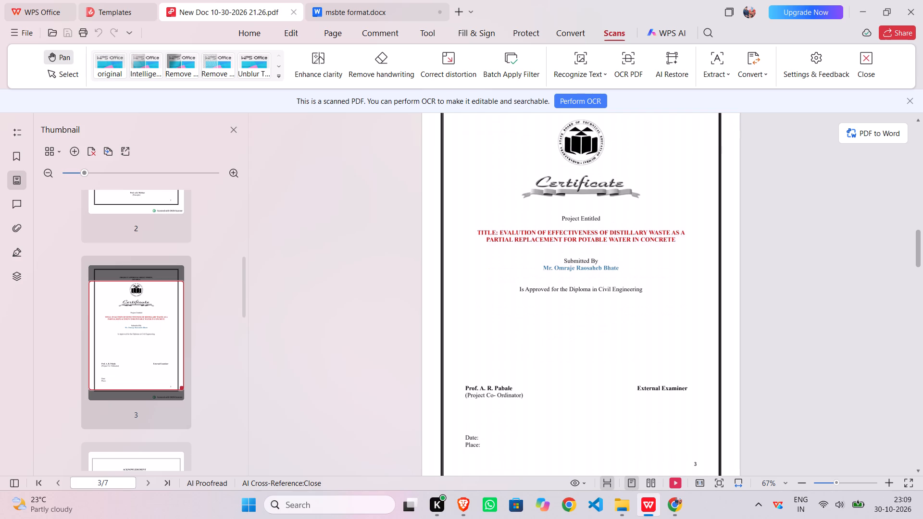
scroll(599, 325, up, 5)
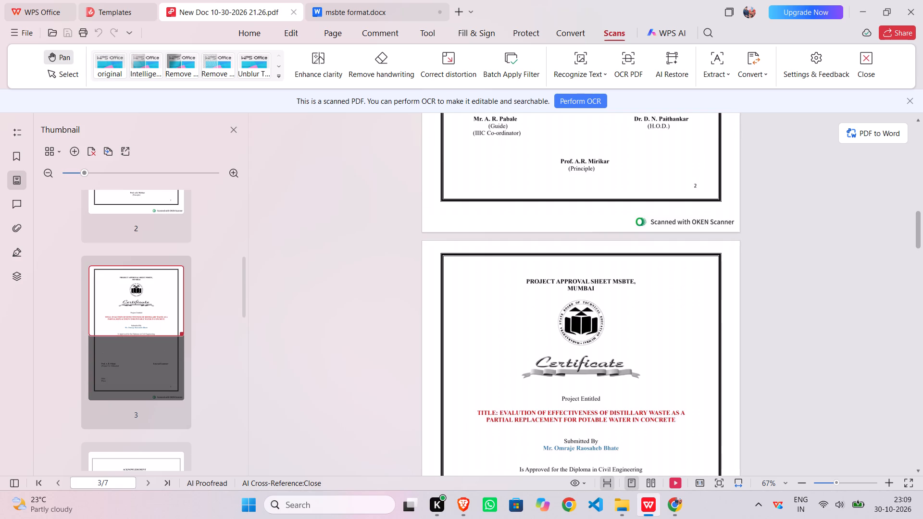
Search the computer for "word", launch Microsoft Word and create a blank document.
click(628, 511)
double_click(306, 506)
click(310, 505)
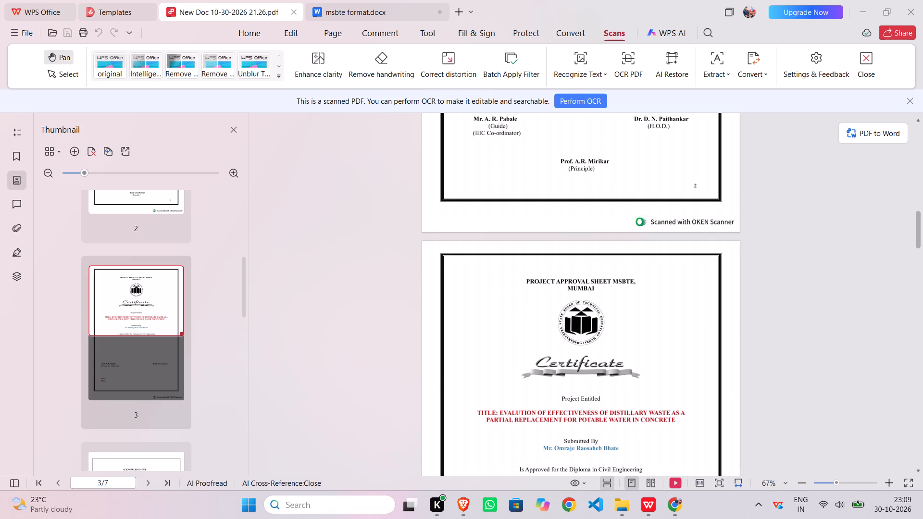
text(wo)
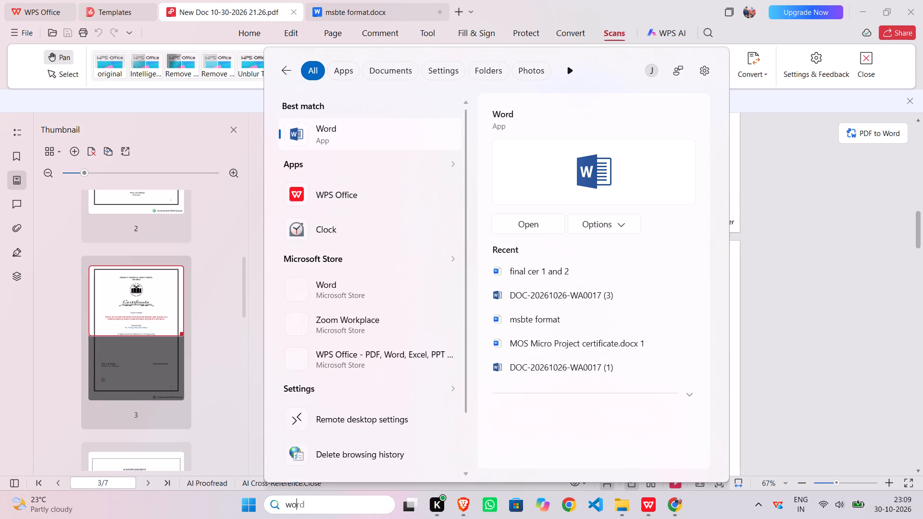
text(rd)
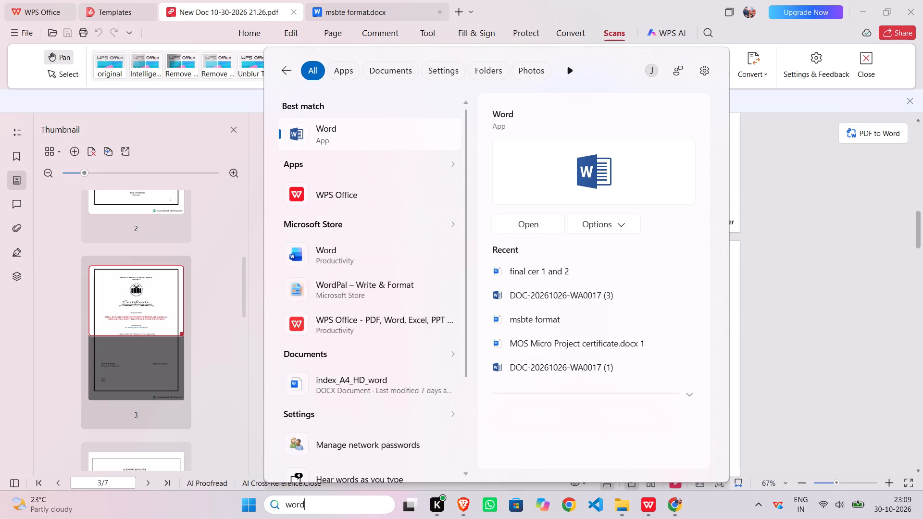
click(334, 137)
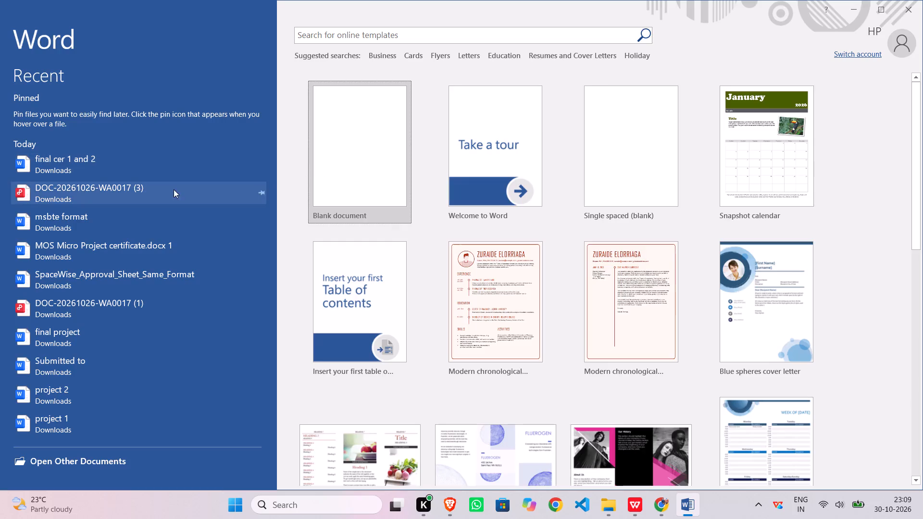
click(364, 175)
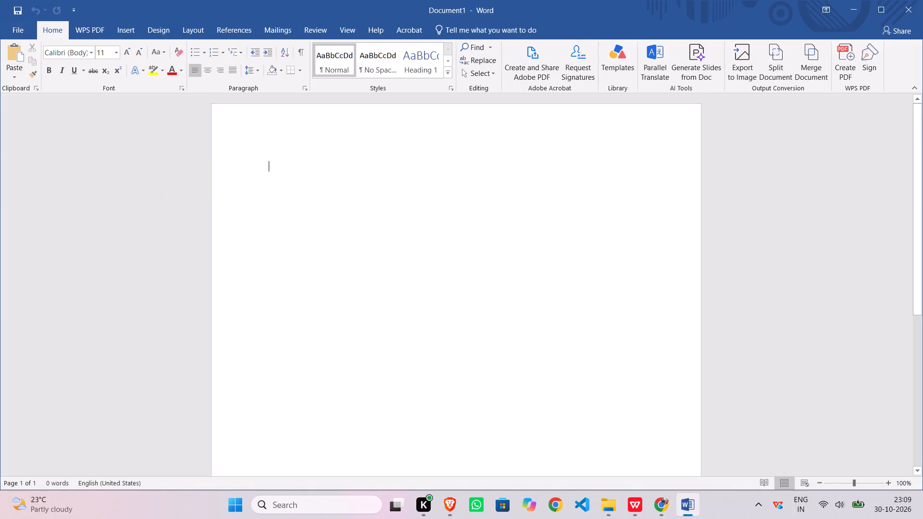
Open "msbte format" from the Downloads folder in Word as a read-only copy.
double_click(7, 31)
click(13, 38)
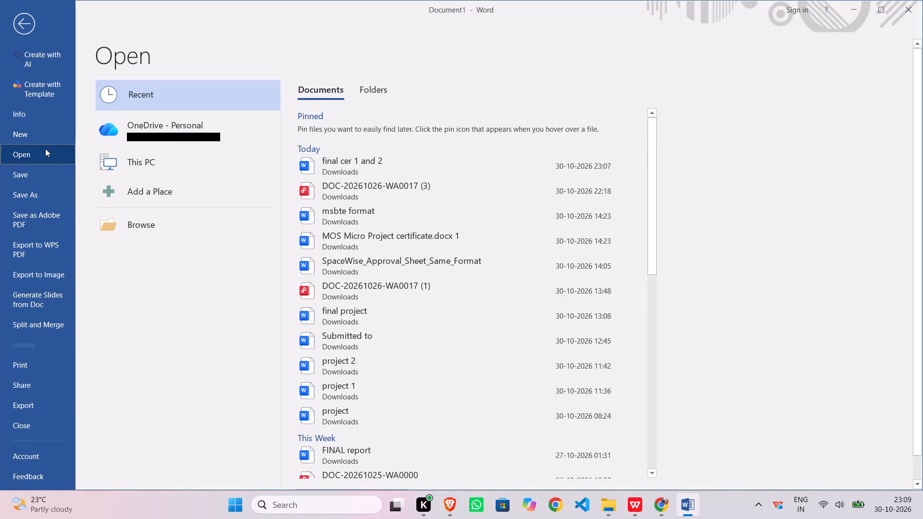
double_click(45, 148)
click(140, 161)
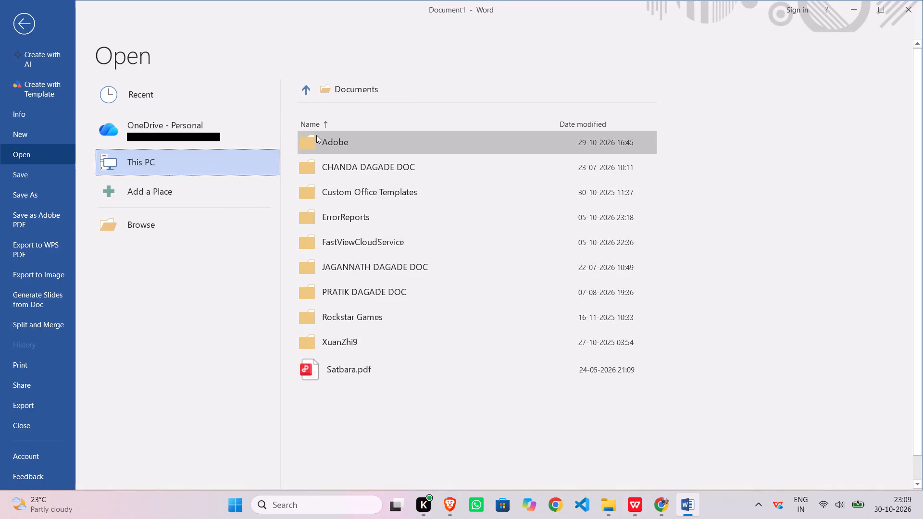
click(373, 86)
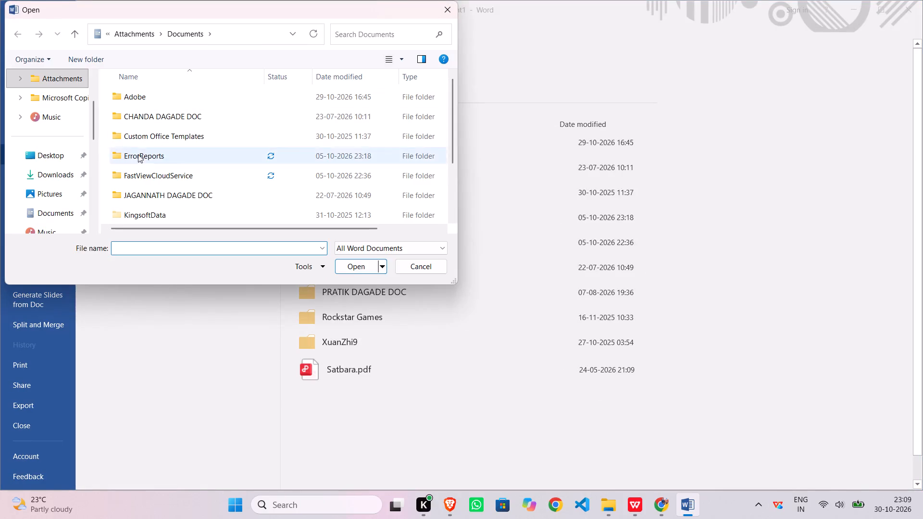
click(50, 175)
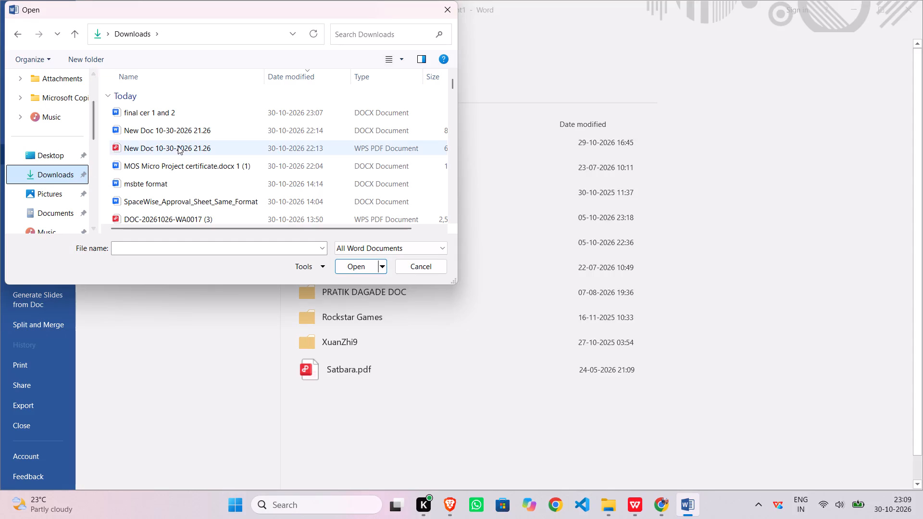
double_click(196, 185)
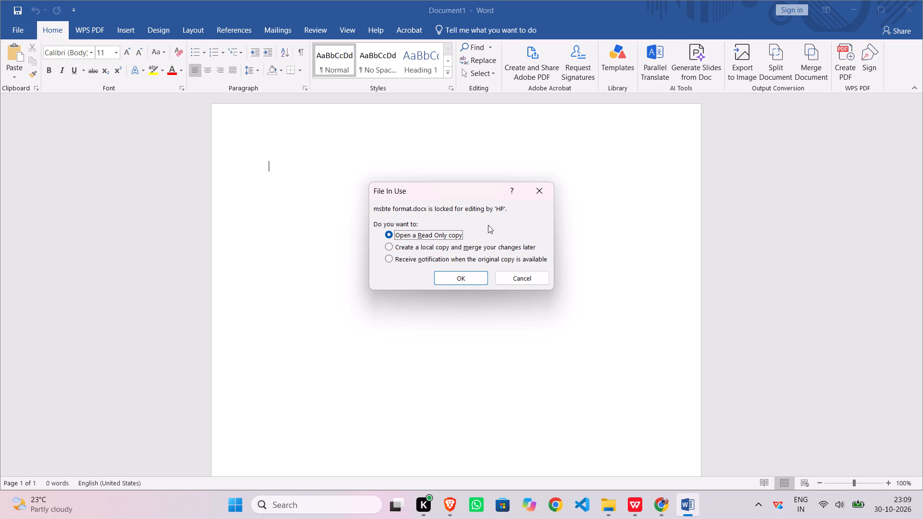
double_click(457, 273)
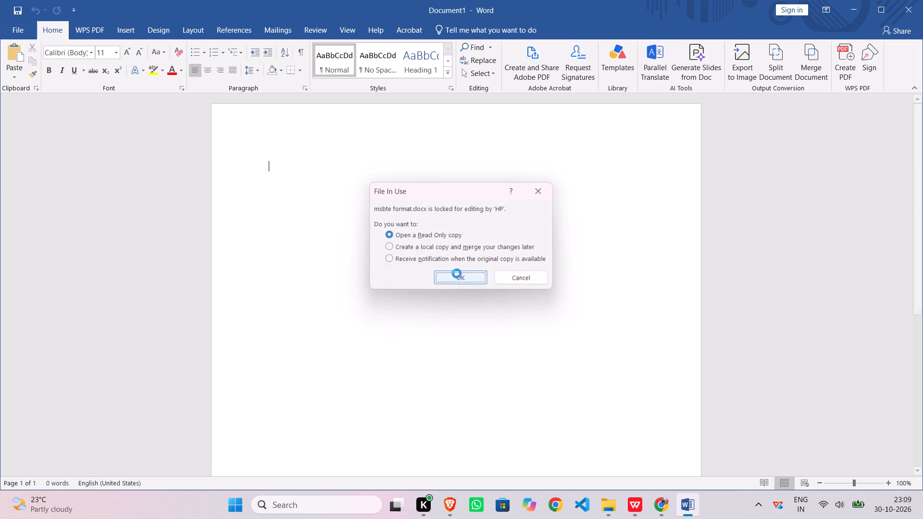
click(454, 250)
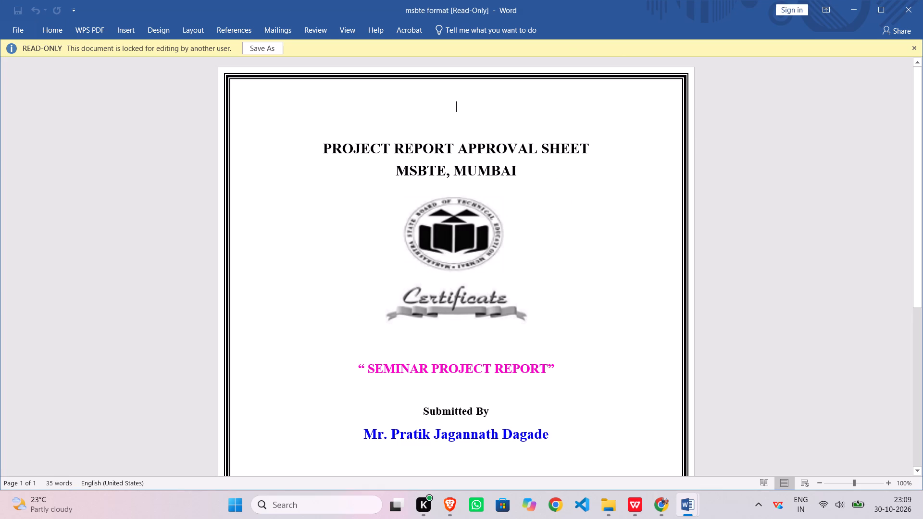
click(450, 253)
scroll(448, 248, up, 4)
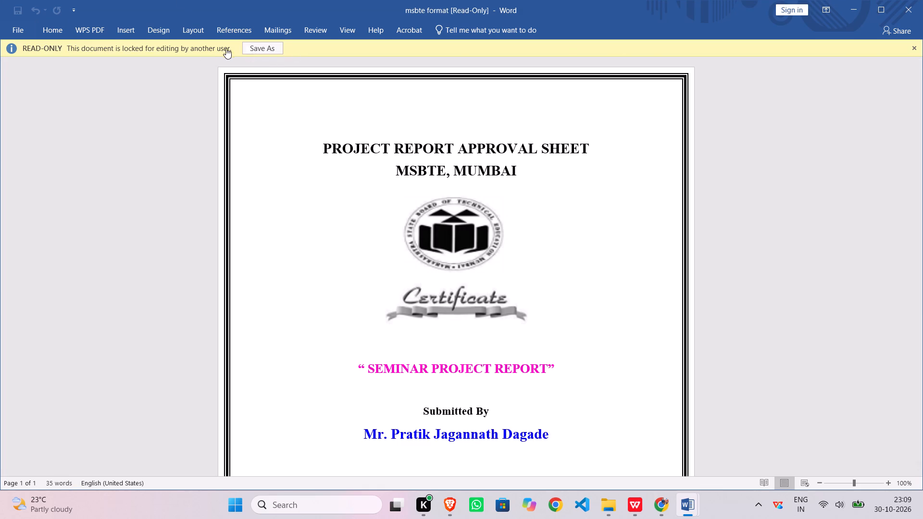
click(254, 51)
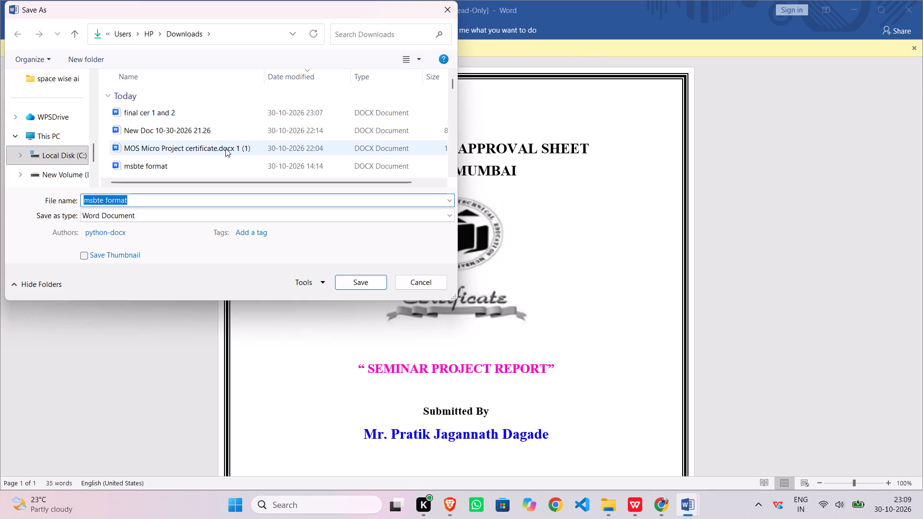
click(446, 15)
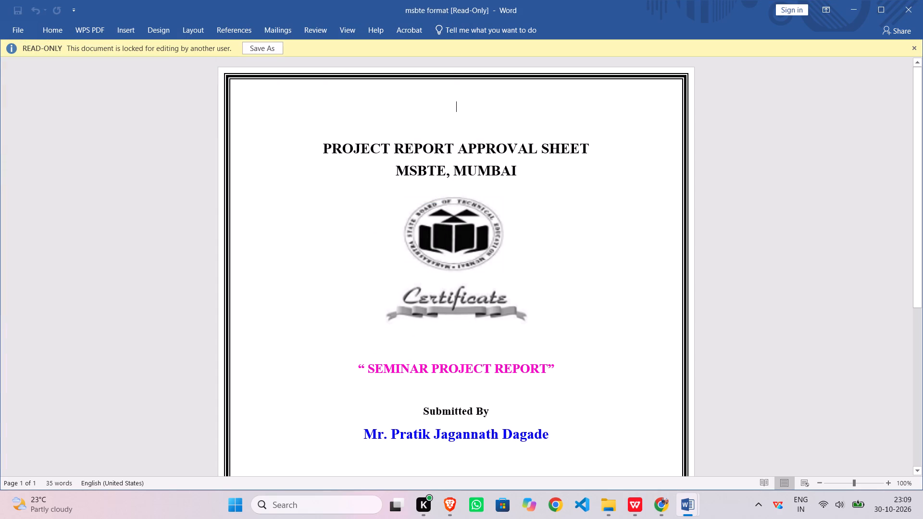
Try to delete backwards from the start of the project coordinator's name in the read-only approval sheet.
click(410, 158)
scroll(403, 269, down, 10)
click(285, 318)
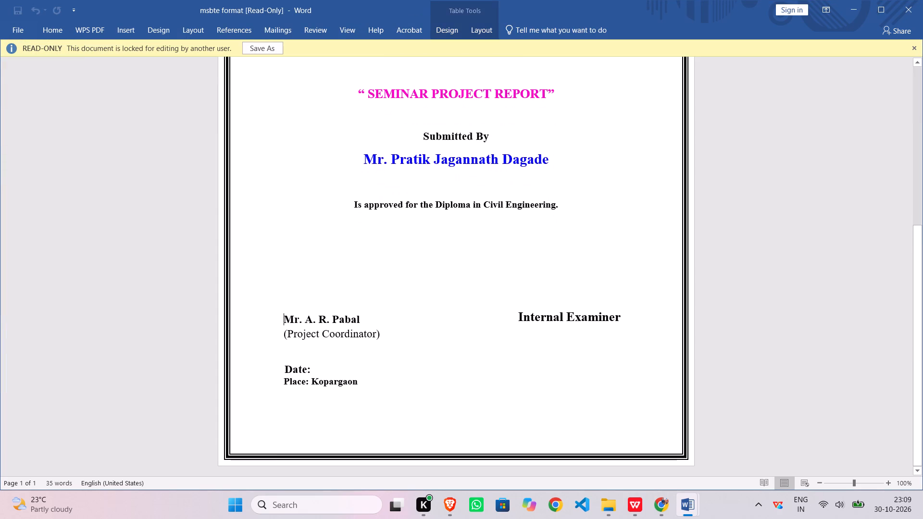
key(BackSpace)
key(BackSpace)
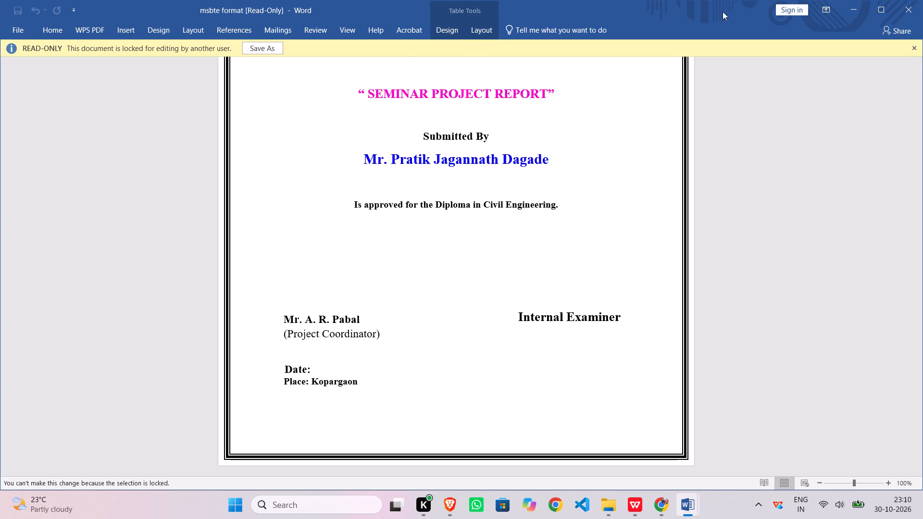
Close the read-only document and reopen "msbte format" as a local copy whose changes can be merged.
click(12, 33)
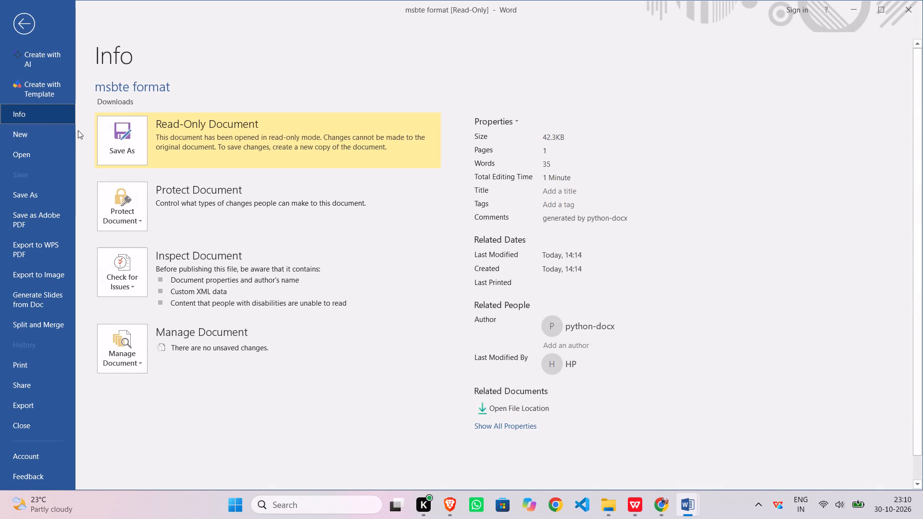
scroll(22, 223, down, 3)
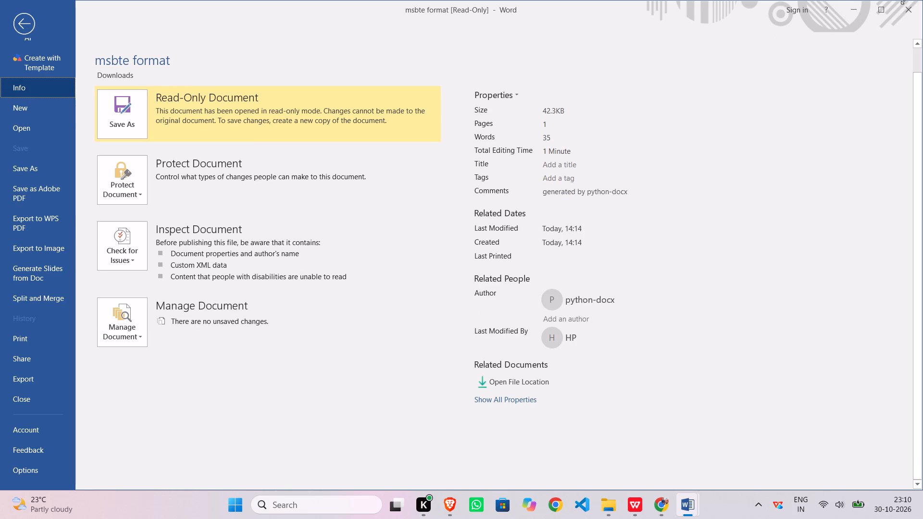
click(921, 14)
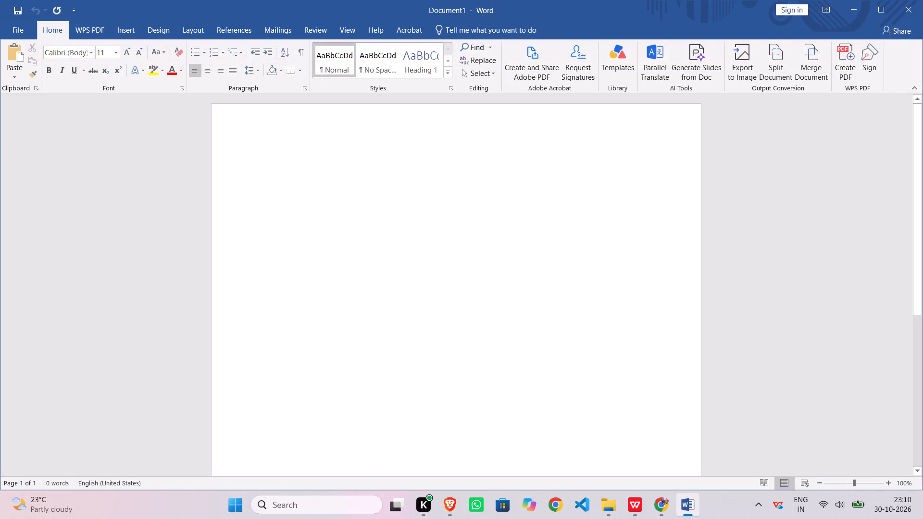
click(14, 36)
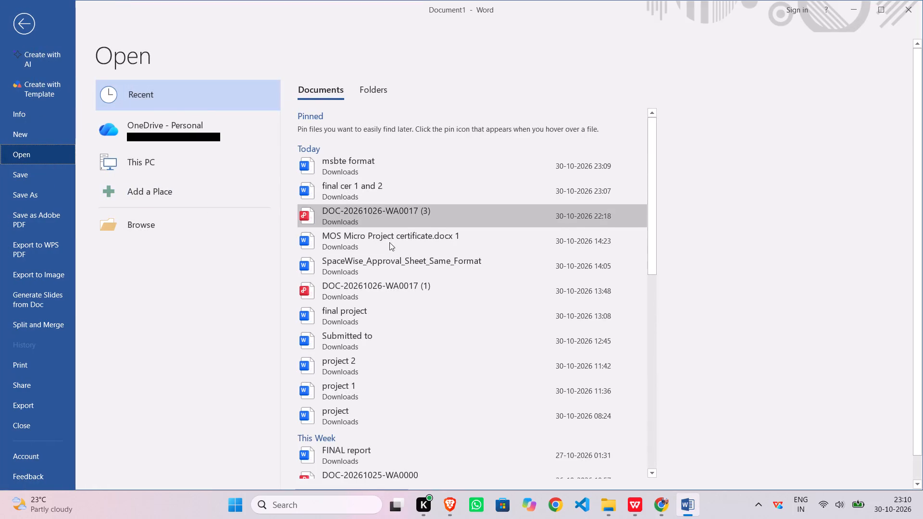
scroll(394, 288, down, 2)
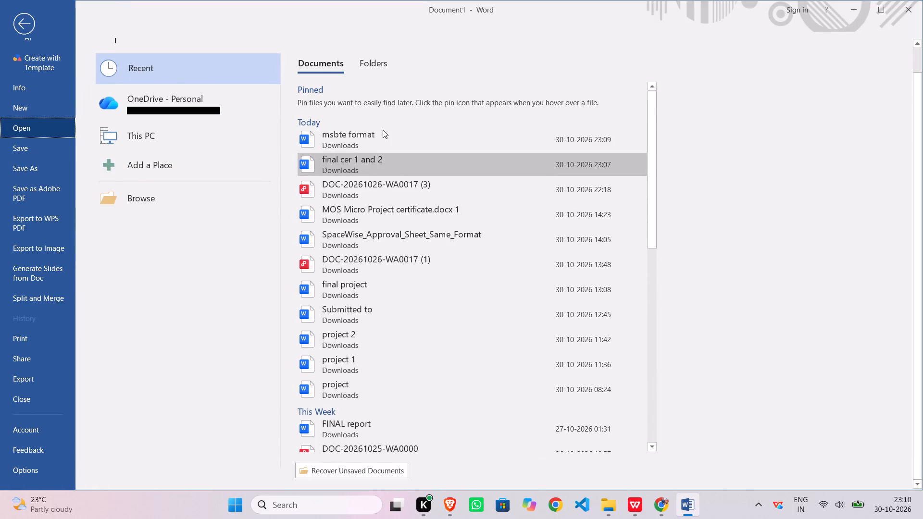
click(385, 145)
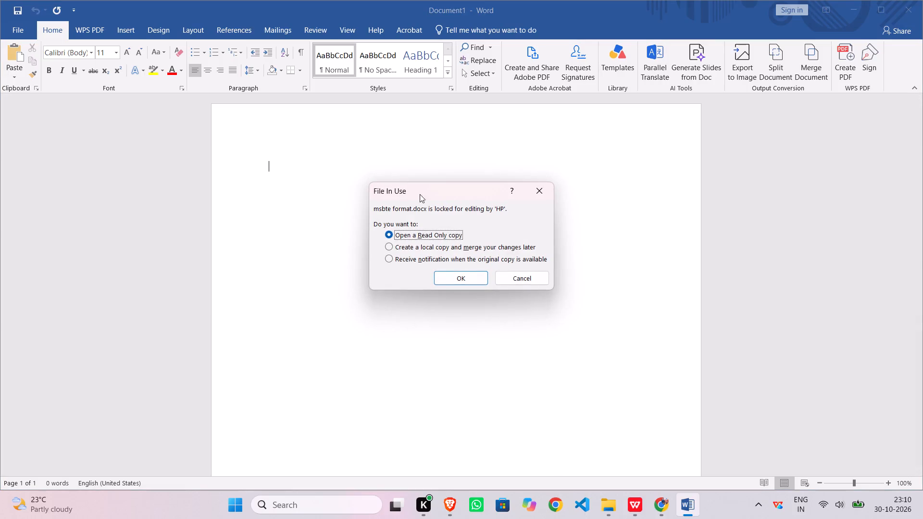
click(390, 249)
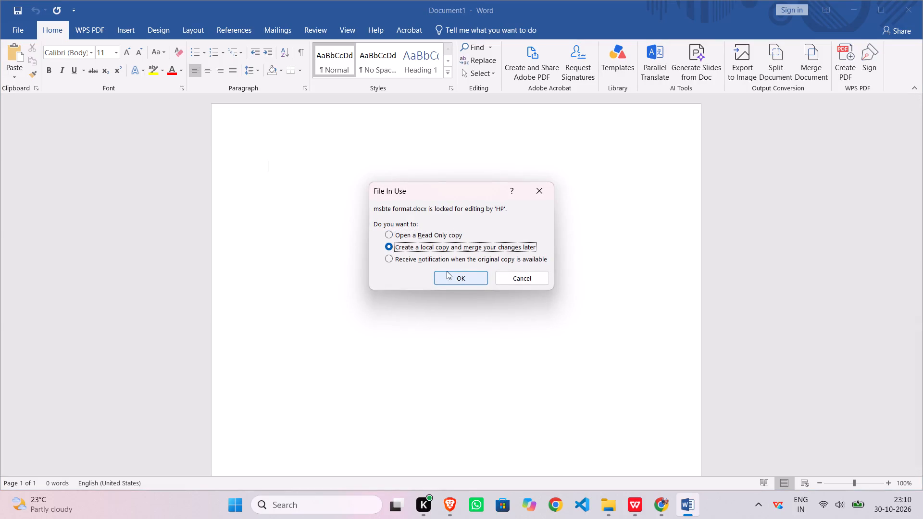
click(454, 271)
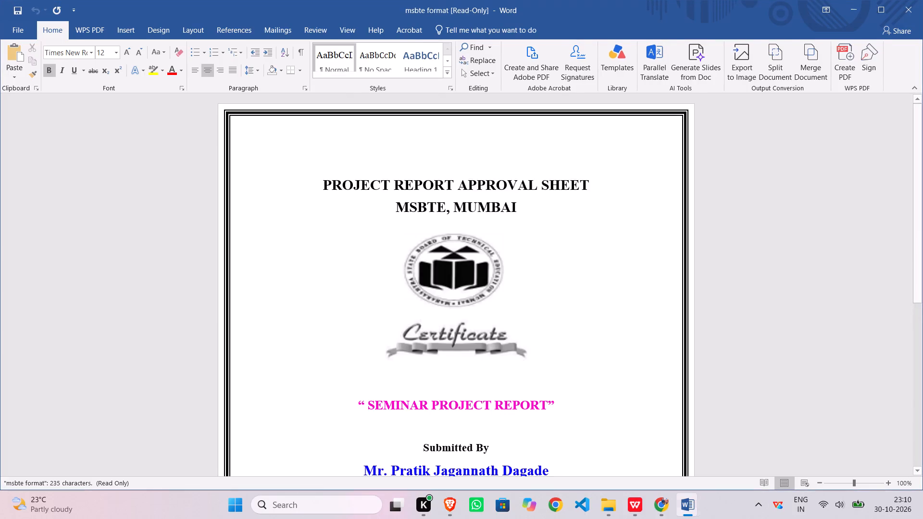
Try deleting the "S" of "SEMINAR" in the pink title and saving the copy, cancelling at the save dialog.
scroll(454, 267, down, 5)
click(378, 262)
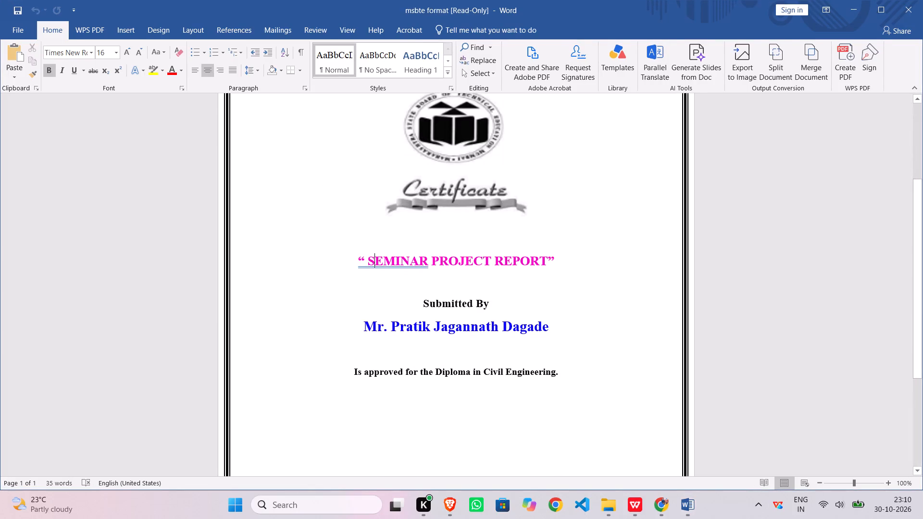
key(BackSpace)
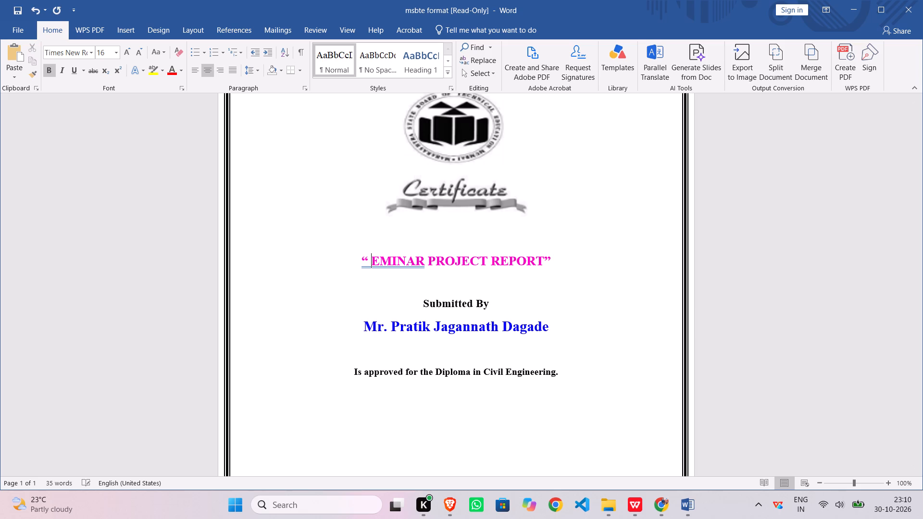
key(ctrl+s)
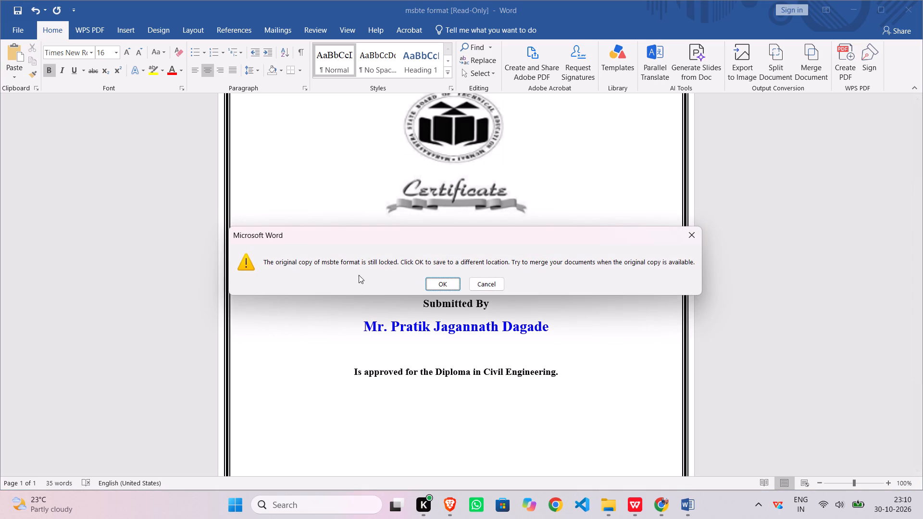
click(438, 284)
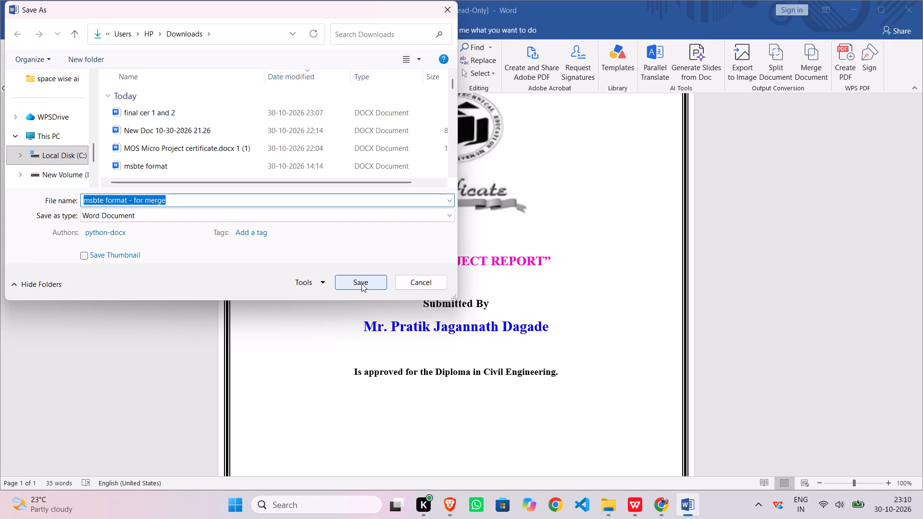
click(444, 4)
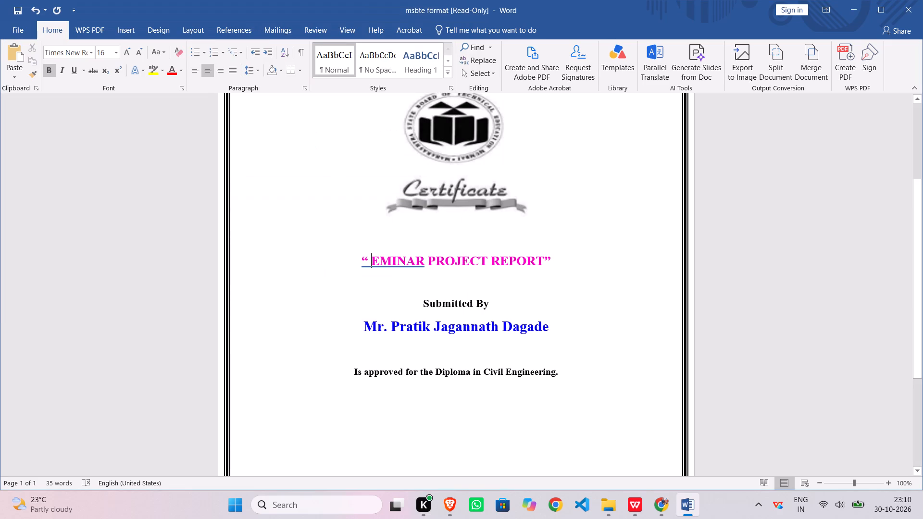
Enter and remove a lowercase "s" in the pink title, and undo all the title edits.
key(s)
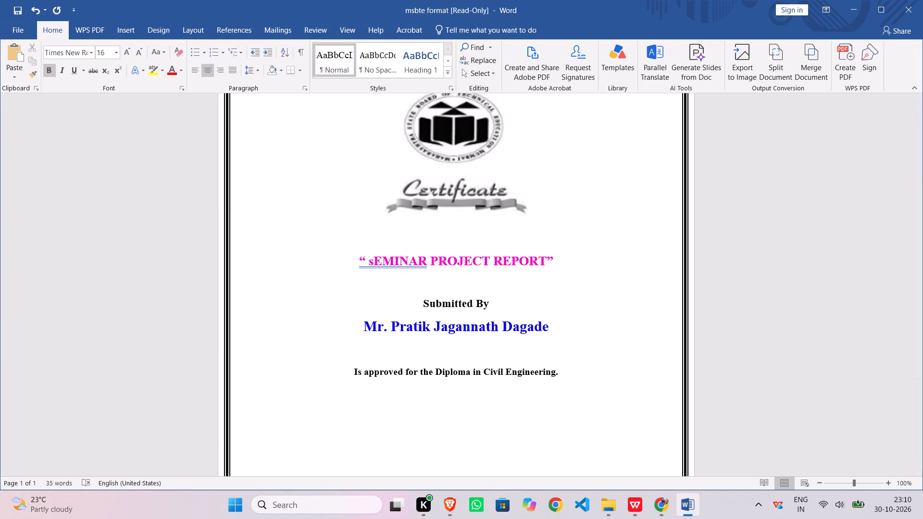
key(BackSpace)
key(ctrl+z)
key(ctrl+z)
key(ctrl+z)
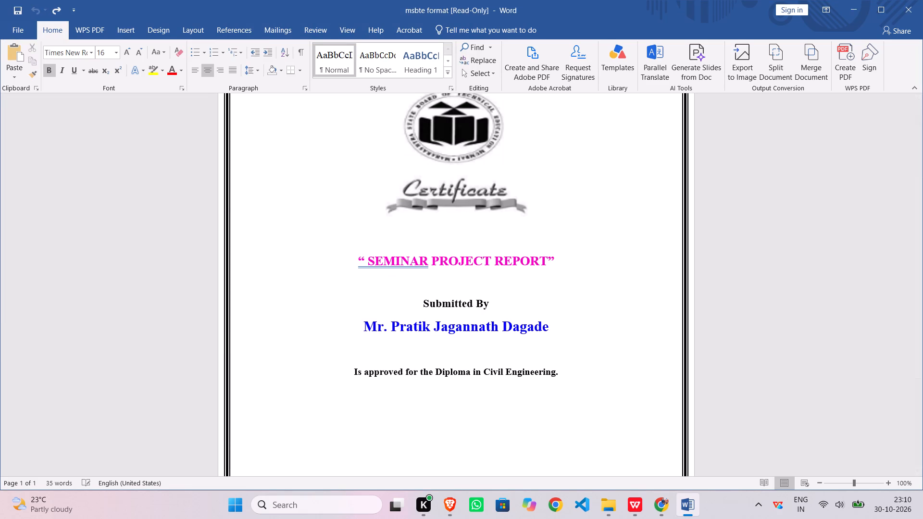
Compare the "msbte format" sheet with the MSBTE approval sheet on page 3 of the scanned PDF in WPS Office.
scroll(422, 205, down, 1)
scroll(422, 205, up, 7)
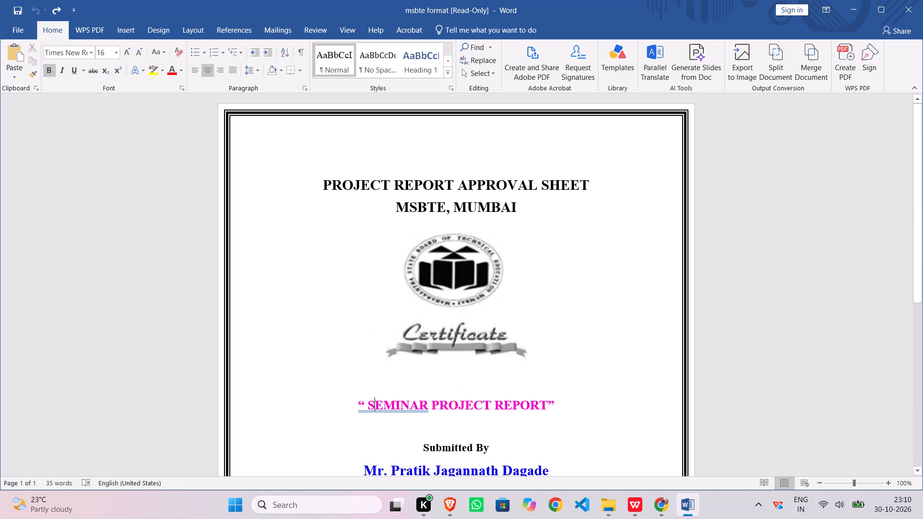
click(637, 504)
scroll(586, 399, down, 3)
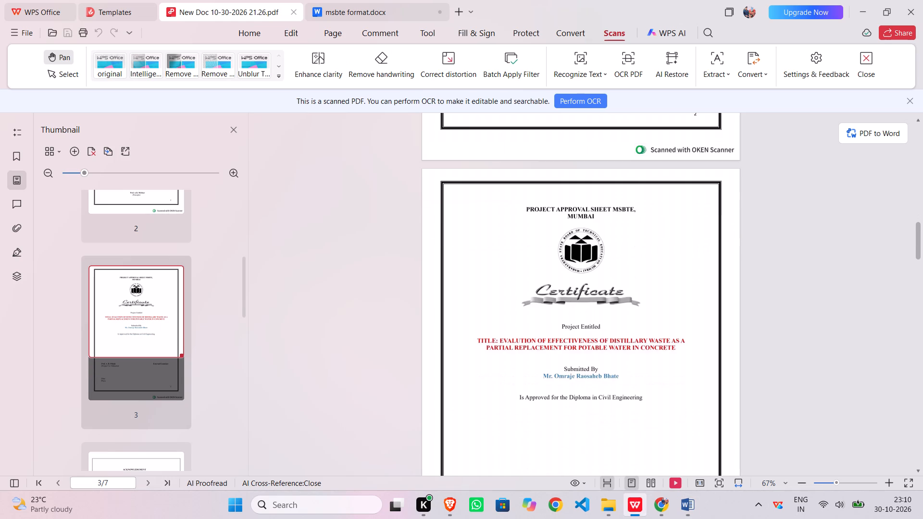
scroll(586, 399, down, 2)
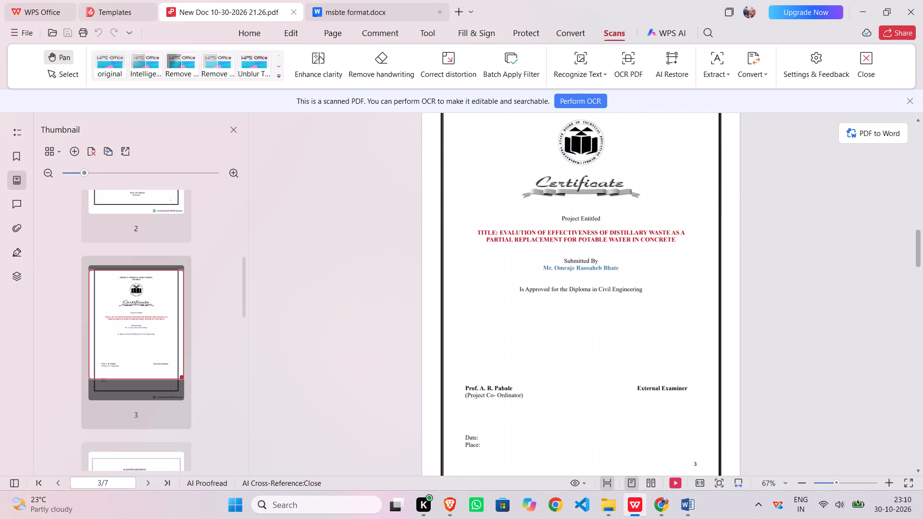
scroll(586, 384, up, 1)
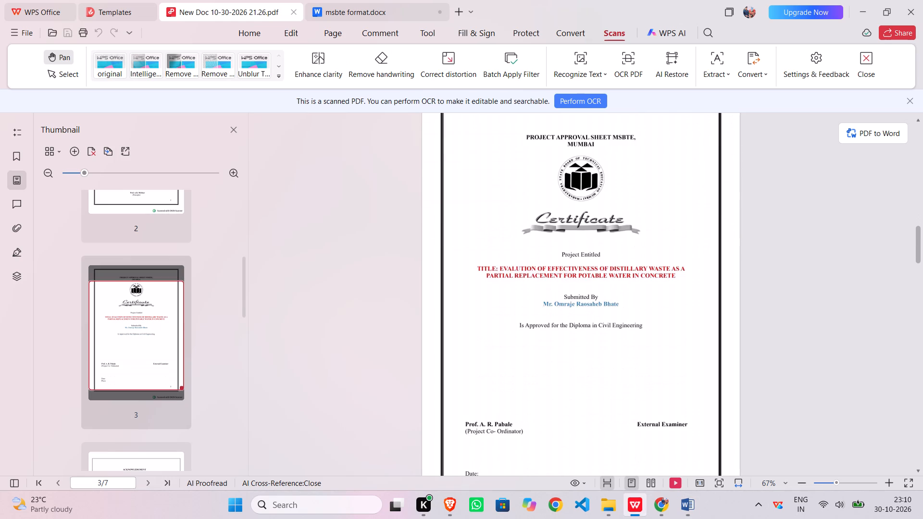
ctrl+scroll(586, 384, down, 3)
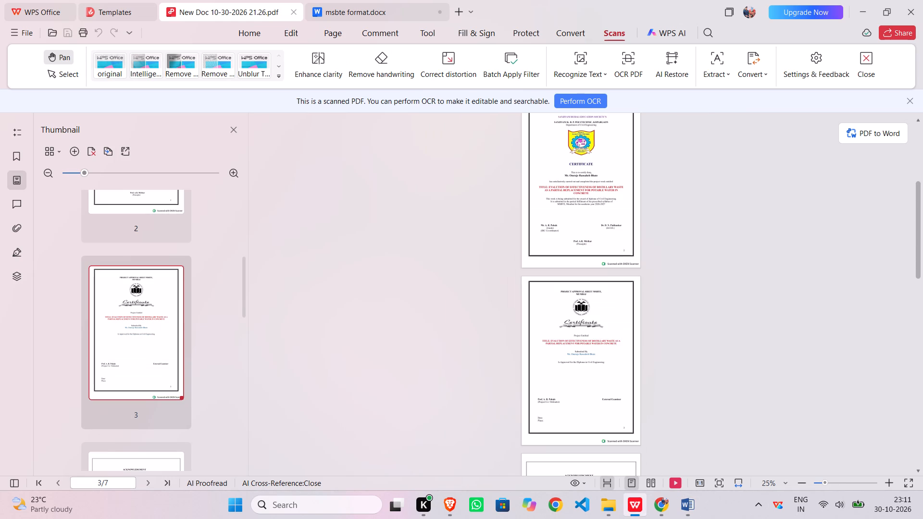
ctrl+scroll(586, 384, up, 2)
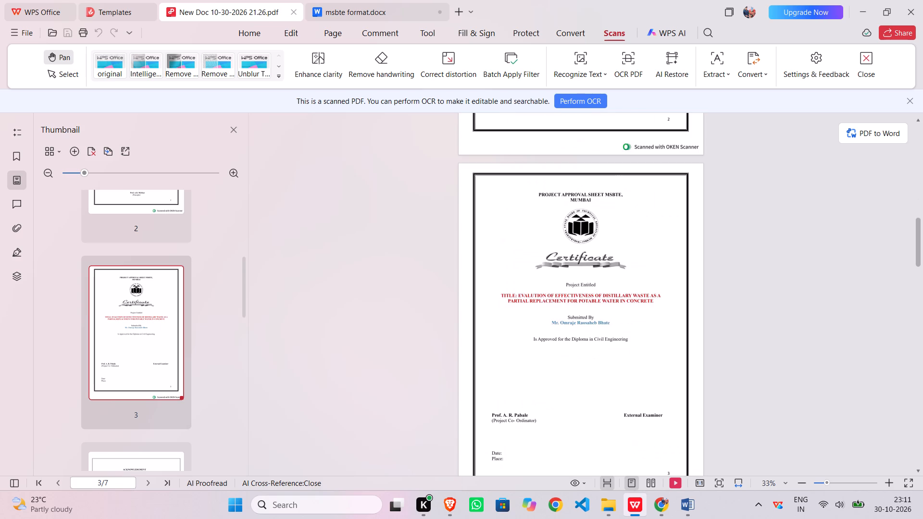
scroll(586, 384, down, 1)
scroll(586, 384, up, 1)
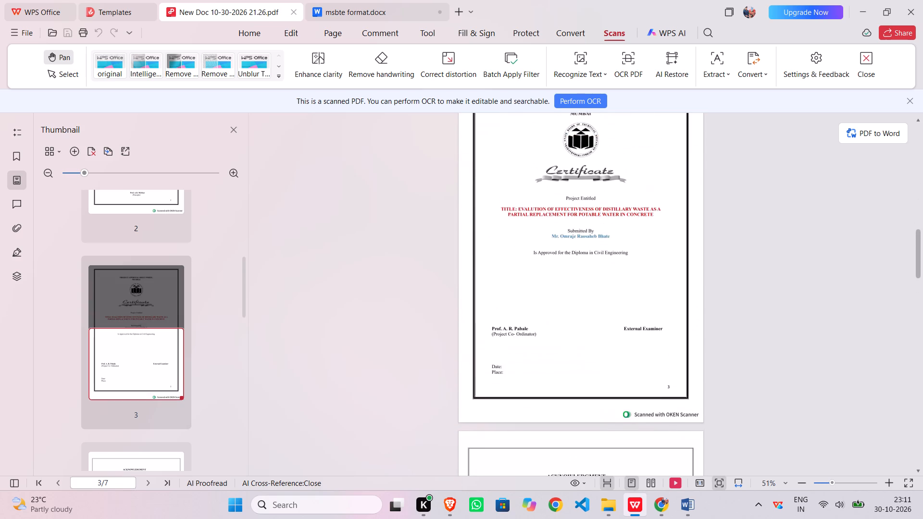
scroll(586, 384, up, 1)
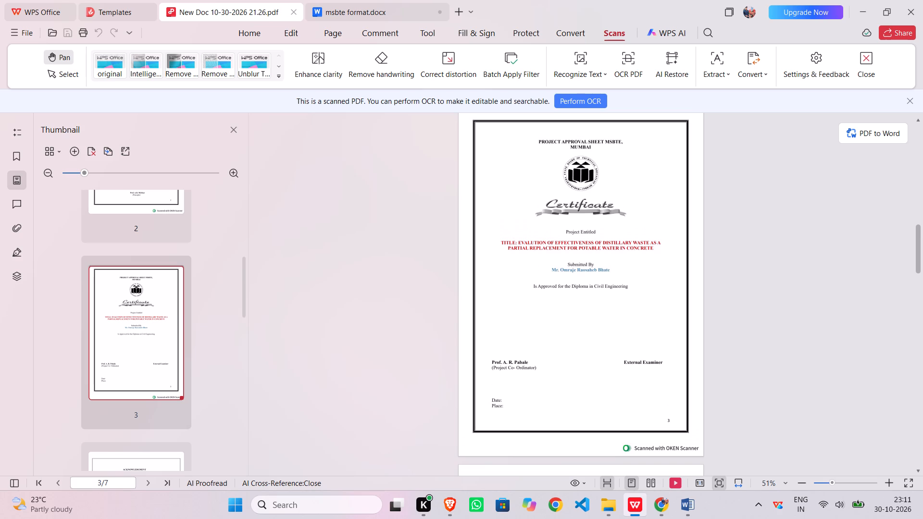
Back in Word, set the two heading lines "PROJECT REPORT APPROVAL SHEET" and "MSBTE, MUMBAI" to font size 16.
click(681, 501)
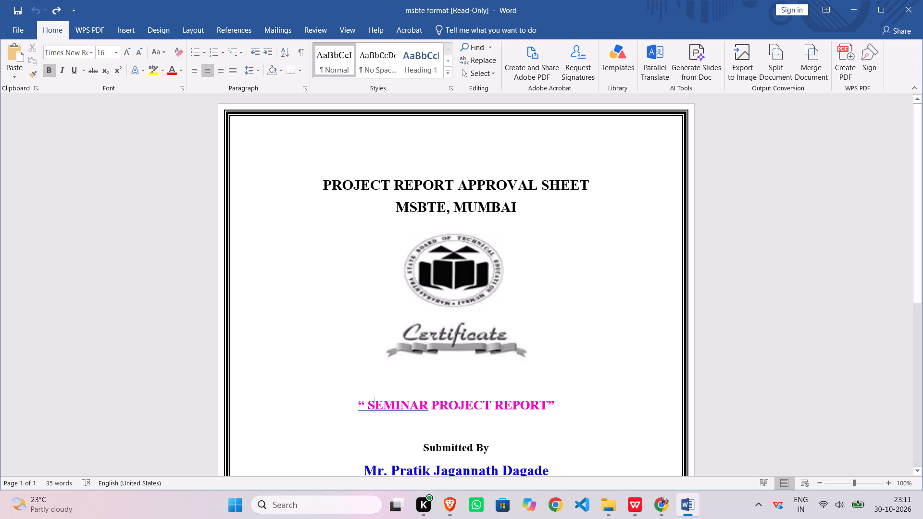
drag(324, 181, 519, 209)
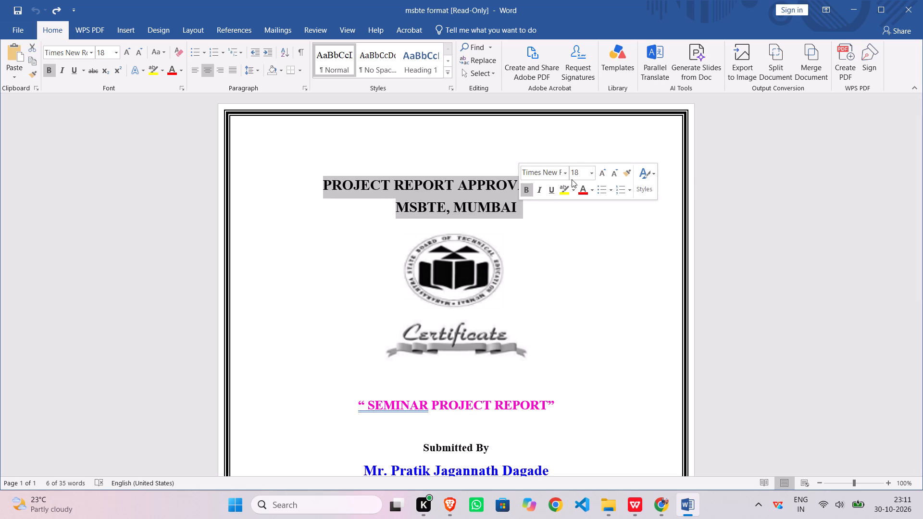
click(574, 173)
text(16)
key(Return)
click(378, 255)
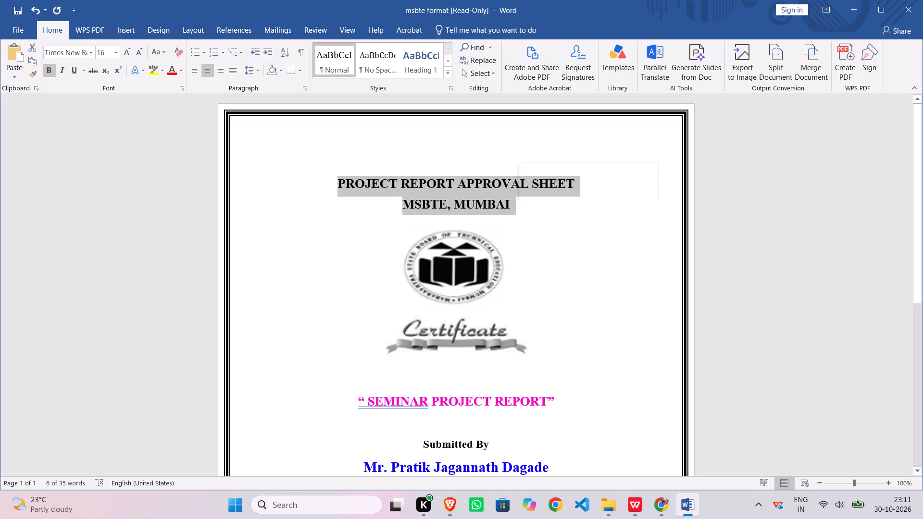
Reduce the height and width of the round MSBTE emblem slightly below the heading.
click(444, 265)
drag(457, 309, 458, 299)
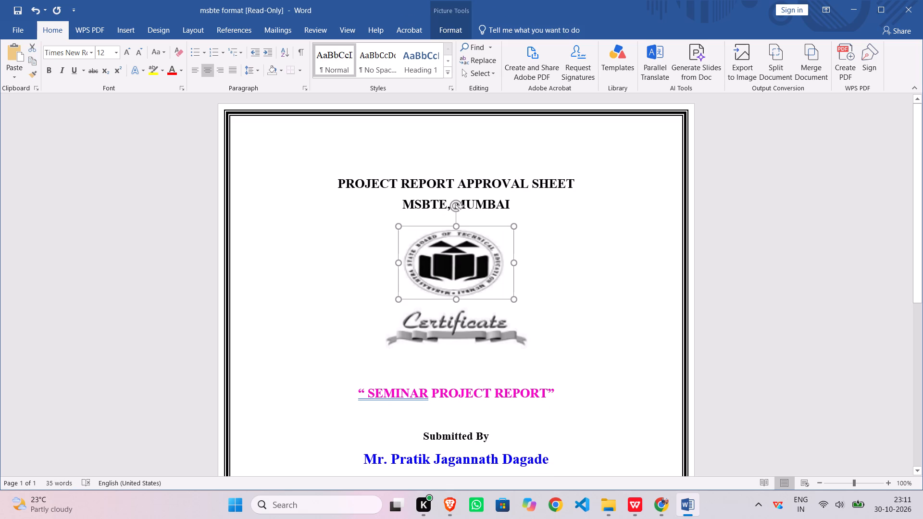
drag(514, 264, 509, 265)
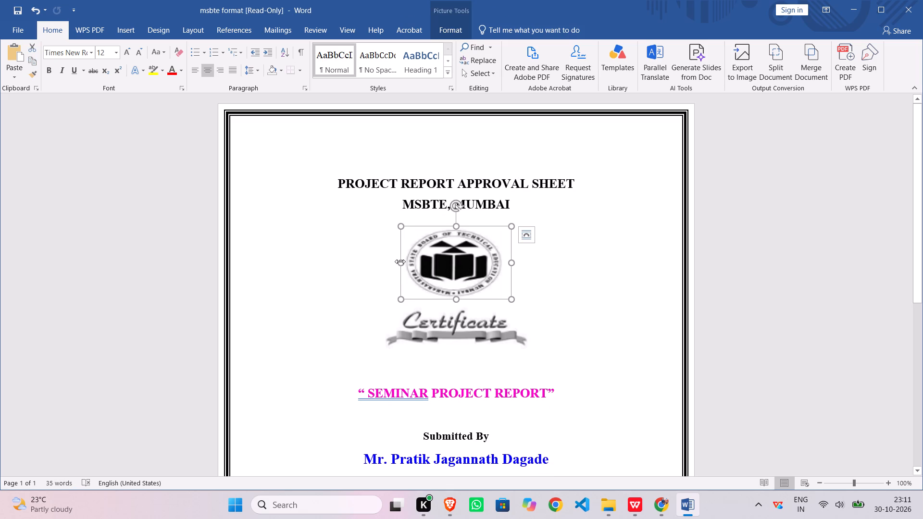
drag(402, 261, 410, 264)
Reduce the height of the "Certificate" ribbon image below the round MSBTE emblem.
click(460, 338)
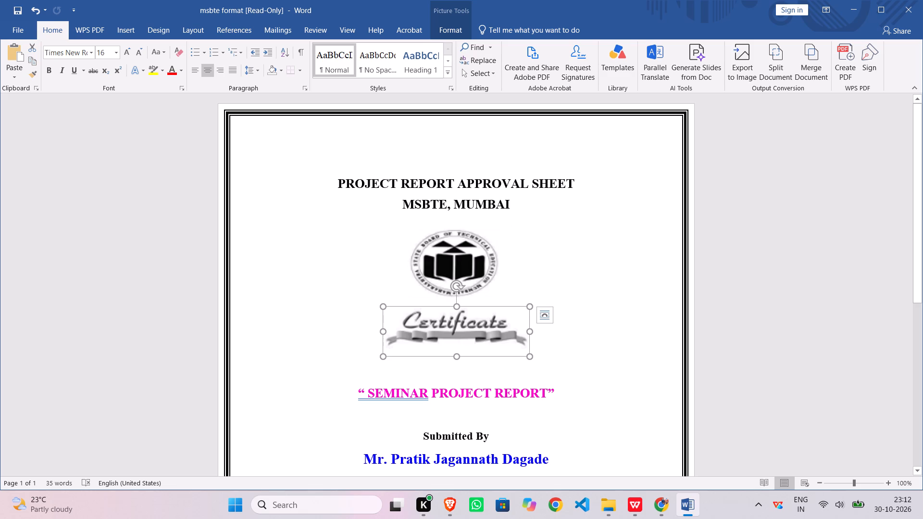
drag(456, 335, 455, 323)
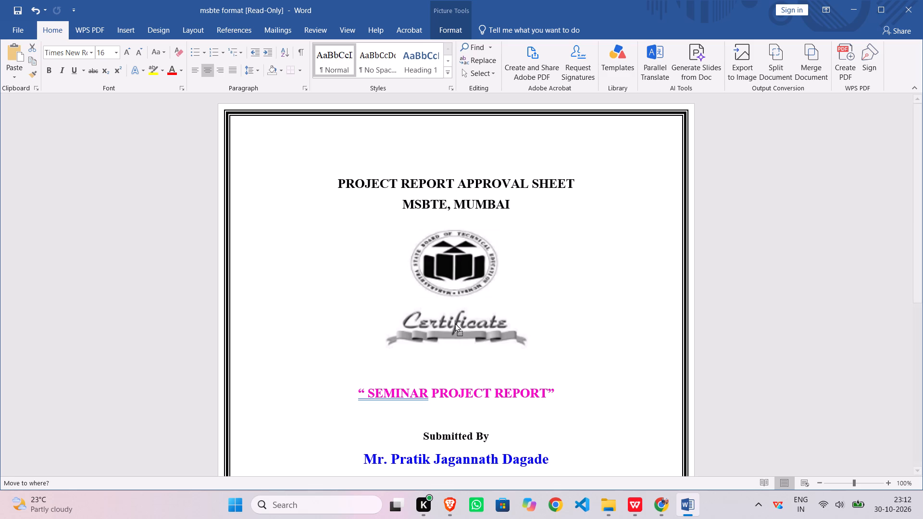
drag(455, 323, 455, 320)
drag(457, 309, 457, 302)
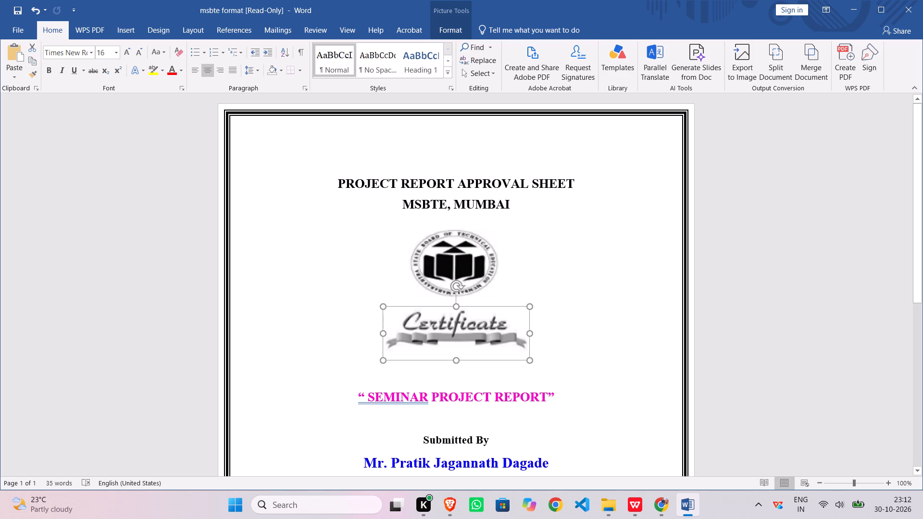
drag(457, 302, 457, 301)
click(457, 301)
drag(457, 301, 457, 314)
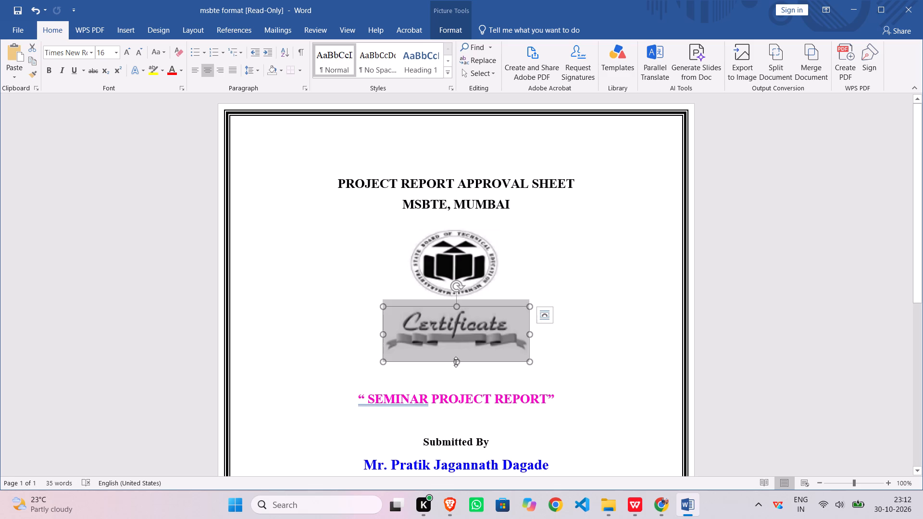
drag(456, 362, 453, 343)
click(453, 343)
click(348, 343)
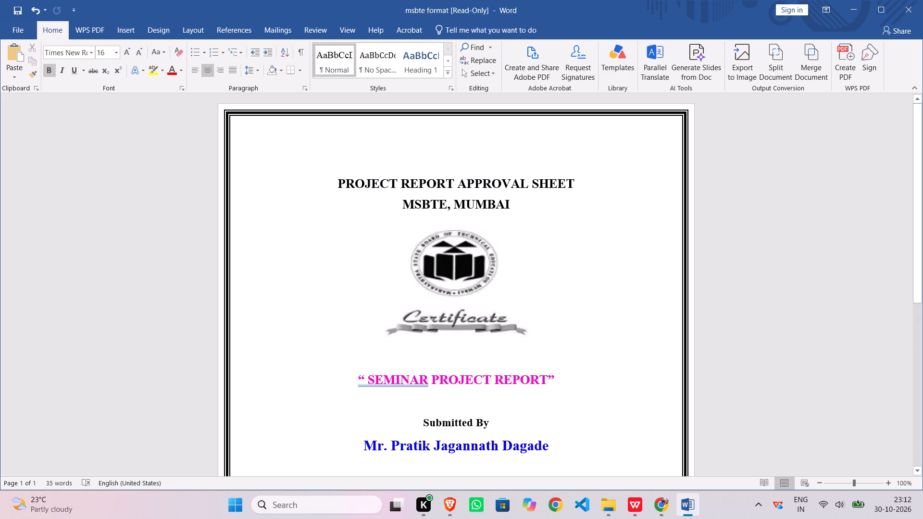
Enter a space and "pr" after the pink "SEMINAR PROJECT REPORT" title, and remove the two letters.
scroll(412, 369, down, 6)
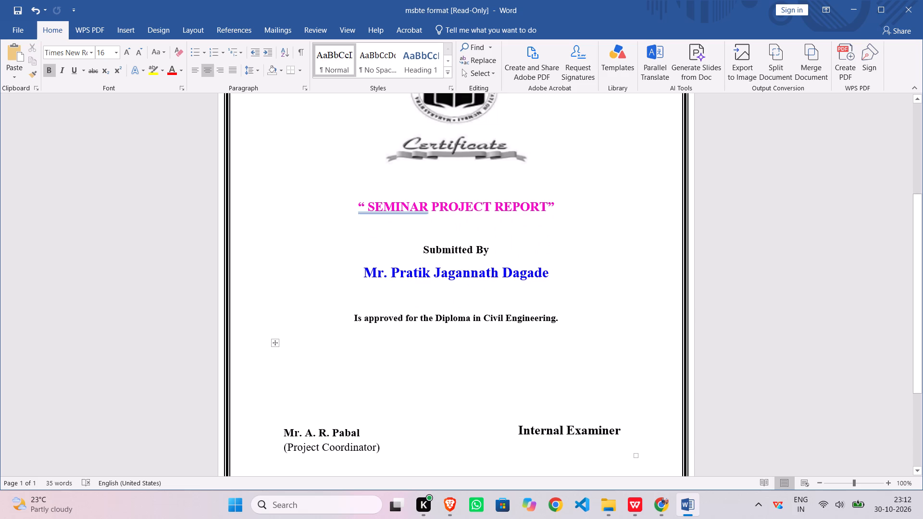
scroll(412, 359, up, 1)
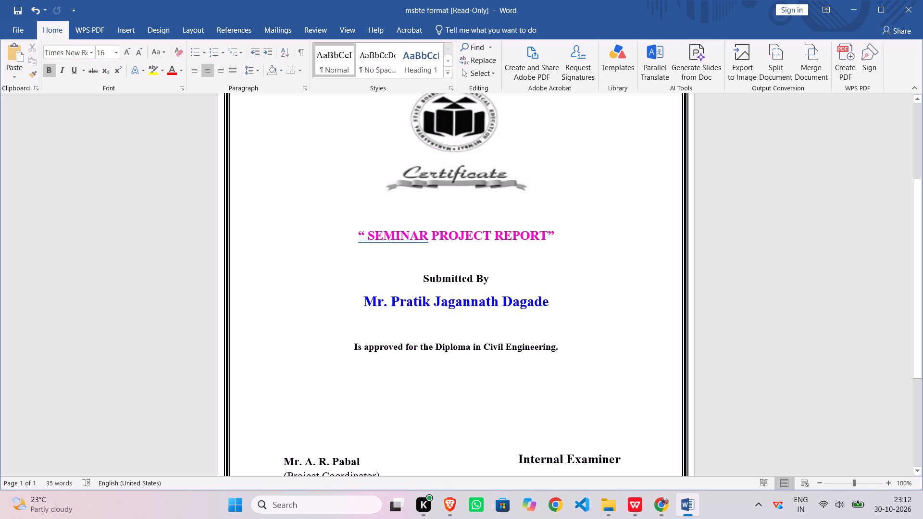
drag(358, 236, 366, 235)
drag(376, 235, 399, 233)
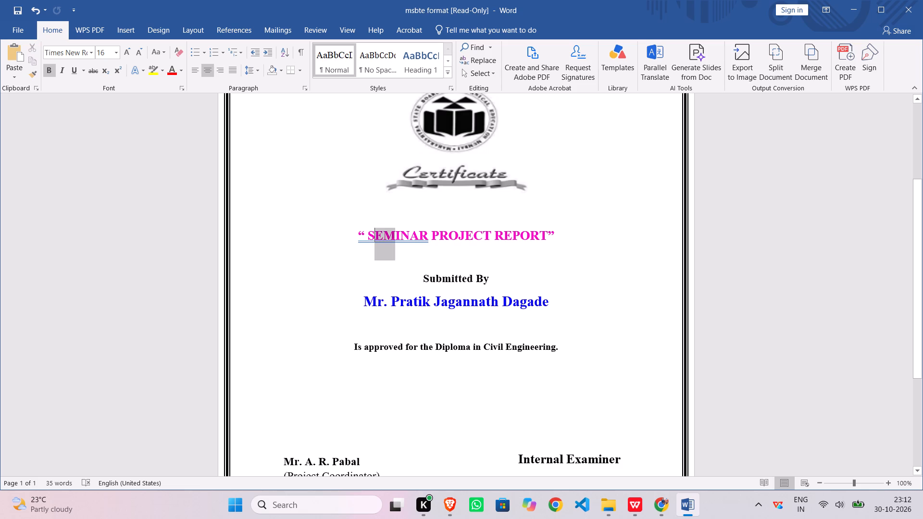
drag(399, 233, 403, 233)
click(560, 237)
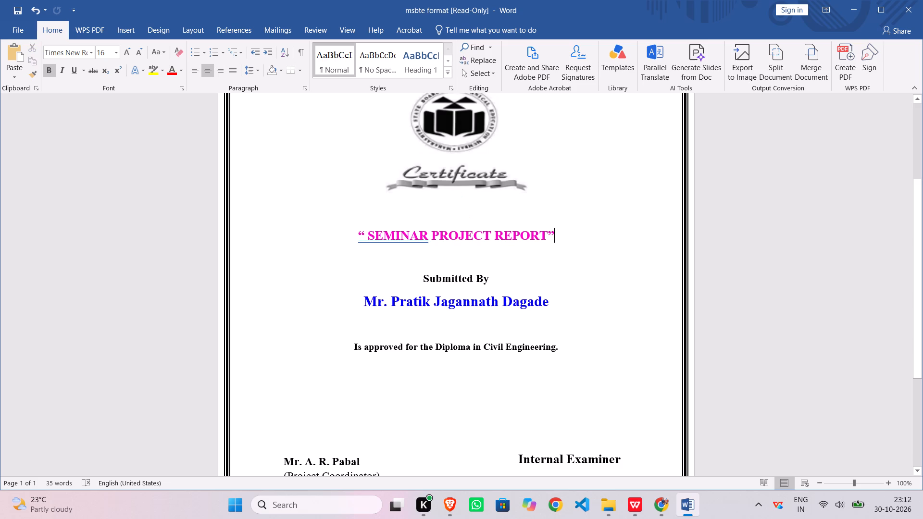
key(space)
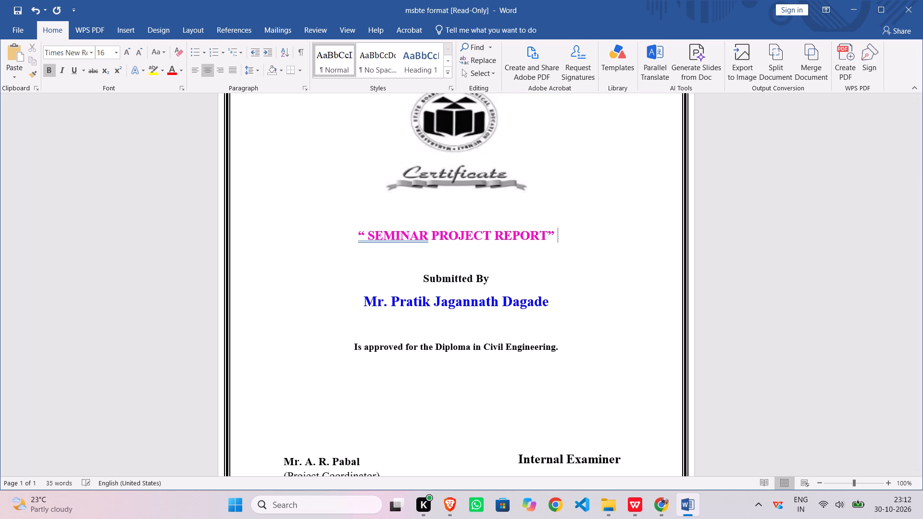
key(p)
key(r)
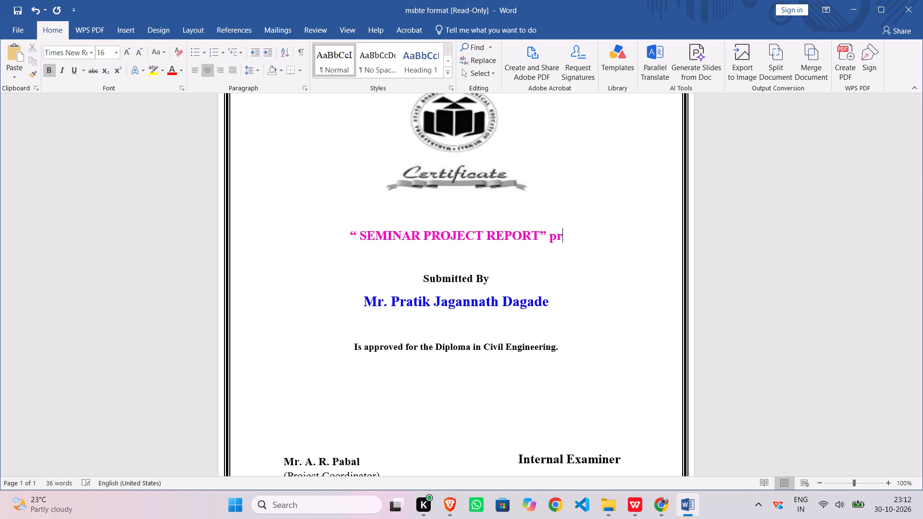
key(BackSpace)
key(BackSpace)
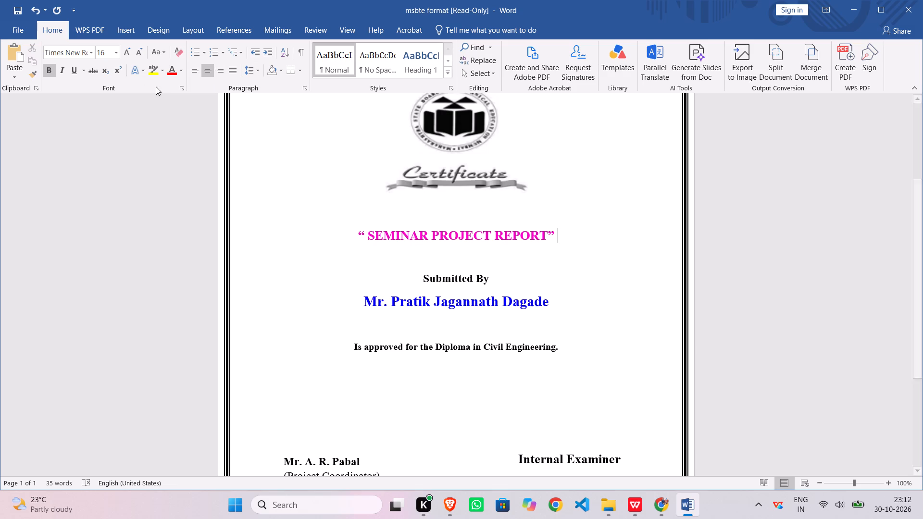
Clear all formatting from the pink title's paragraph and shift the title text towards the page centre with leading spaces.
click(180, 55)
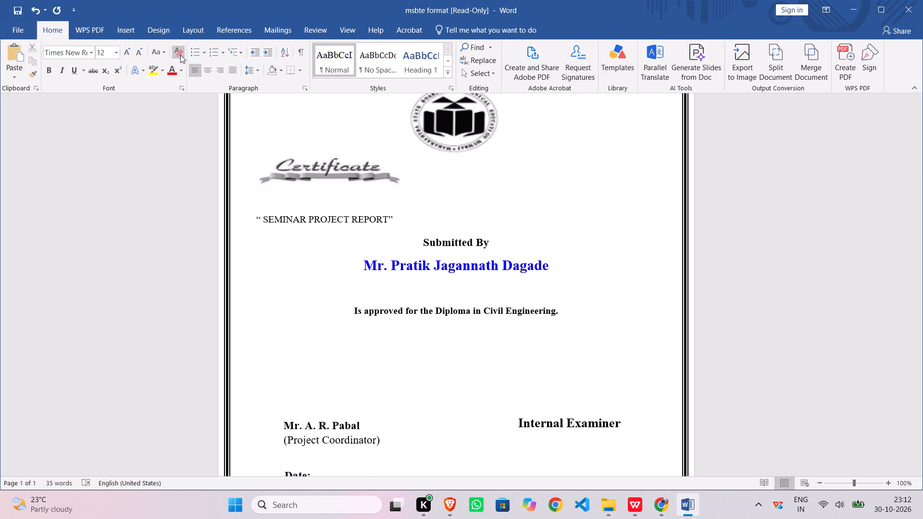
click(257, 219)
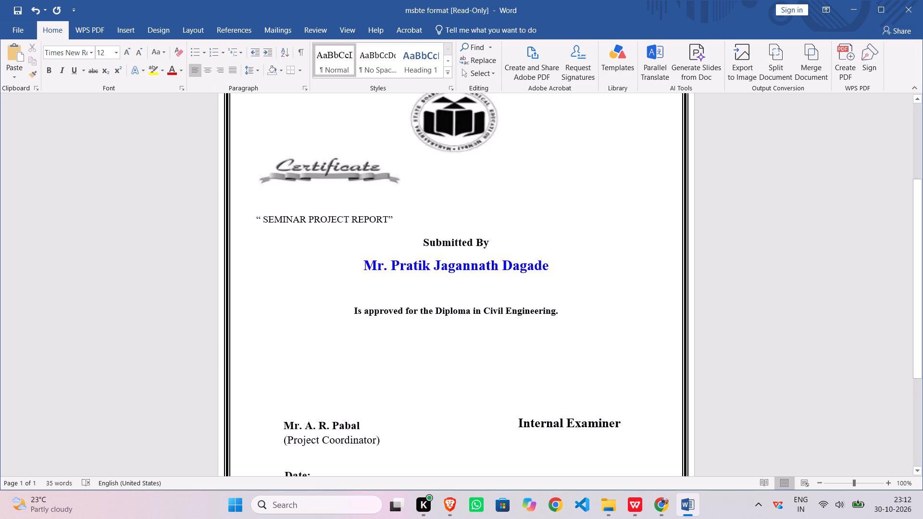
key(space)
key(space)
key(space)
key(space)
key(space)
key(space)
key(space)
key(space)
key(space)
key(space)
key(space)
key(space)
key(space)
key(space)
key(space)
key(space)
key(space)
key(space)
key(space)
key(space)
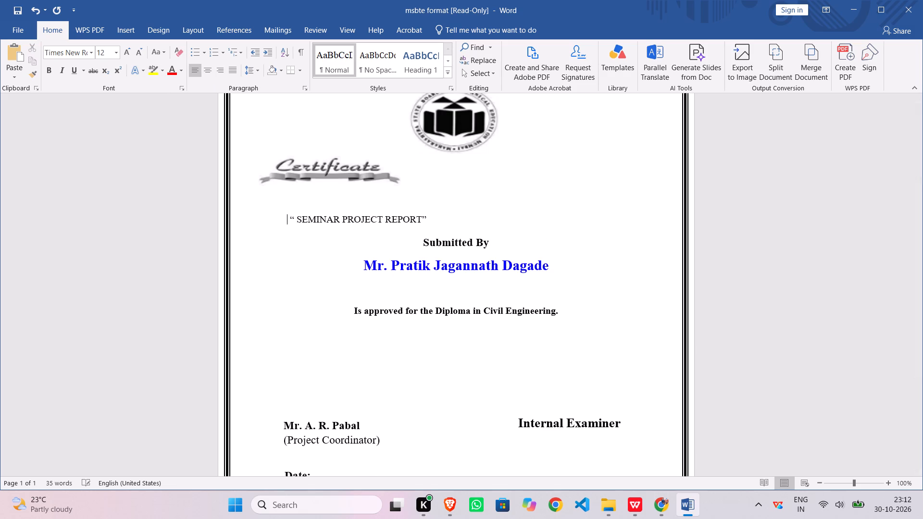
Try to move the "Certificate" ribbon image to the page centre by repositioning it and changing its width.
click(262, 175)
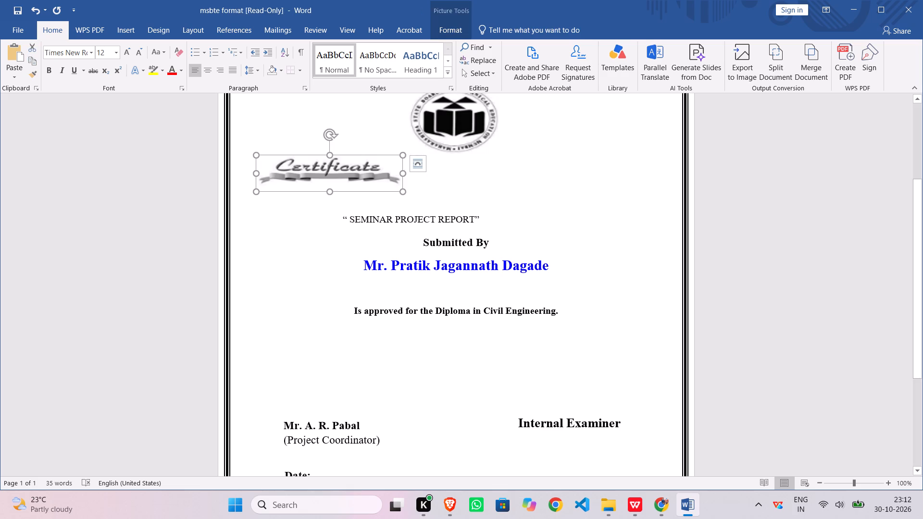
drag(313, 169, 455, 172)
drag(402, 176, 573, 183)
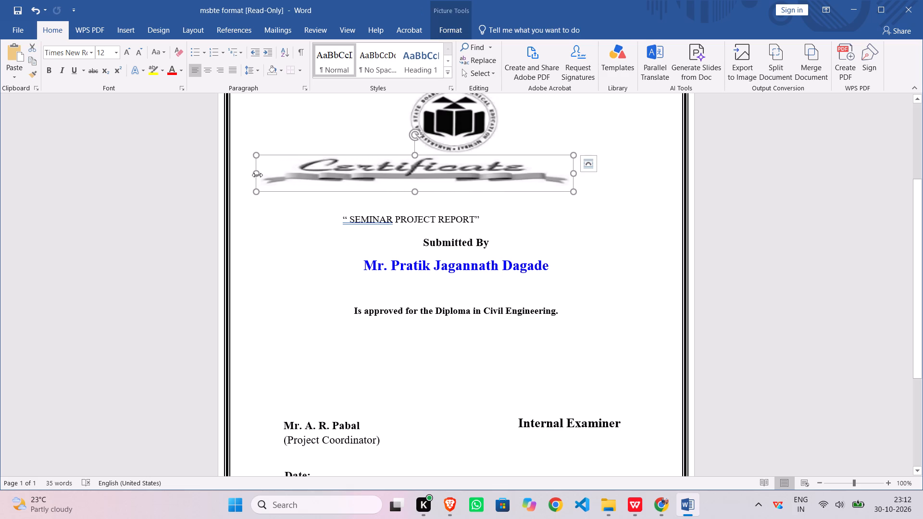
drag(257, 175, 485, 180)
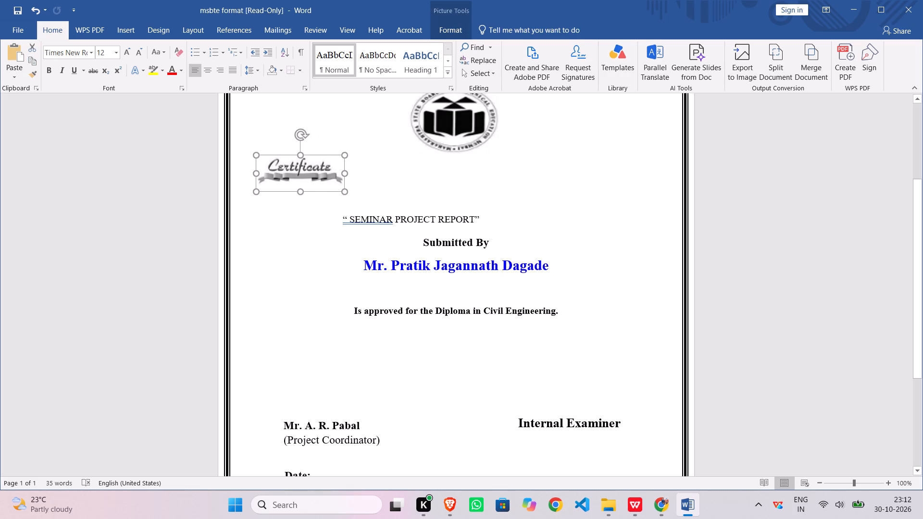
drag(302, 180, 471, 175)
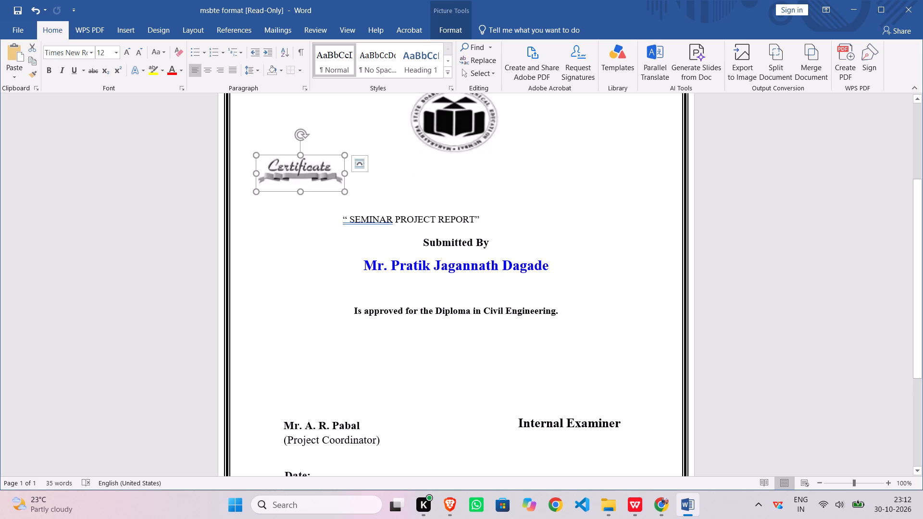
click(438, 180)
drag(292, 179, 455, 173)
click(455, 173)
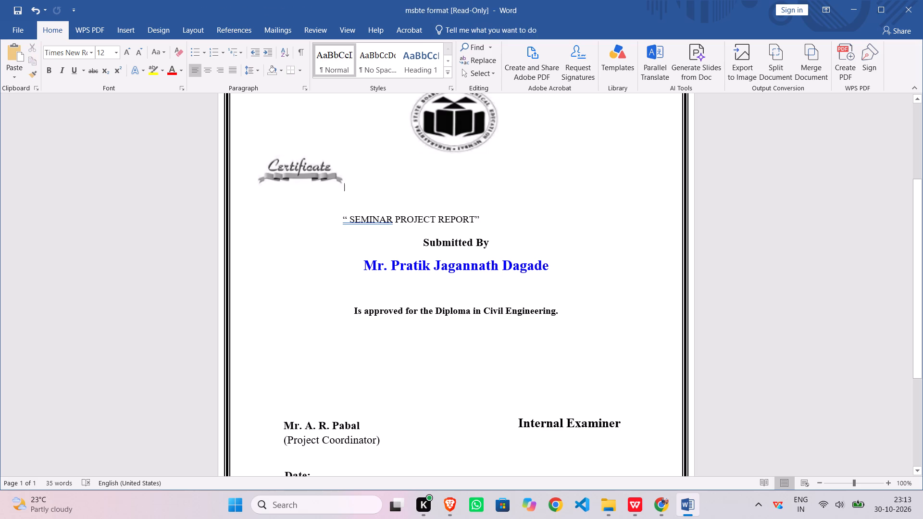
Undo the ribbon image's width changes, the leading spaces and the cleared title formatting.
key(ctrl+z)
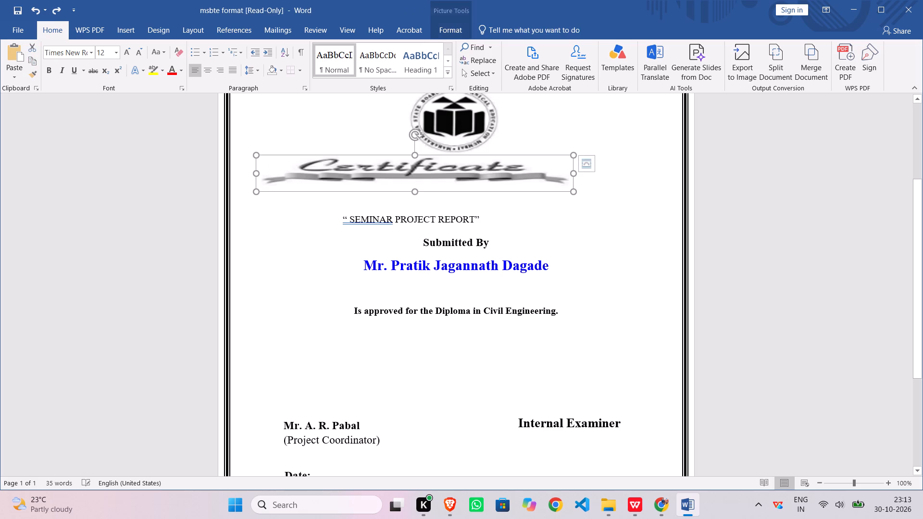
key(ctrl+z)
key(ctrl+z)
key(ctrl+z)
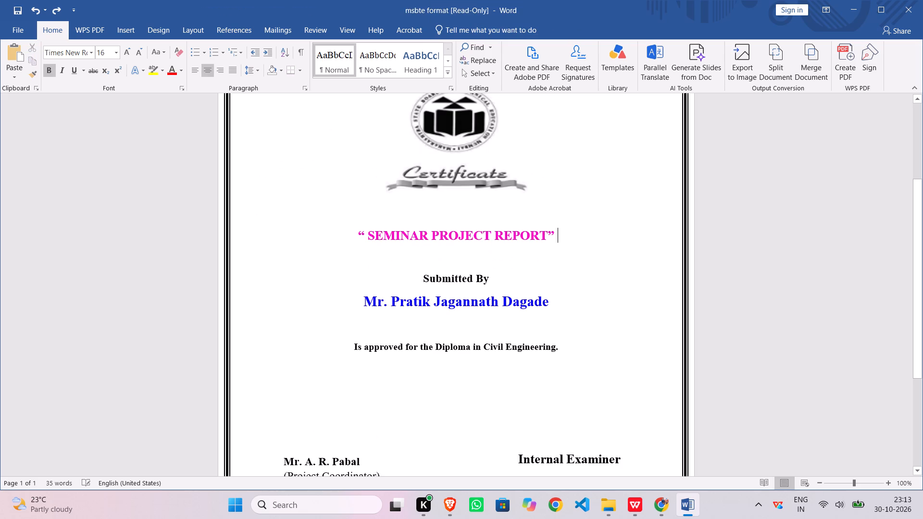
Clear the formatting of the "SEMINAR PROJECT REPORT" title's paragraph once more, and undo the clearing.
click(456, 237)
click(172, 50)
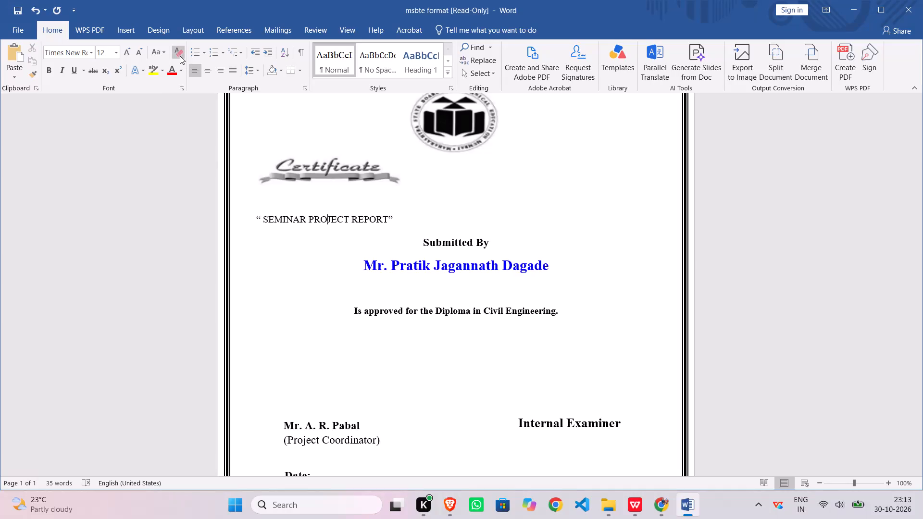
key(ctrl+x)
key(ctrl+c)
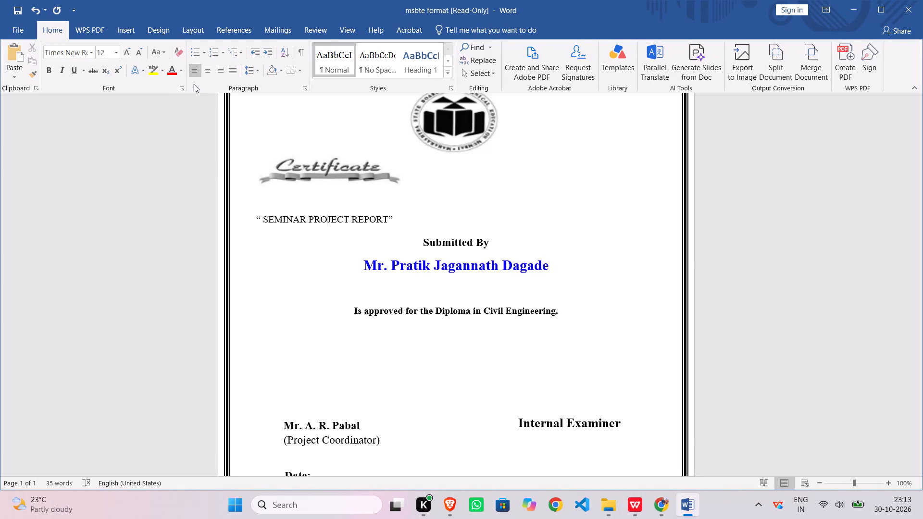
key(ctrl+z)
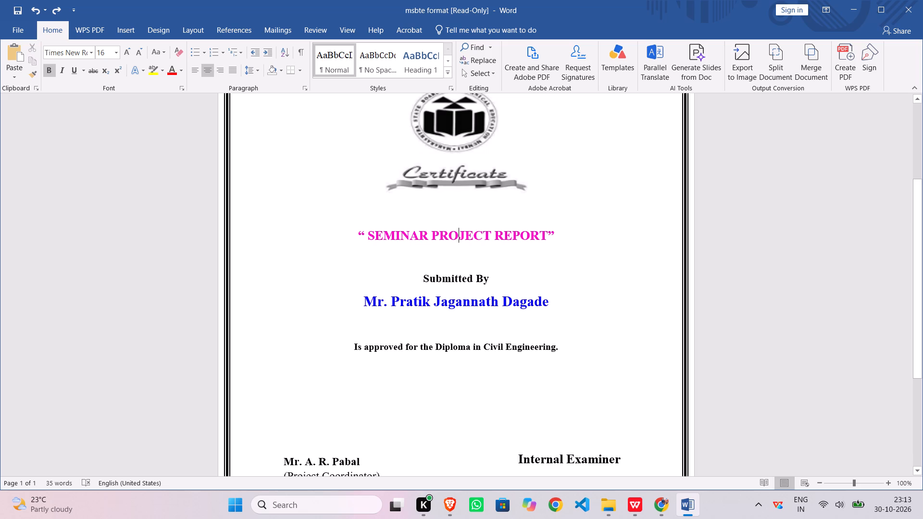
Add the line "Project Entitled" directly above the pink "SEMINAR PROJECT REPORT" title, separated by a line break.
scroll(433, 222, down, 4)
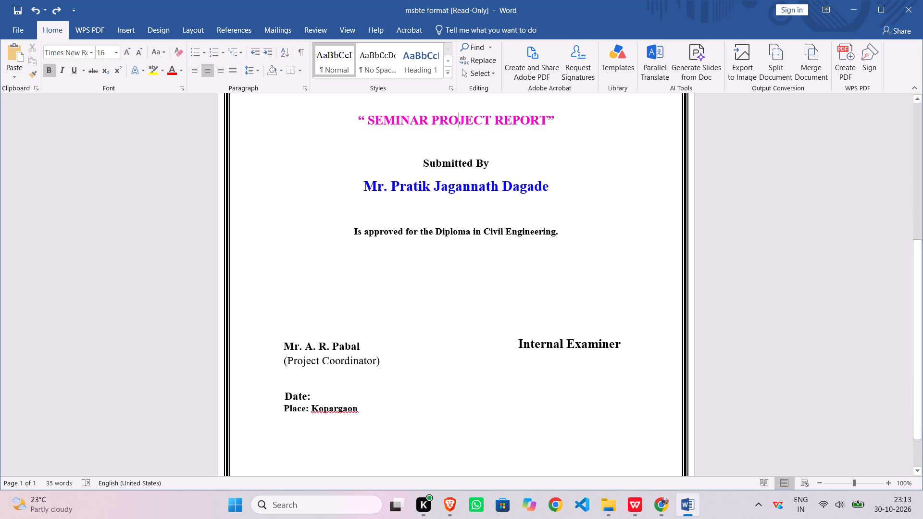
scroll(433, 223, up, 3)
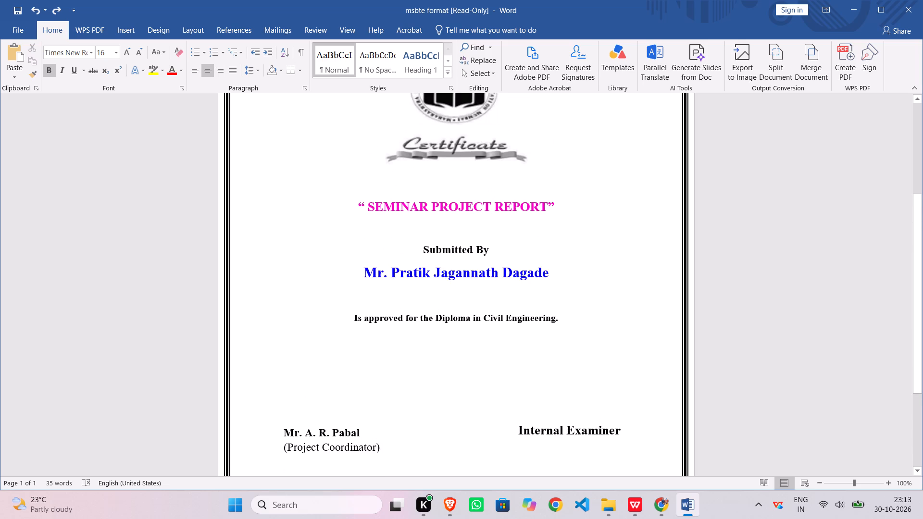
click(356, 202)
key(shift+Return)
double_click(384, 200)
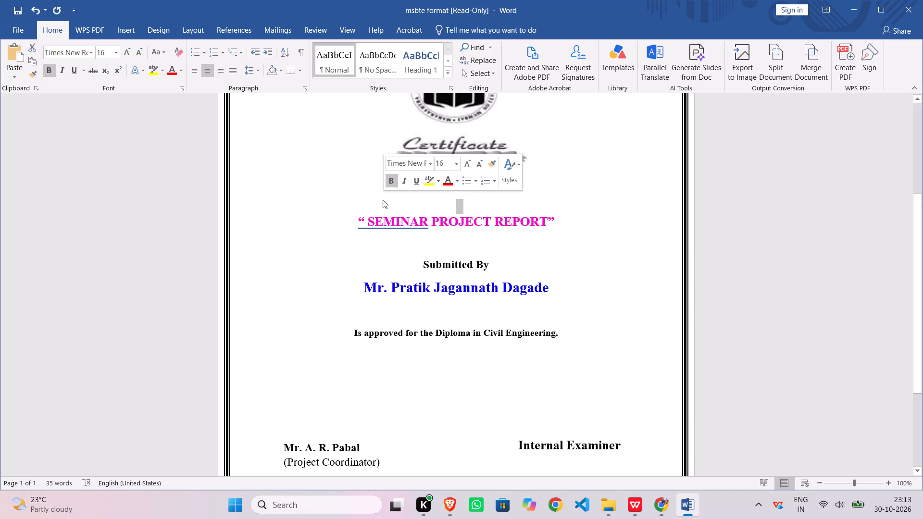
click(384, 206)
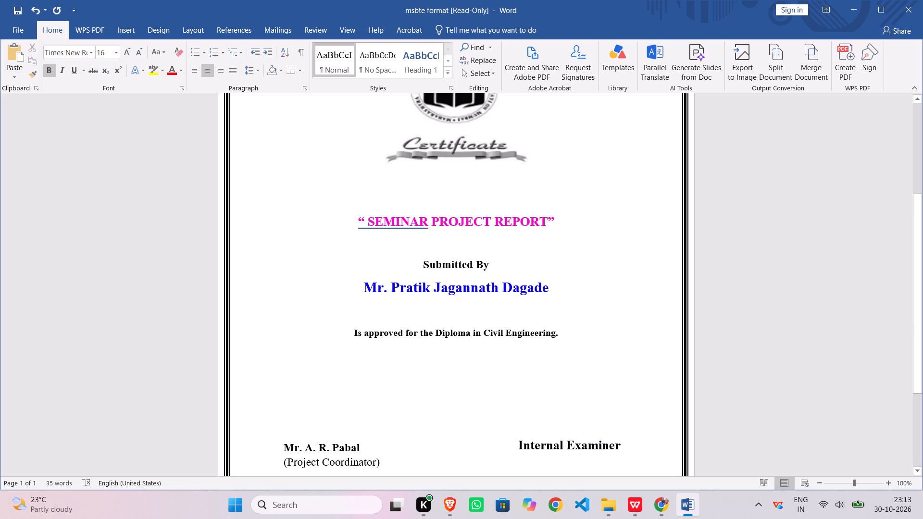
key(p)
text(ro)
text(jec)
text(t)
key(space)
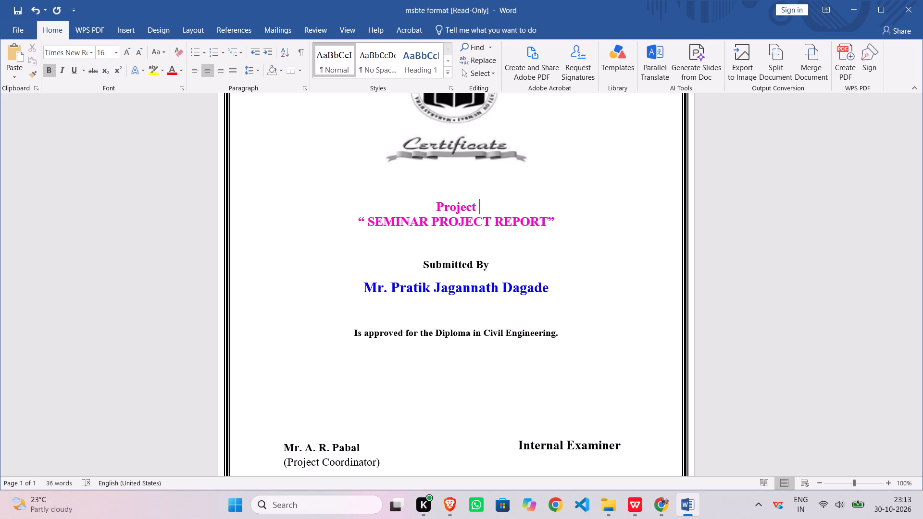
key(e)
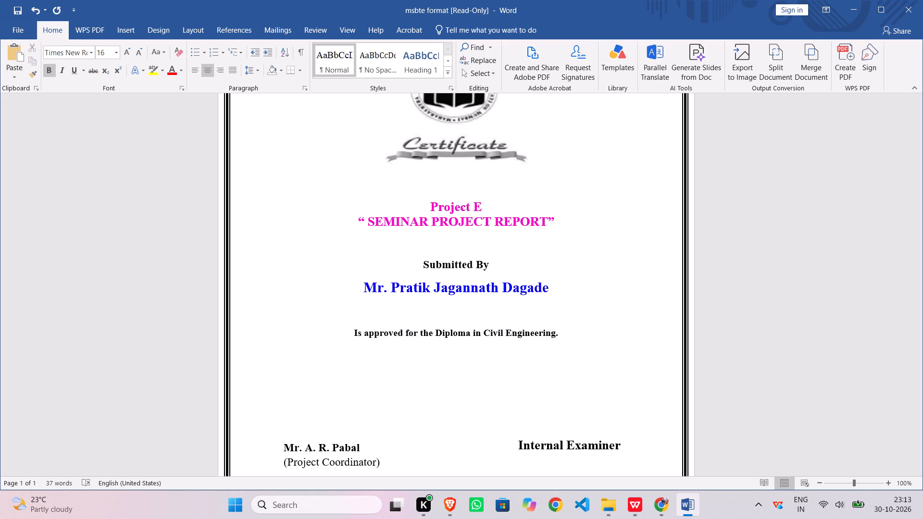
text(nti)
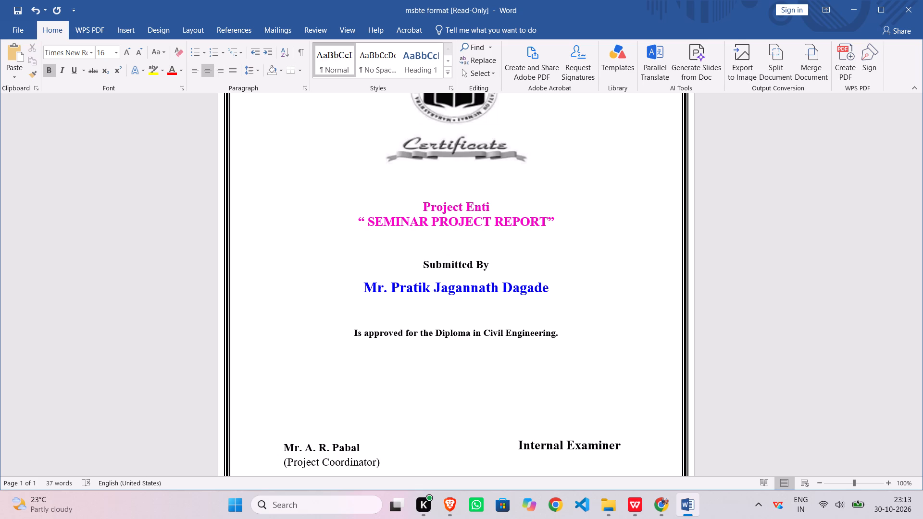
key(t)
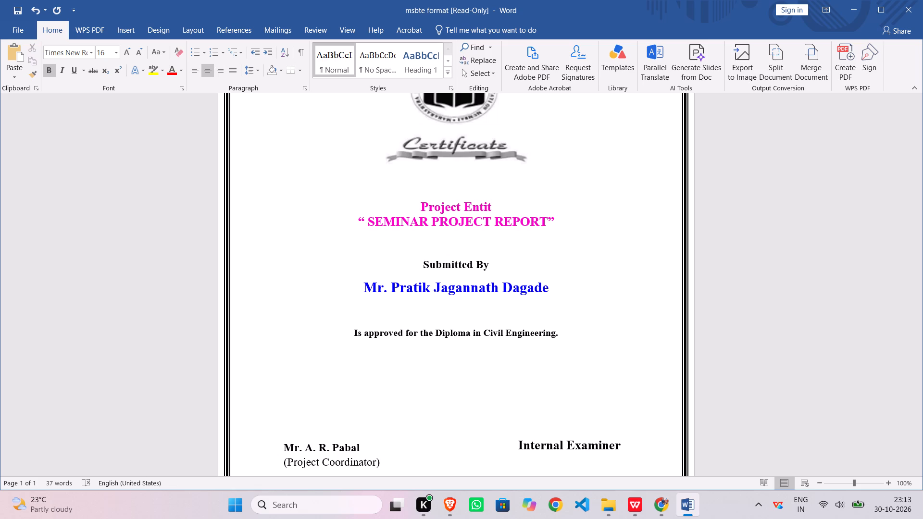
text(led)
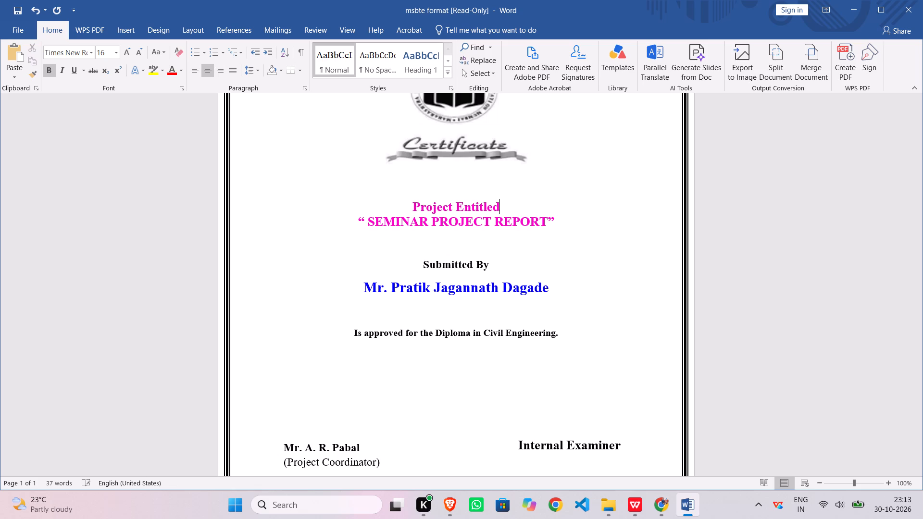
Apply the Normal style to the "Project Entitled" line so it loses its pink bold formatting.
scroll(391, 204, up, 1)
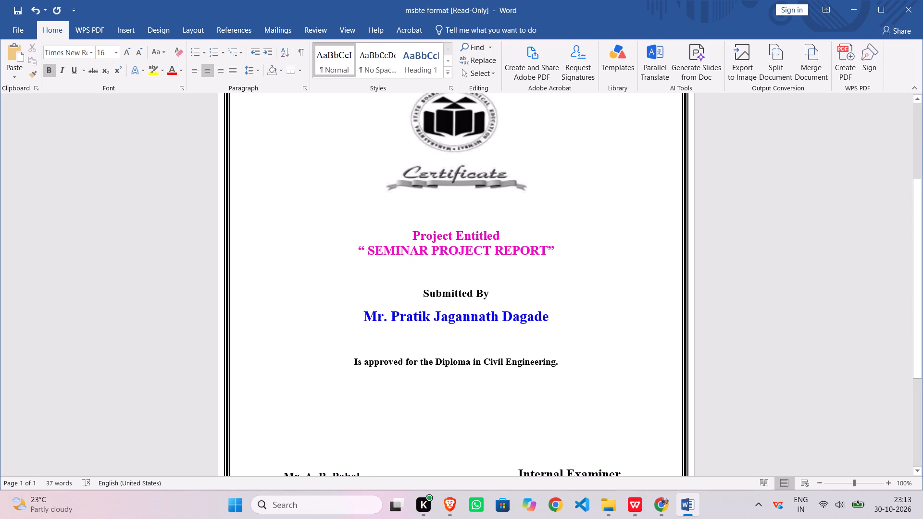
drag(415, 235, 520, 237)
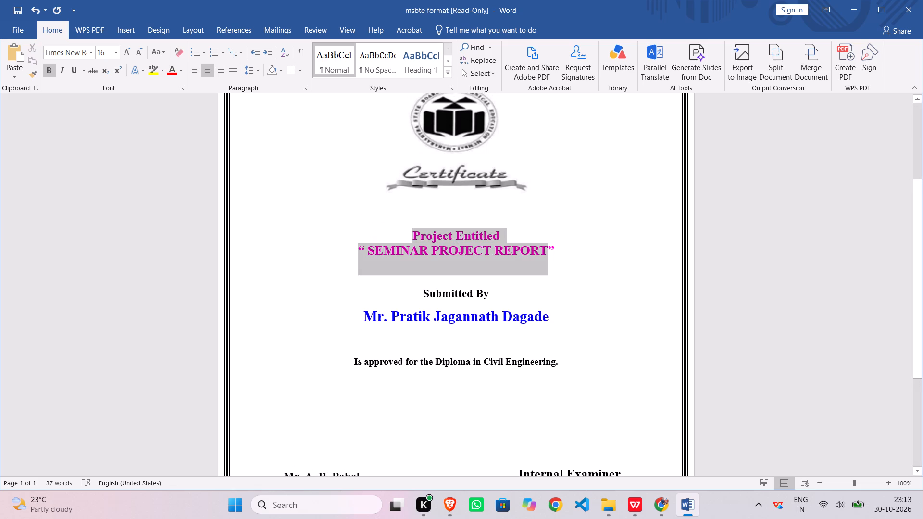
drag(520, 237, 501, 236)
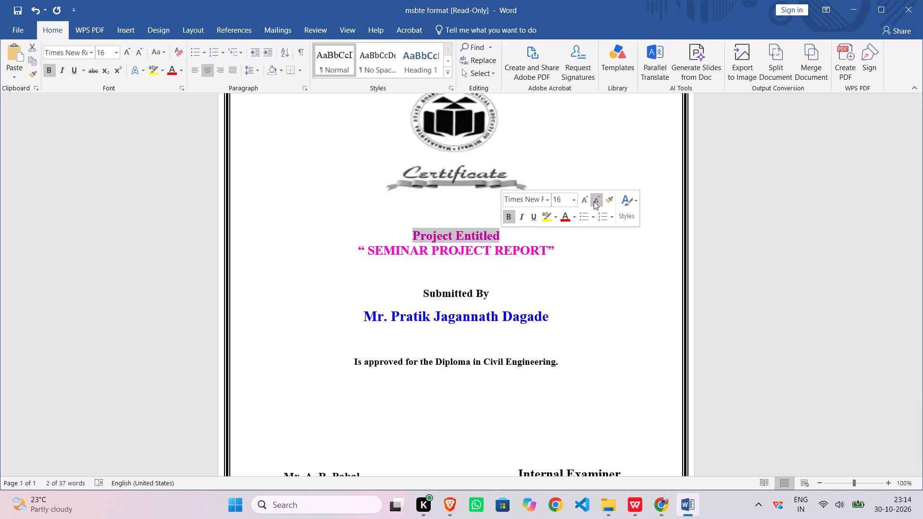
click(632, 198)
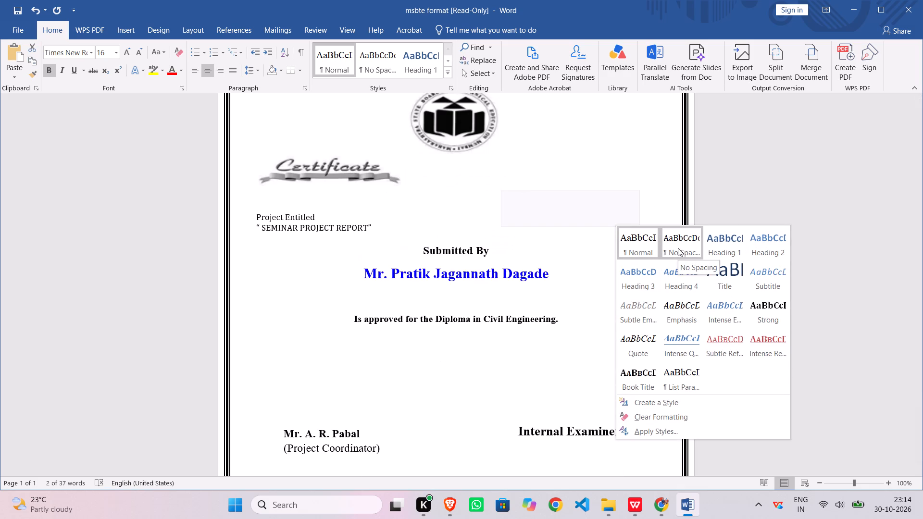
click(646, 243)
click(627, 244)
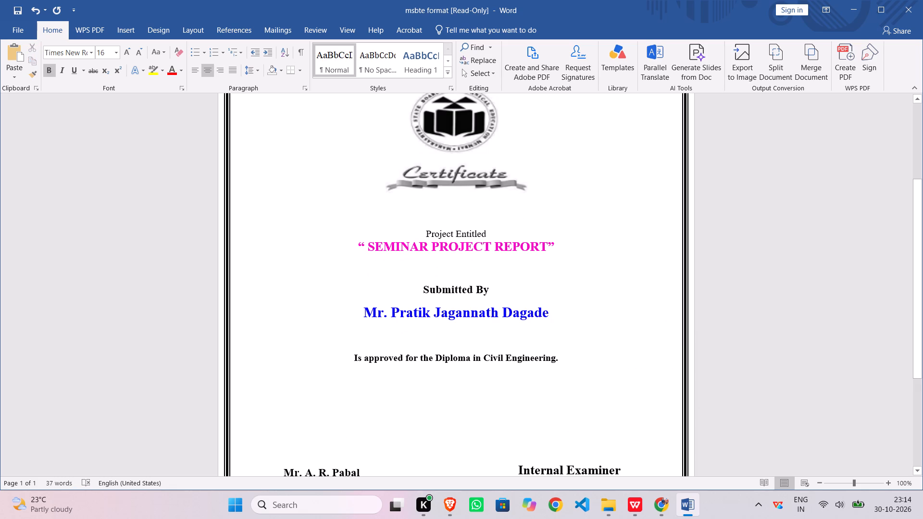
Apply the Normal style to the words "SEMINAR PROJECT REPORT" between the title's quotation marks.
drag(368, 247, 443, 251)
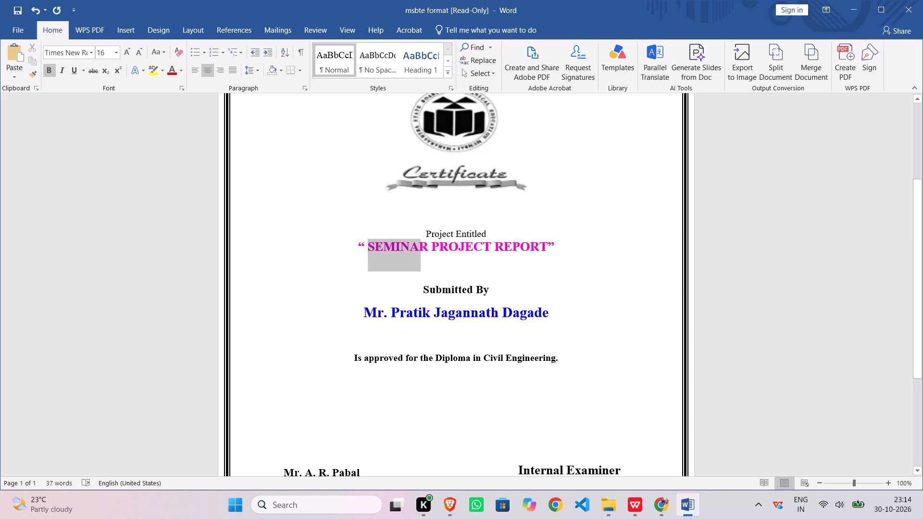
drag(443, 251, 527, 247)
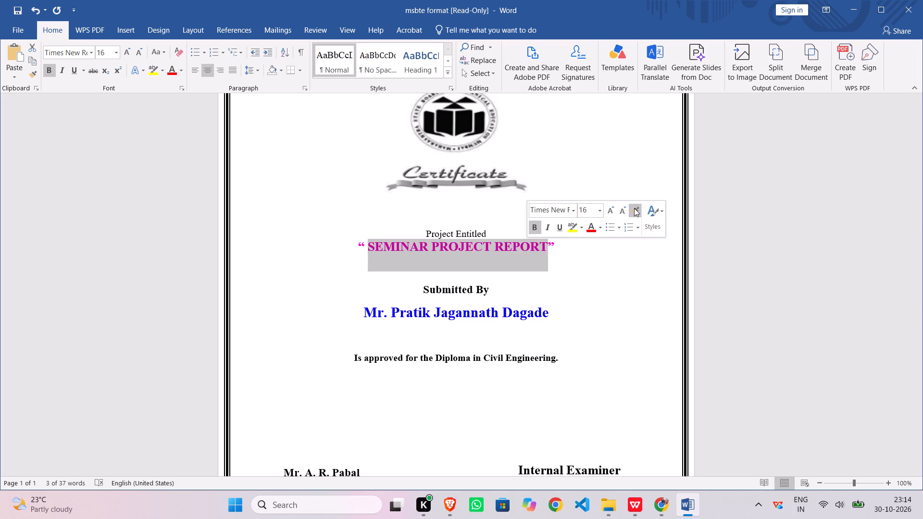
click(661, 211)
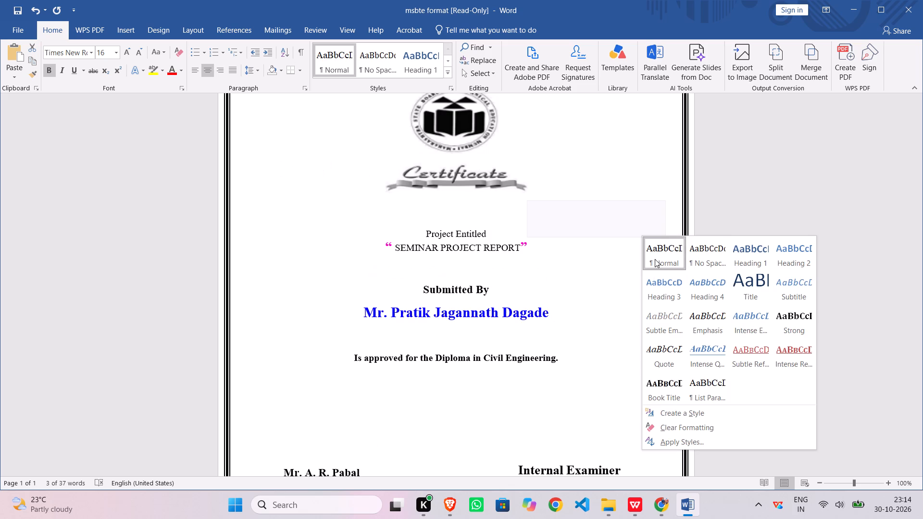
click(655, 259)
click(576, 273)
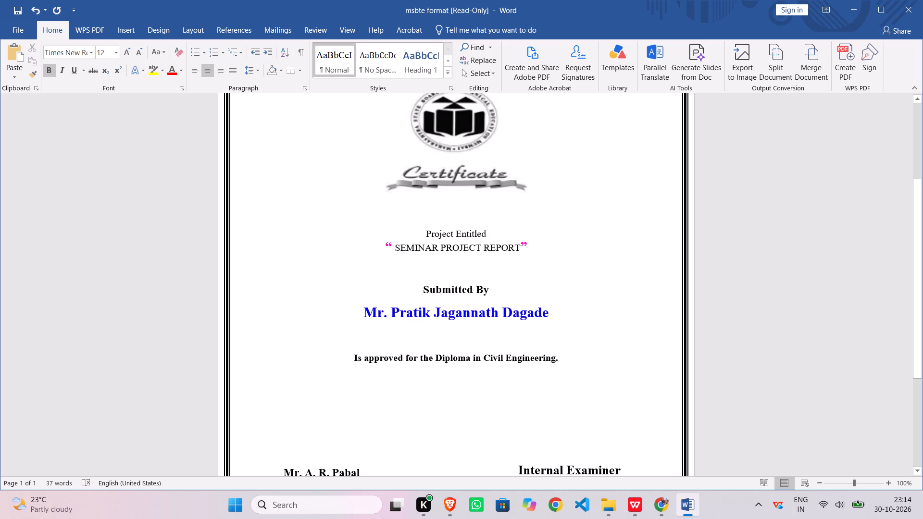
Delete the "SEMINAR PROJECT REPORT" title text below "Project Entitled", working back from the closing quotation mark.
click(520, 248)
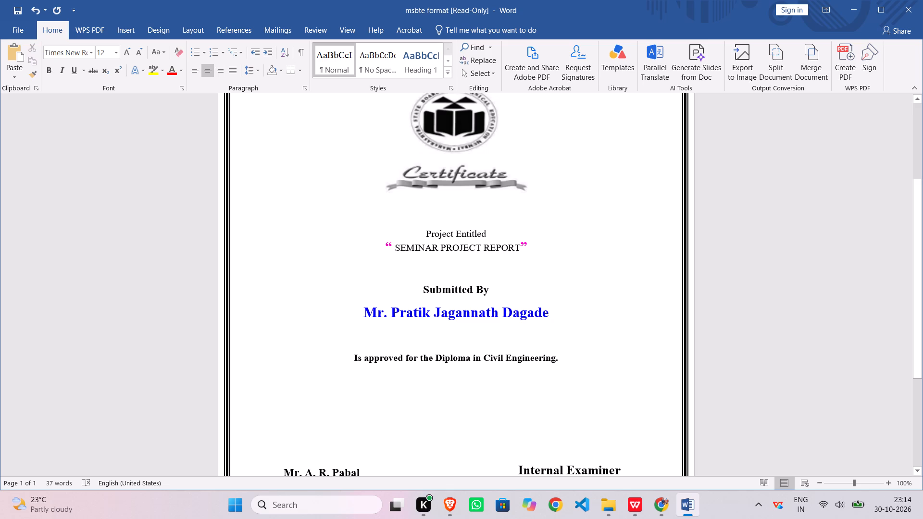
click(529, 242)
key(BackSpace)
key(BackSpace)
key(BackSpace)
key(BackSpace)
key(BackSpace)
key(BackSpace)
key(BackSpace)
key(BackSpace)
key(BackSpace)
key(BackSpace)
key(BackSpace)
key(BackSpace)
key(BackSpace)
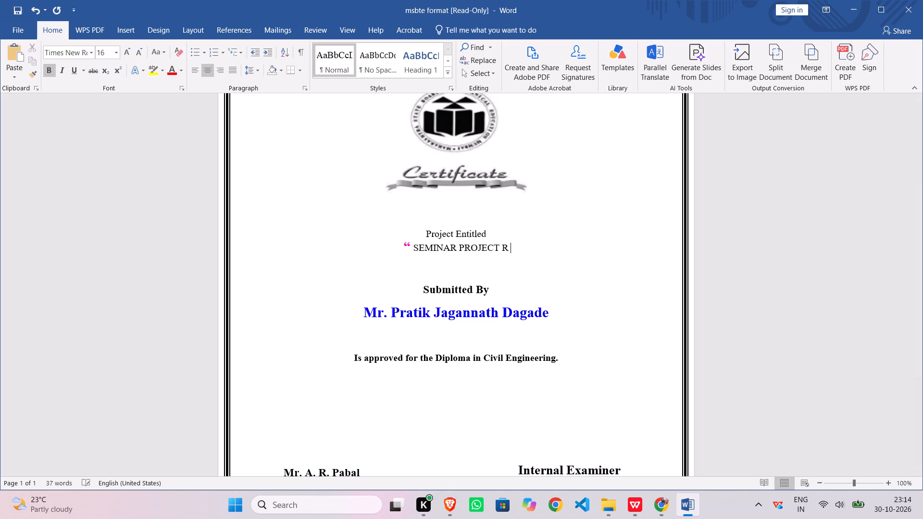
key(BackSpace)
key(BackSpace)
key(BackSpace)
key(BackSpace)
key(BackSpace)
key(BackSpace)
key(BackSpace)
key(BackSpace)
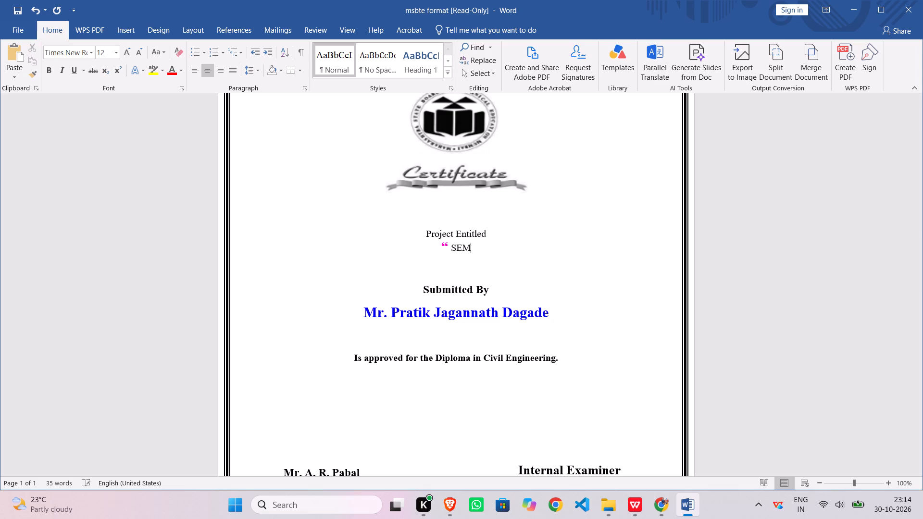
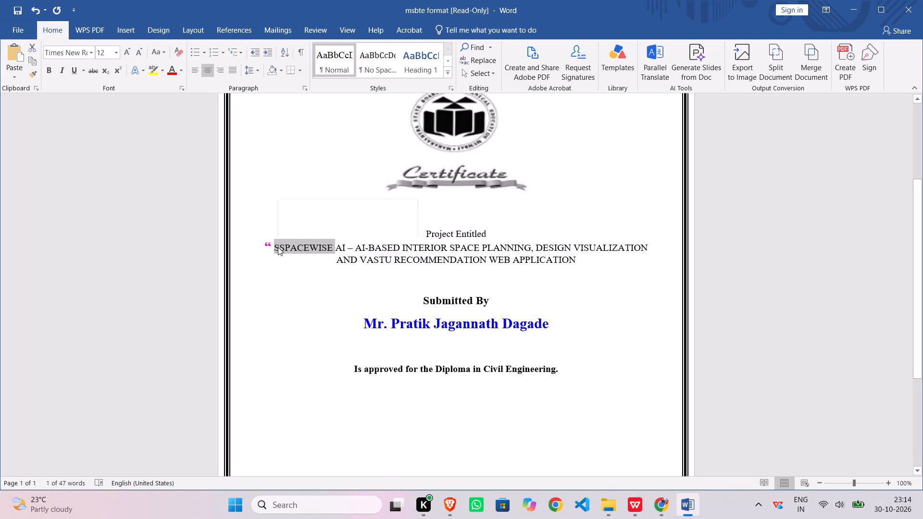
Delete the extra "S" and the pink opening quotation mark in front of "SPACEWISE AI" below "Project Entitled".
key(BackSpace)
key(BackSpace)
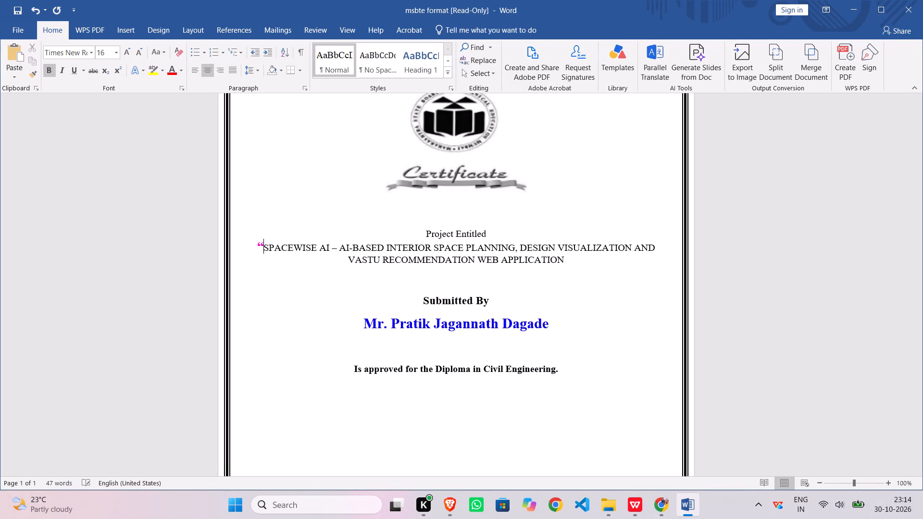
key(BackSpace)
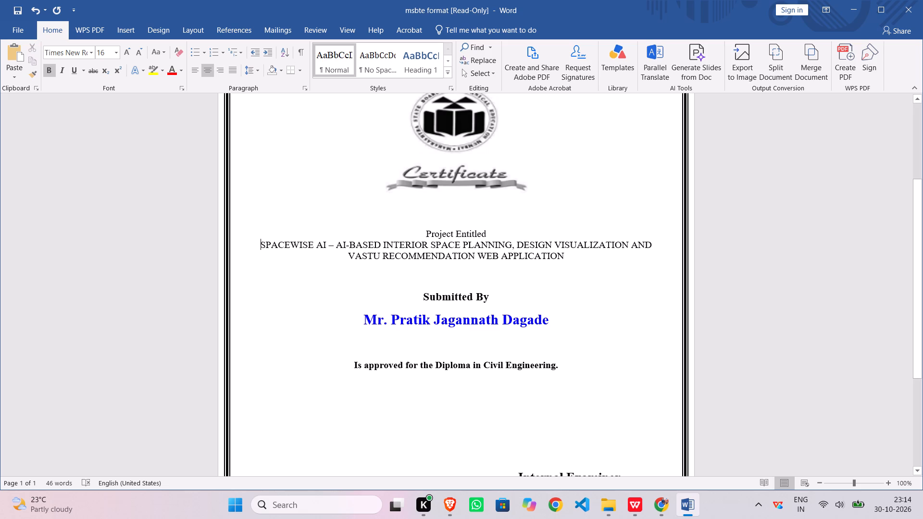
Insert leading spaces and the label "TITLE : " in front of "SPACEWISE AI" at the start of the project title.
key(space)
key(space)
key(space)
key(space)
key(space)
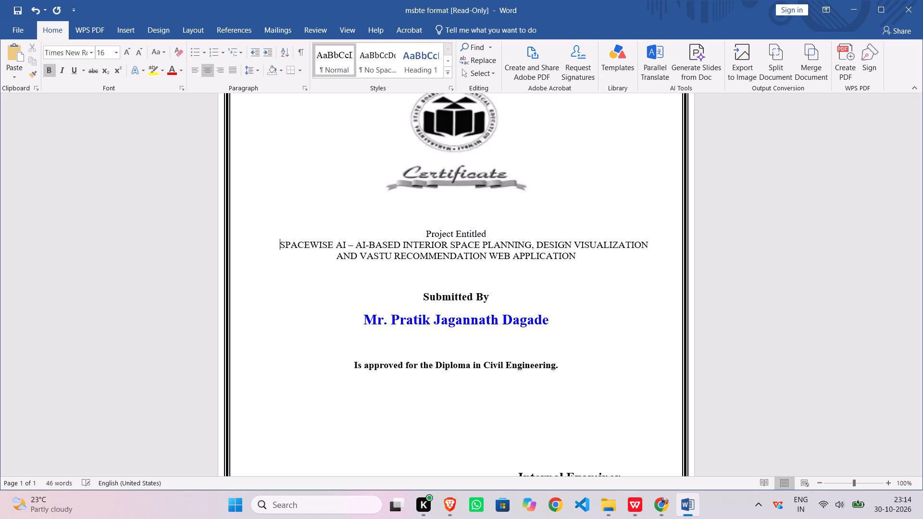
key(space)
key(space)
key(space)
key(space)
key(space)
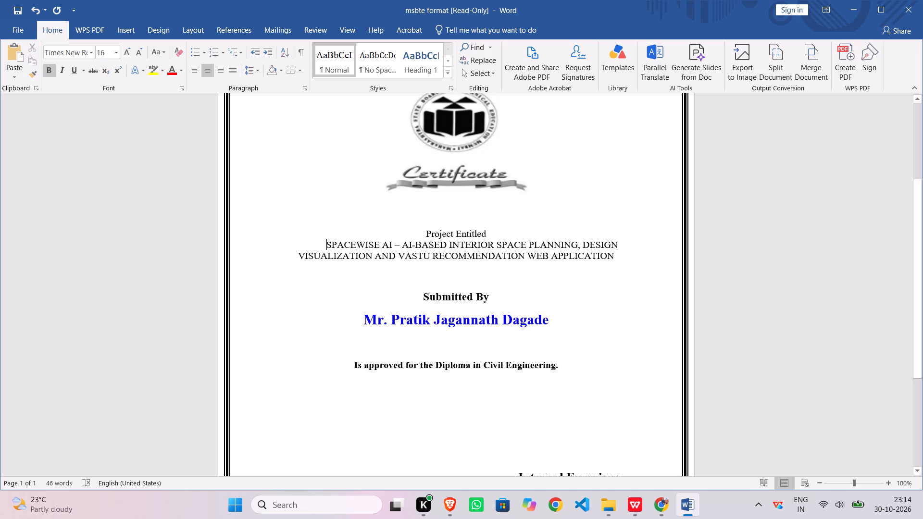
key(t)
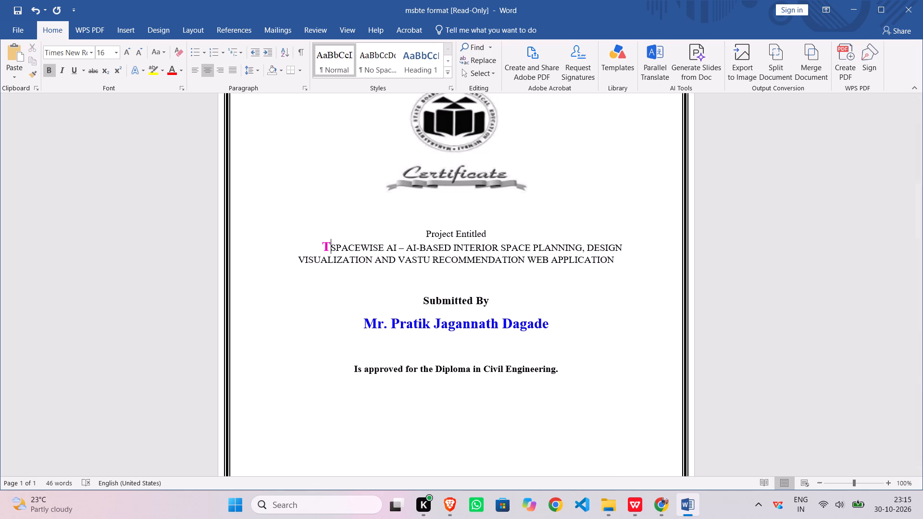
key(BackSpace)
key(i)
text(TLE)
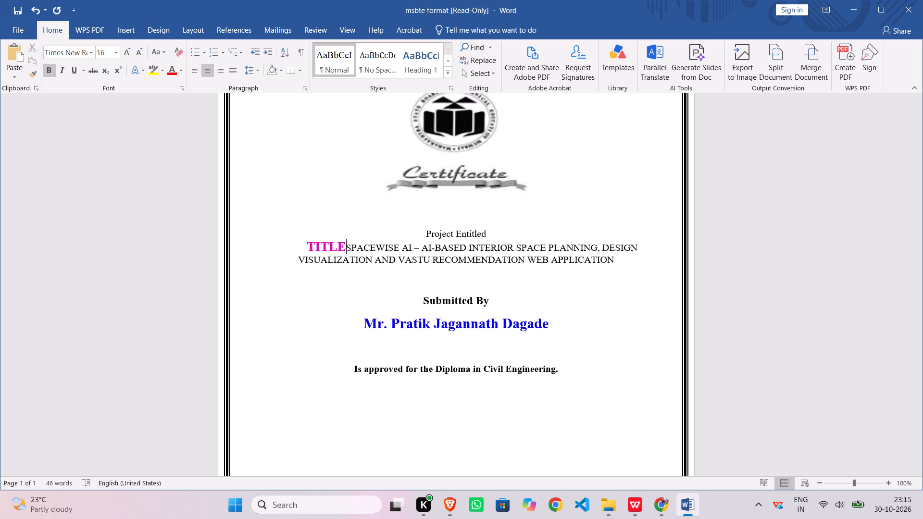
key(space)
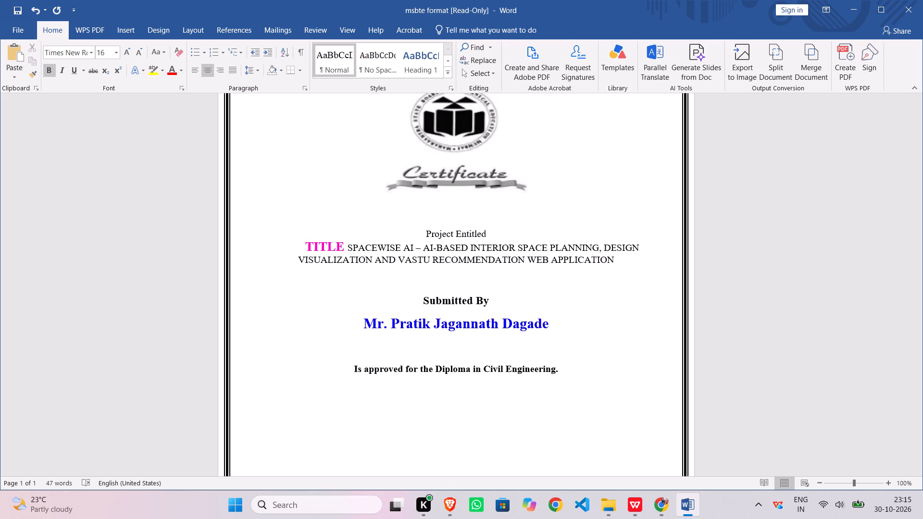
key(shift+colon)
key(space)
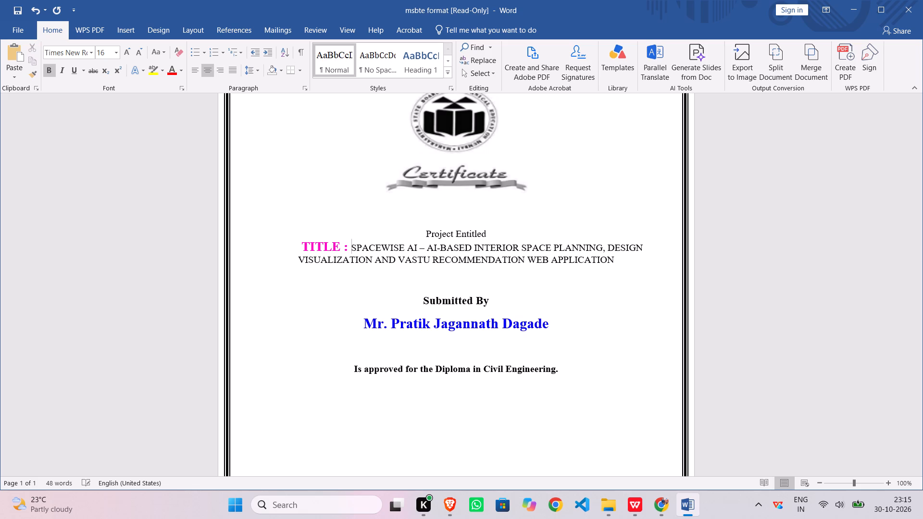
Apply the Normal style to the whole two-line project title, including the "TITLE :" label.
drag(299, 245, 645, 282)
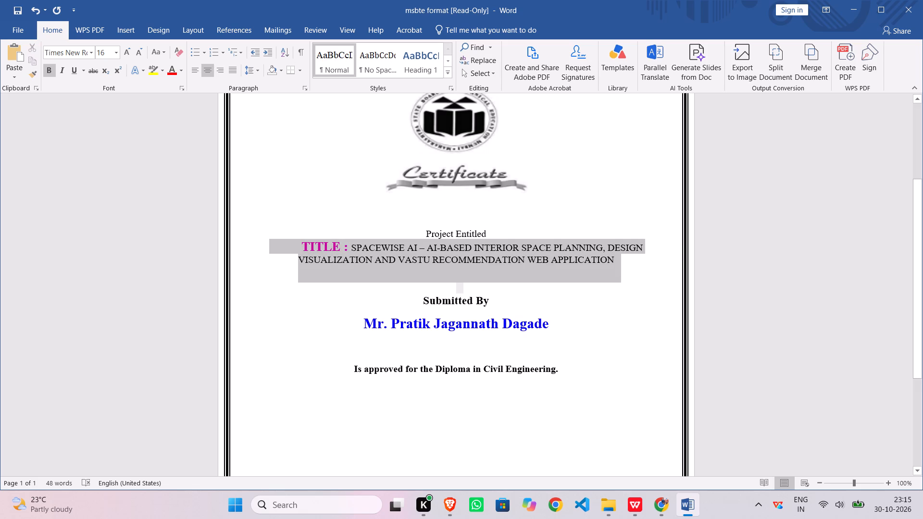
drag(645, 282, 640, 271)
click(769, 234)
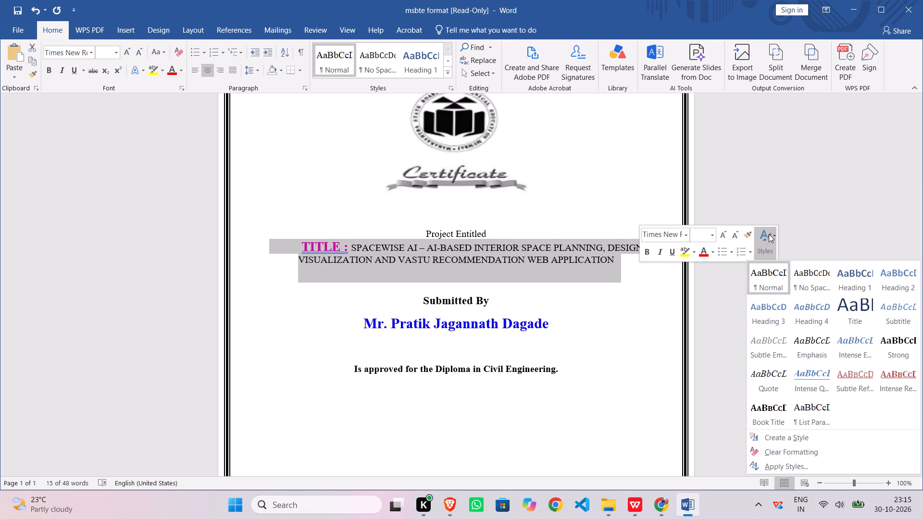
click(773, 280)
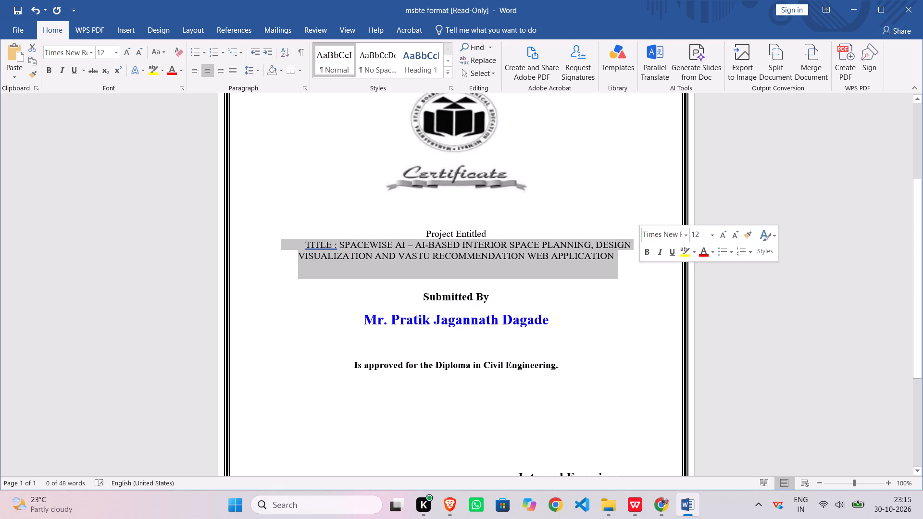
click(401, 251)
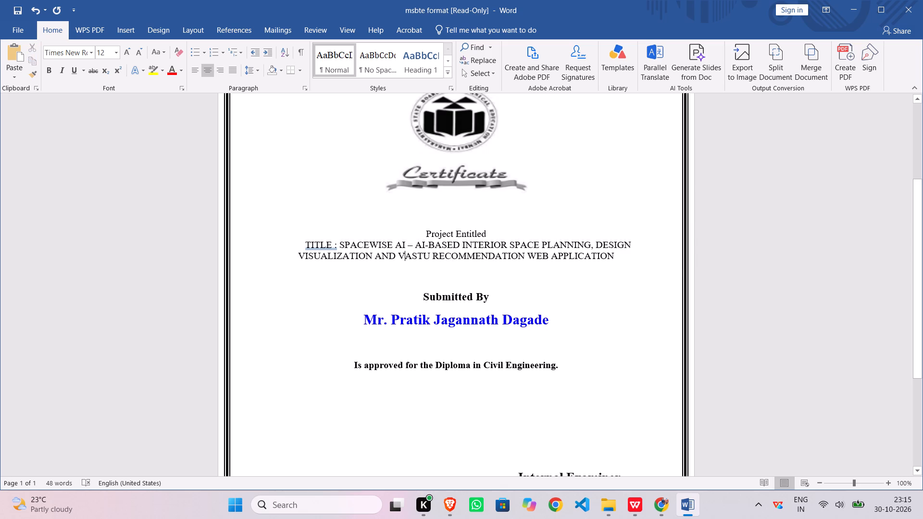
Set the font colour of the two-line project title to the standard red.
drag(303, 243, 581, 255)
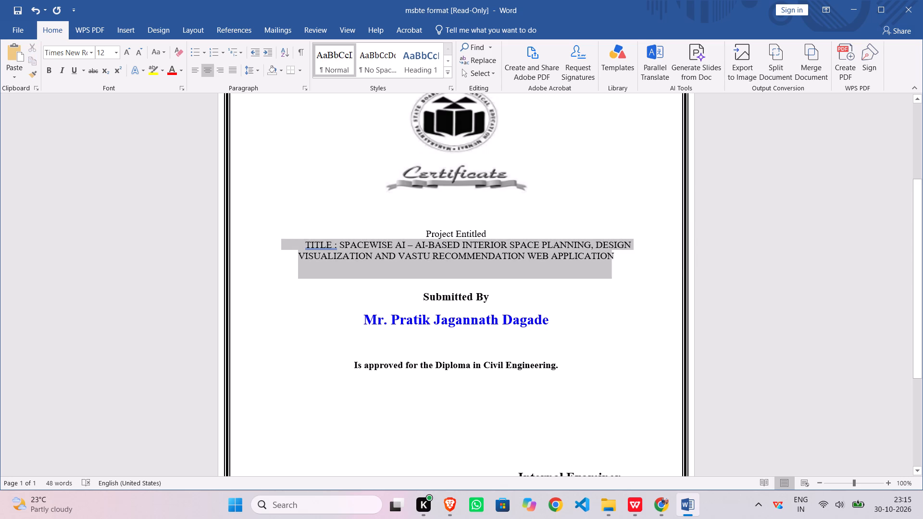
drag(581, 255, 611, 252)
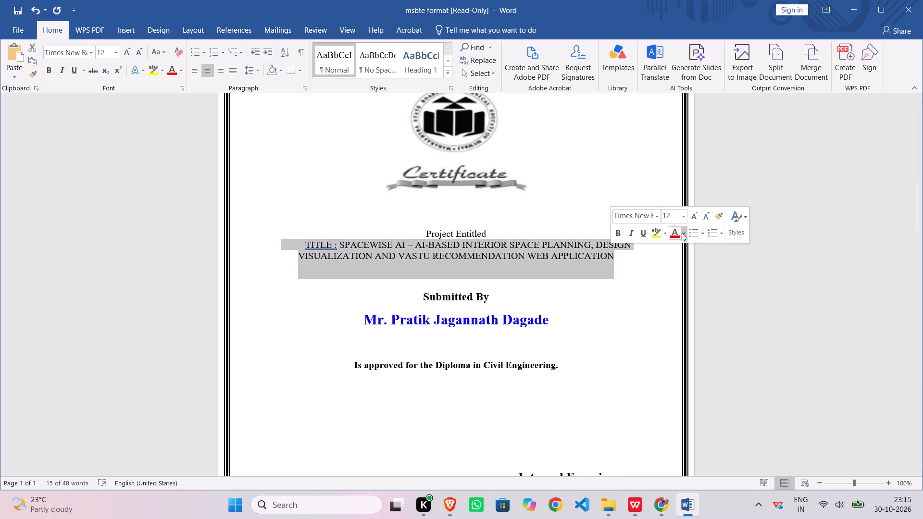
click(668, 235)
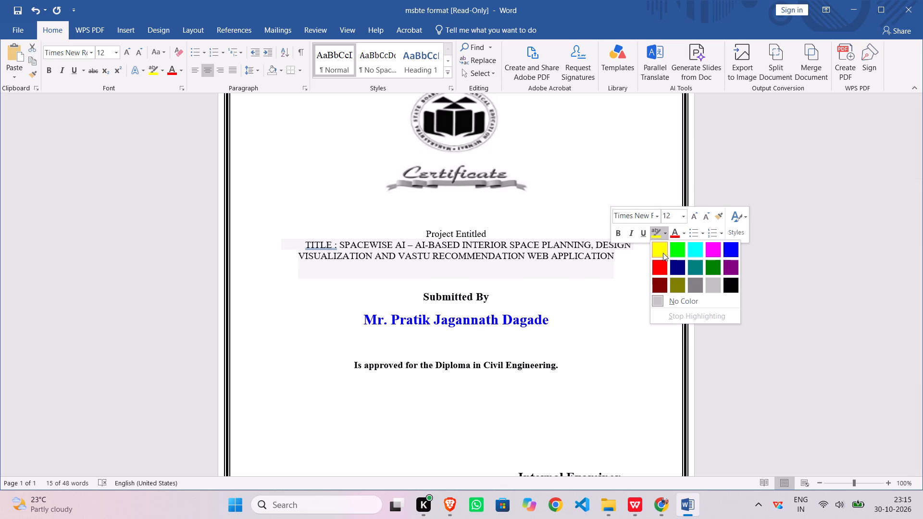
click(682, 233)
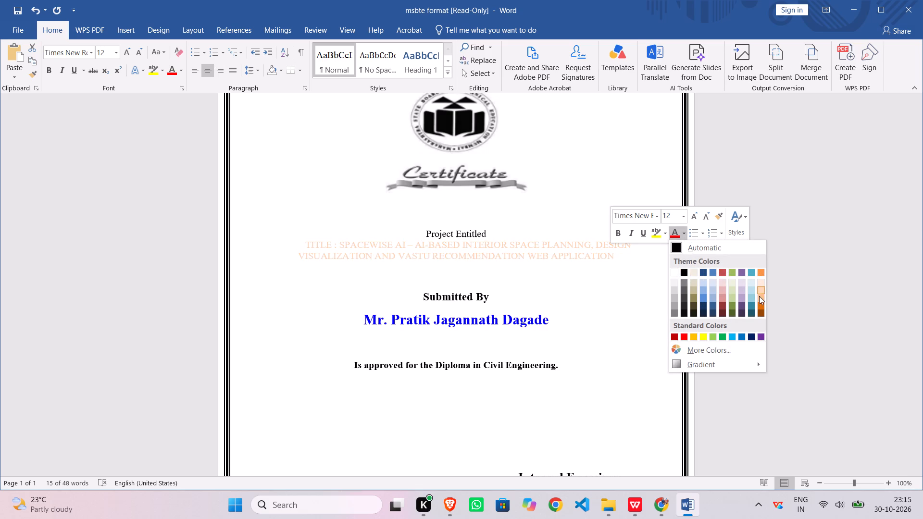
click(686, 337)
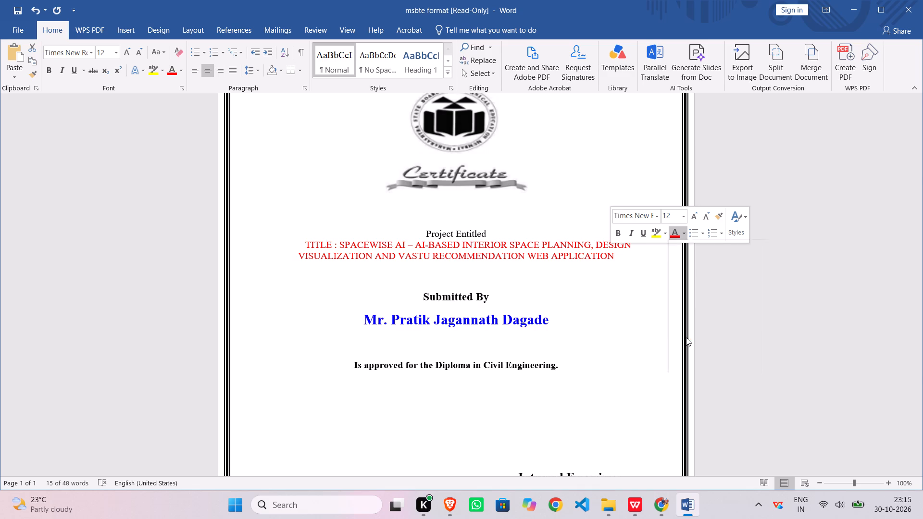
click(405, 264)
Make the red two-line project title bold.
click(300, 244)
drag(303, 244, 310, 247)
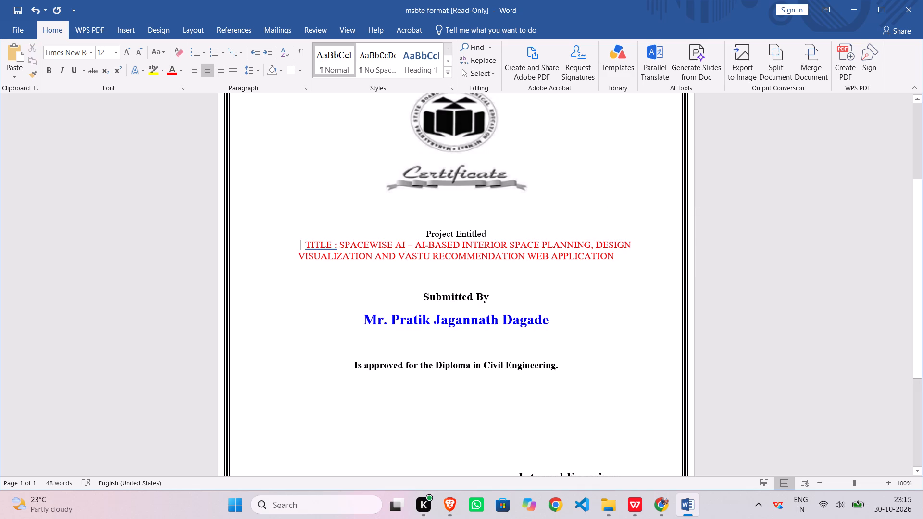
drag(310, 247, 629, 256)
click(635, 238)
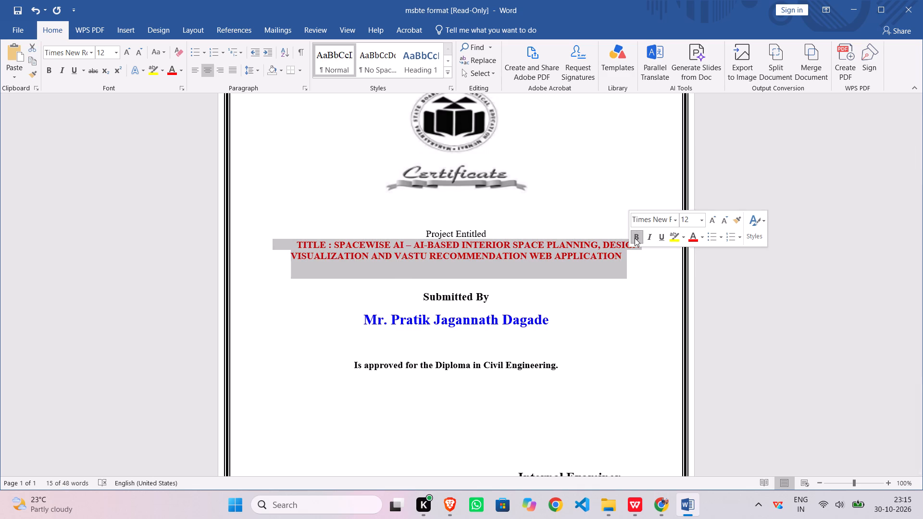
click(592, 272)
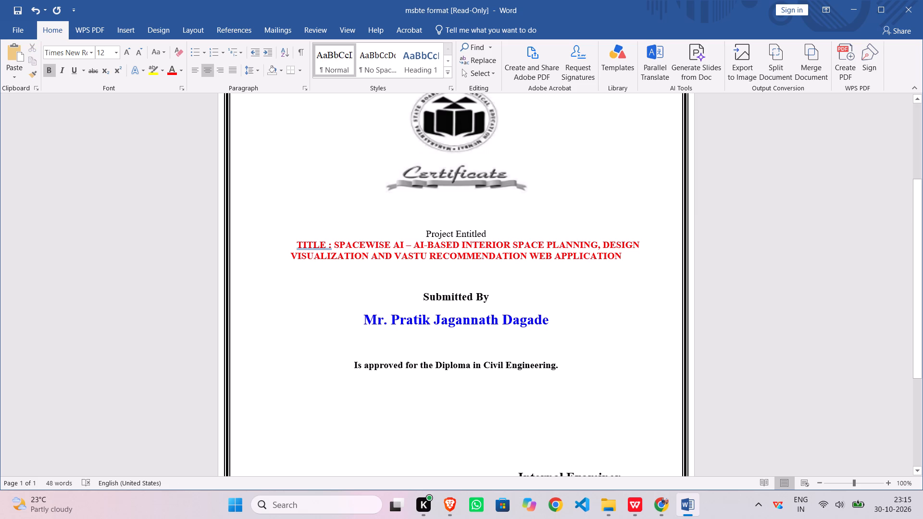
Rework the spacing before "TITLE :", clearing leading spaces and adding enough new ones to push the title down one line below "Project Entitled".
click(296, 243)
key(BackSpace)
key(BackSpace)
key(BackSpace)
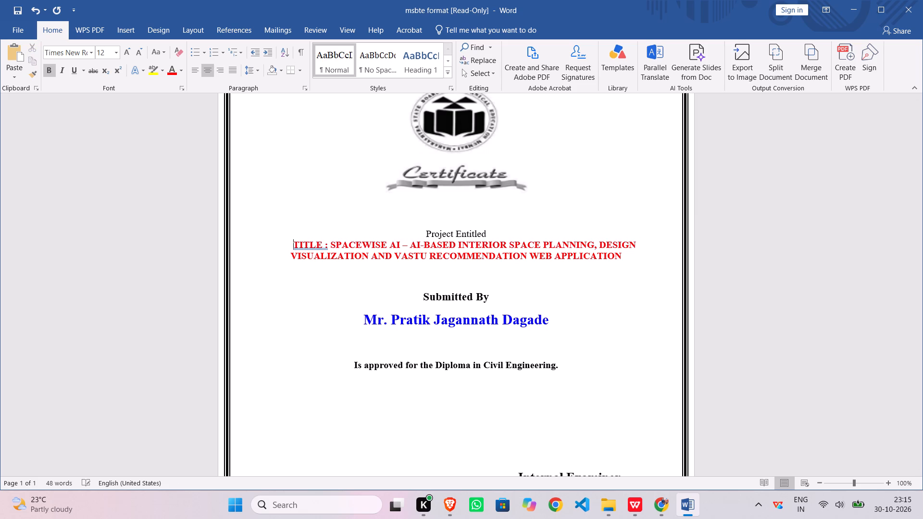
key(BackSpace)
key(BackSpace)
key(BackSpace)
key(BackSpace)
key(space)
key(space)
key(space)
key(space)
key(space)
key(space)
key(space)
key(space)
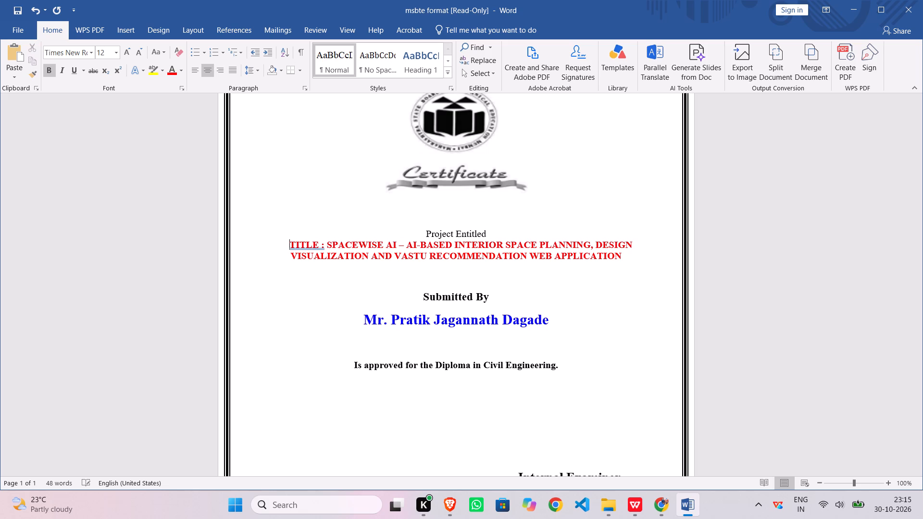
key(space)
key(space)
key(space)
key(space)
key(space)
key(space)
key(space)
key(space)
key(space)
key(space)
key(space)
key(space)
key(space)
key(space)
key(space)
key(space)
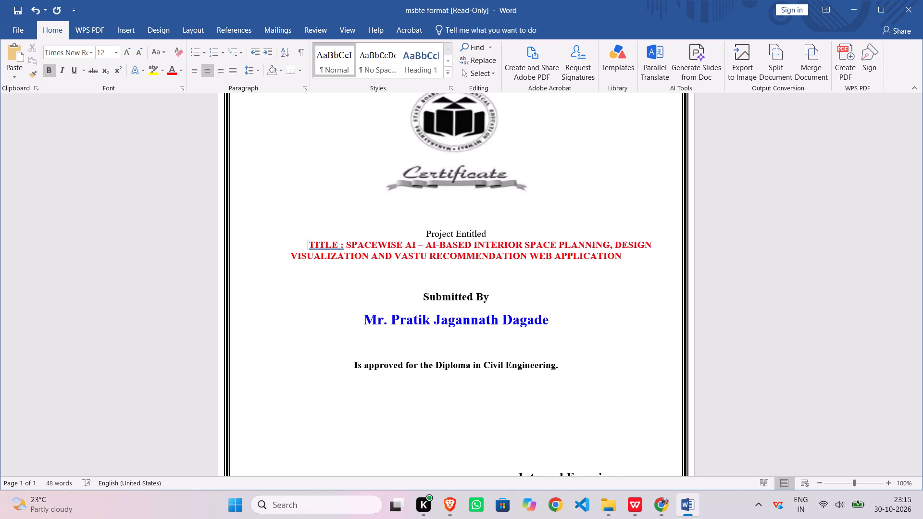
key(space)
key(space)
key(space)
key(space)
key(space)
key(space)
key(space)
key(space)
key(space)
key(space)
key(space)
key(space)
key(space)
key(space)
key(space)
key(space)
key(space)
key(space)
key(space)
key(space)
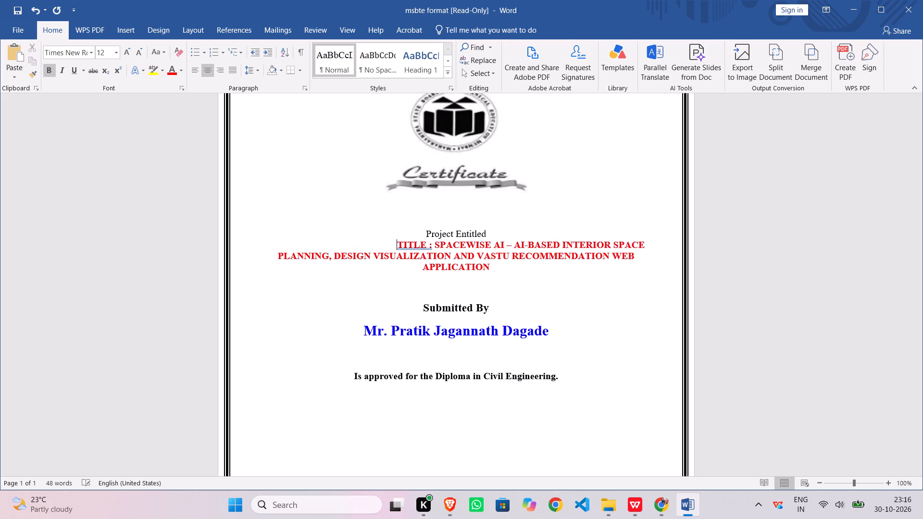
key(space)
key(space)
key(space)
key(space)
key(space)
key(space)
key(space)
key(space)
key(space)
key(space)
key(space)
key(space)
key(space)
key(space)
key(space)
key(space)
key(space)
key(space)
key(space)
key(space)
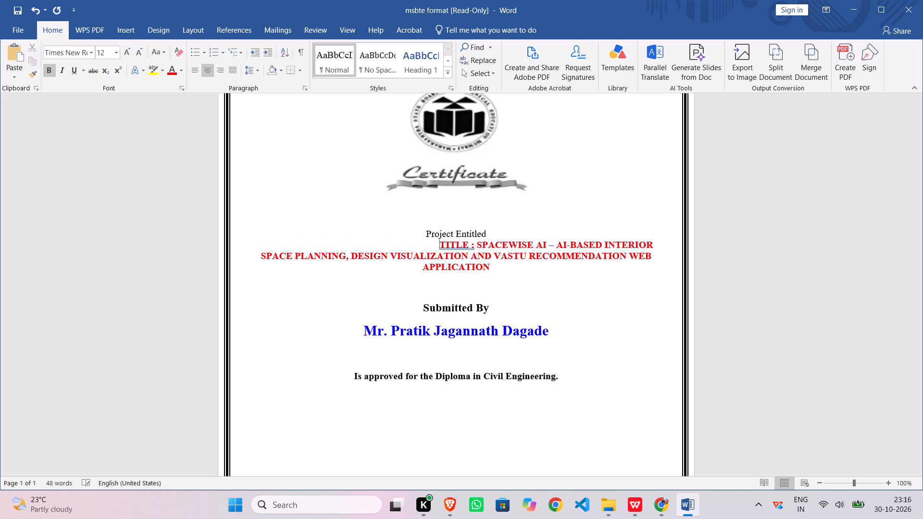
Delete the leading spaces before "TITLE :" and insert a line break there to leave one blank line below "Project Entitled".
key(BackSpace)
key(BackSpace)
key(BackSpace)
key(BackSpace)
key(BackSpace)
key(BackSpace)
key(BackSpace)
key(BackSpace)
key(BackSpace)
key(BackSpace)
key(BackSpace)
key(BackSpace)
key(BackSpace)
key(BackSpace)
key(BackSpace)
key(BackSpace)
key(BackSpace)
key(BackSpace)
key(BackSpace)
key(BackSpace)
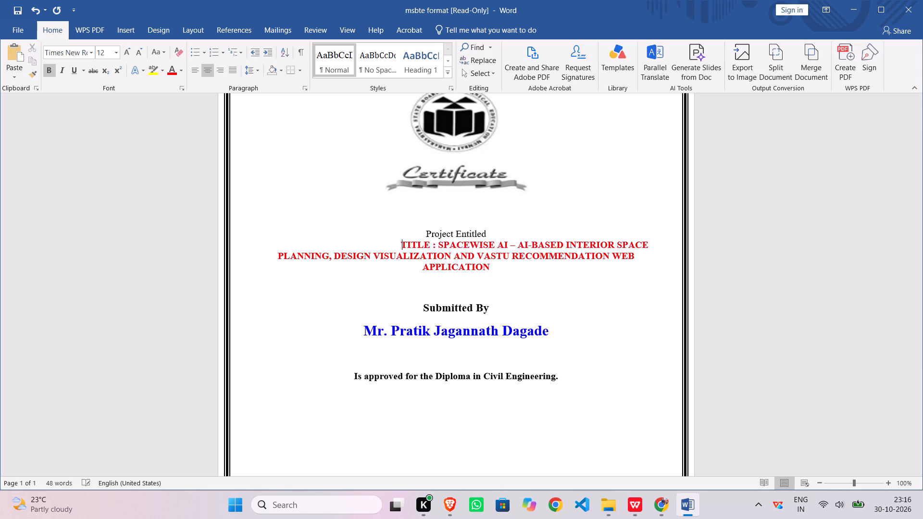
key(BackSpace)
key(BackSpace)
key(BackSpace)
key(BackSpace)
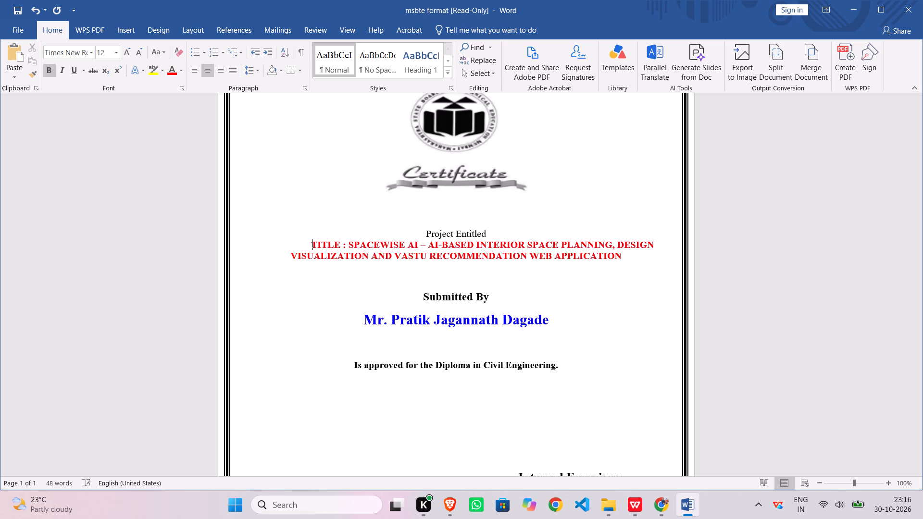
key(BackSpace)
key(BackSpace)
key(BackSpace)
key(BackSpace)
key(BackSpace)
key(BackSpace)
key(BackSpace)
key(BackSpace)
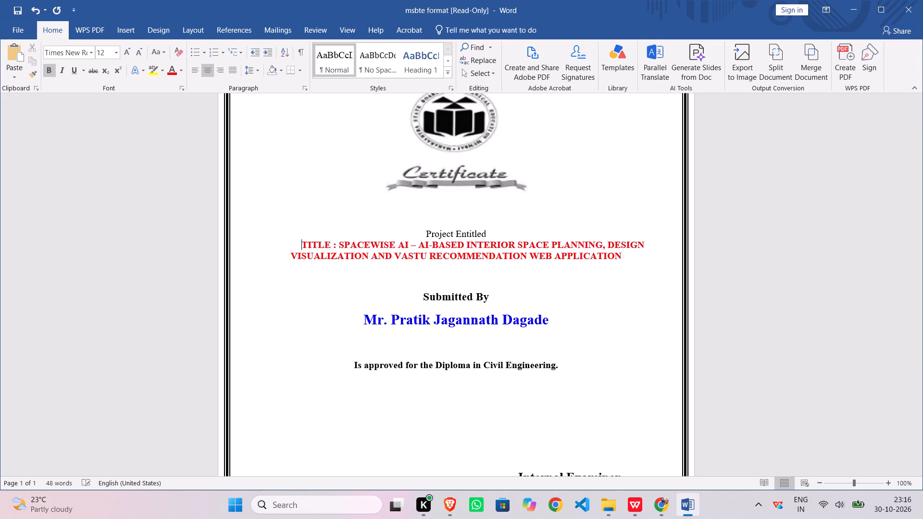
key(BackSpace)
key(BackSpace)
key(BackSpace)
key(BackSpace)
key(BackSpace)
key(BackSpace)
key(BackSpace)
key(BackSpace)
key(BackSpace)
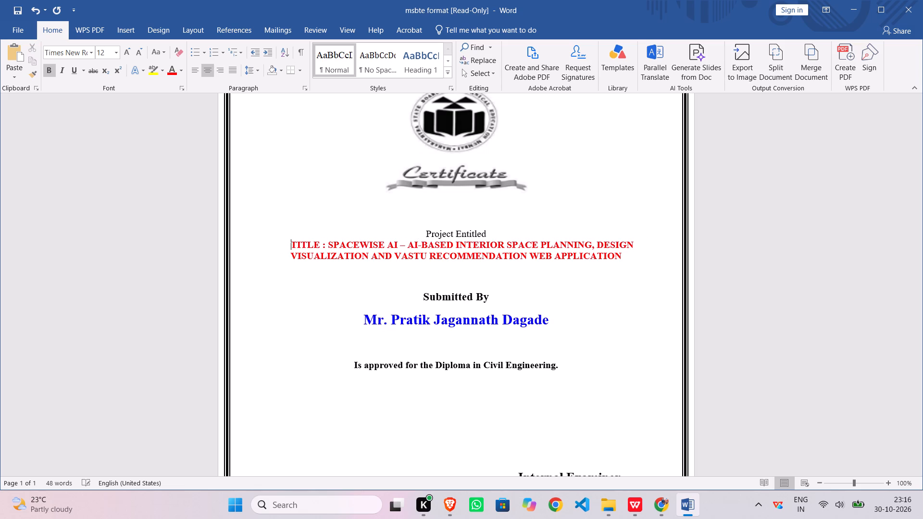
key(BackSpace)
key(BackSpace)
key(BackSpace)
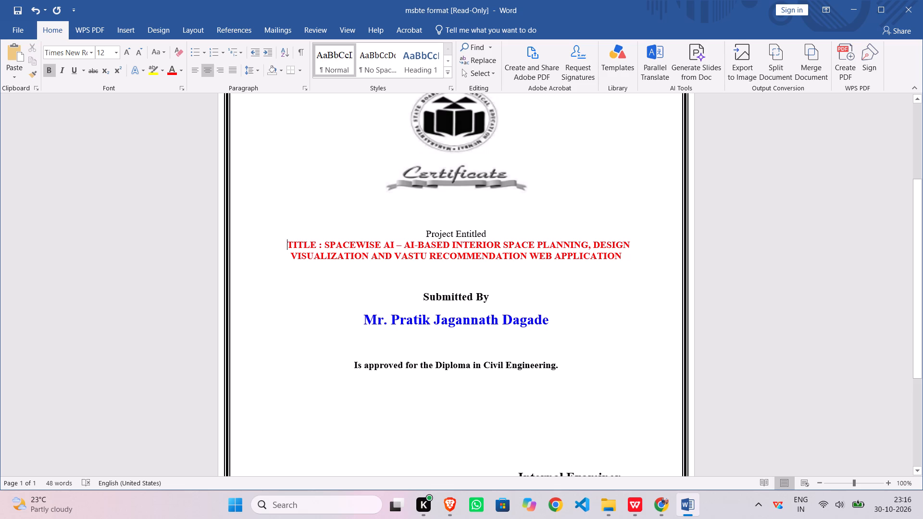
key(shift+Return)
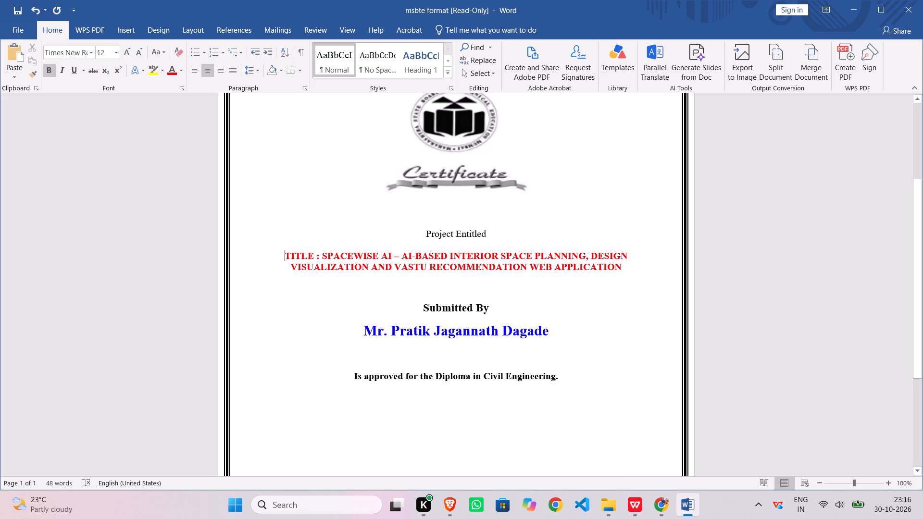
Retype the student's first name in the blue name line under "Submitted By".
drag(388, 327, 422, 333)
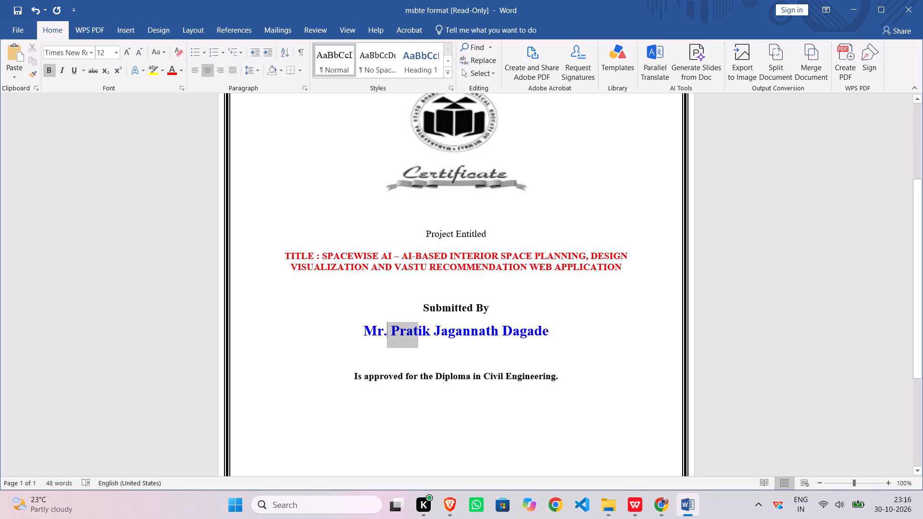
drag(422, 333, 542, 334)
click(542, 334)
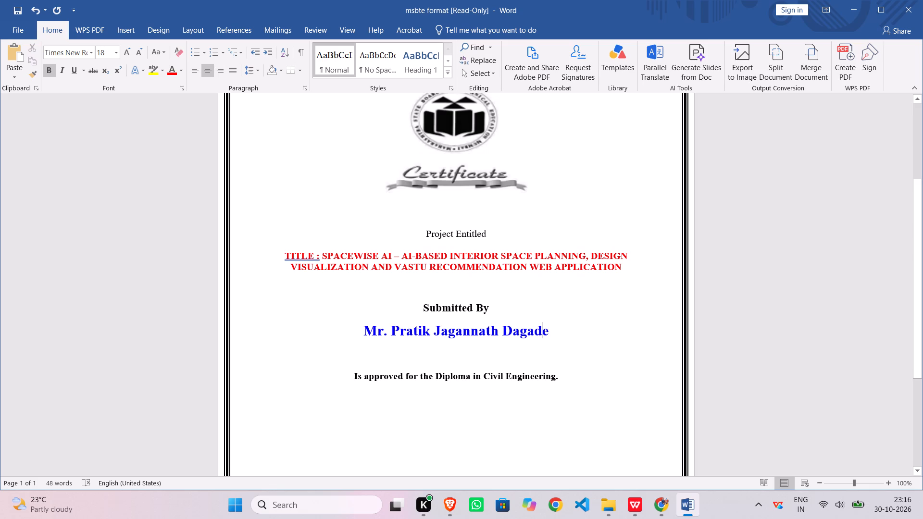
triple_click(474, 332)
click(474, 332)
click(474, 332)
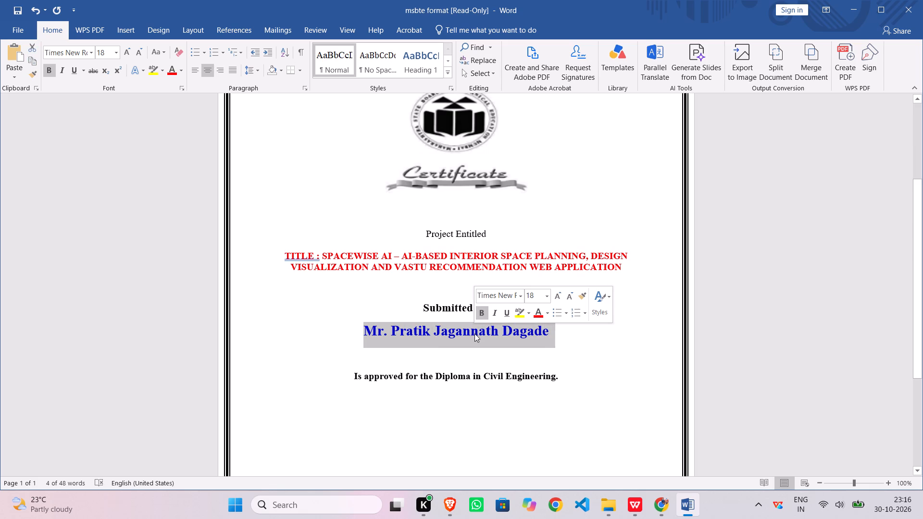
double_click(392, 326)
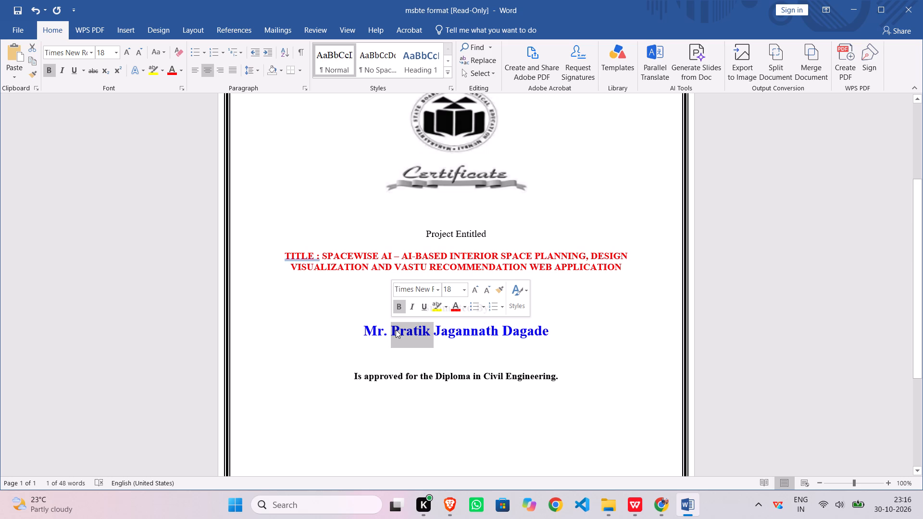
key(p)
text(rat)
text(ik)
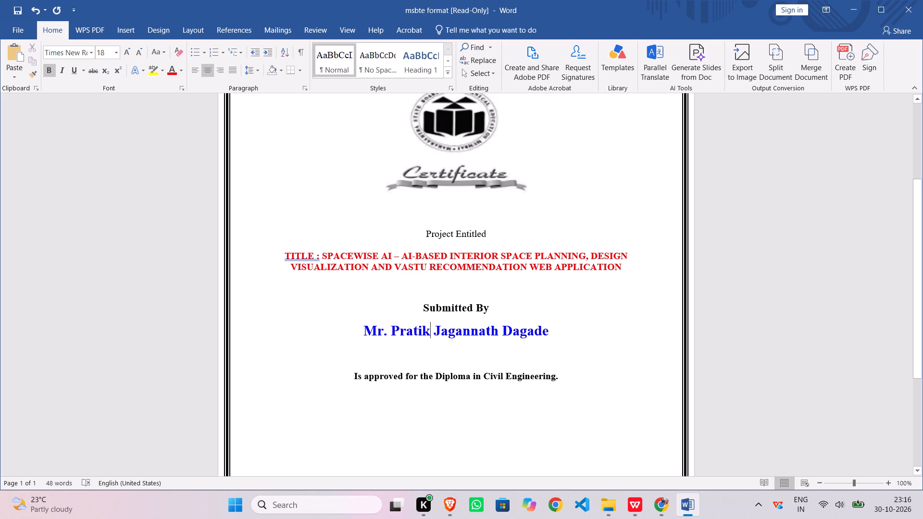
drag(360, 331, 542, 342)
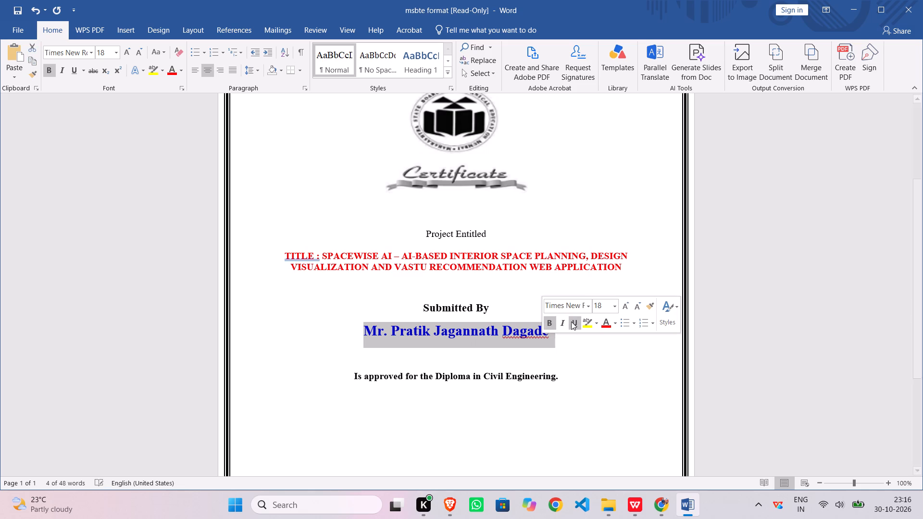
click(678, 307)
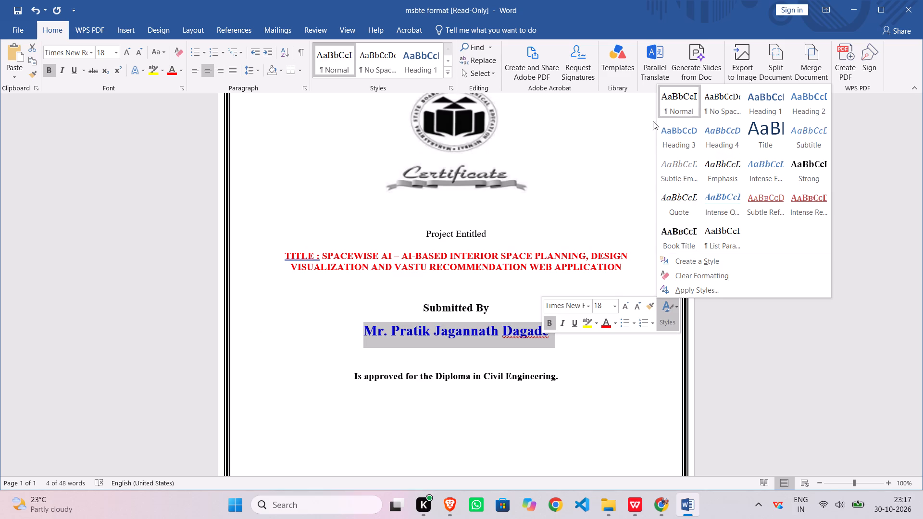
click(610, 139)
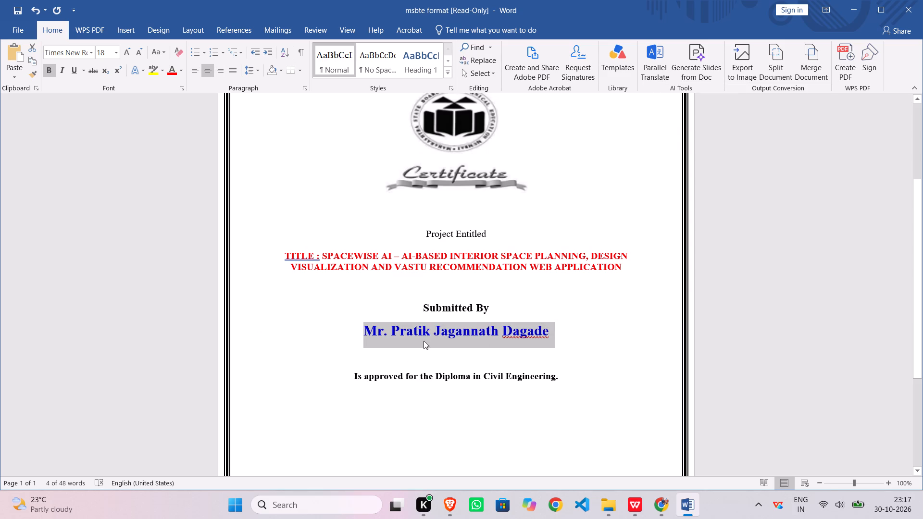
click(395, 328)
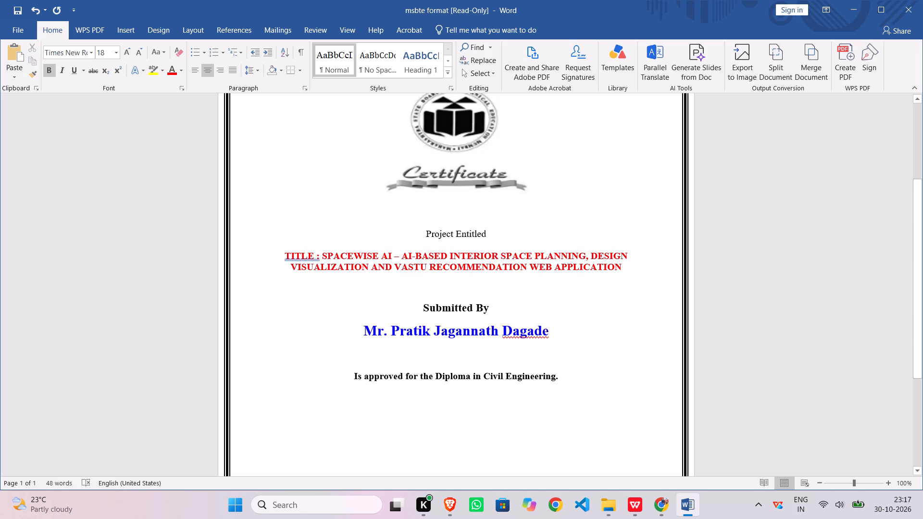
Change the font colour of the student's whole name line under "Submitted By".
click(361, 331)
drag(365, 332, 548, 341)
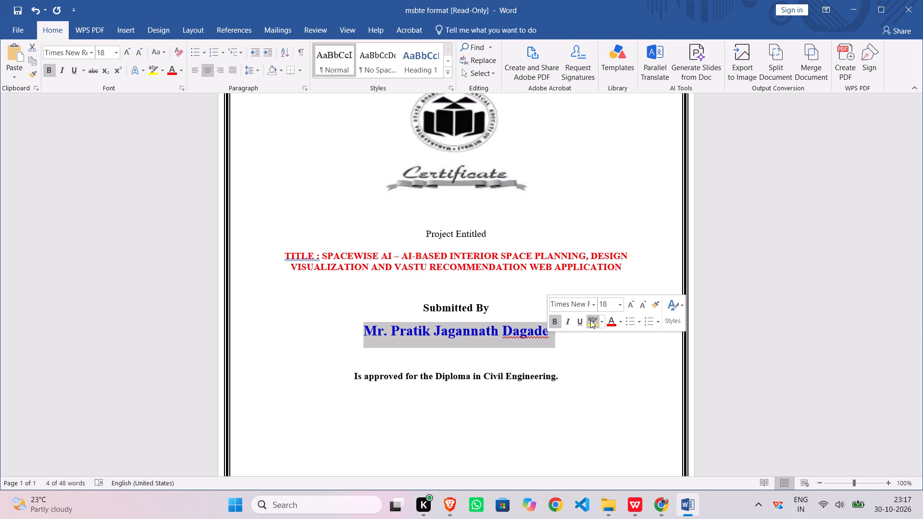
click(619, 322)
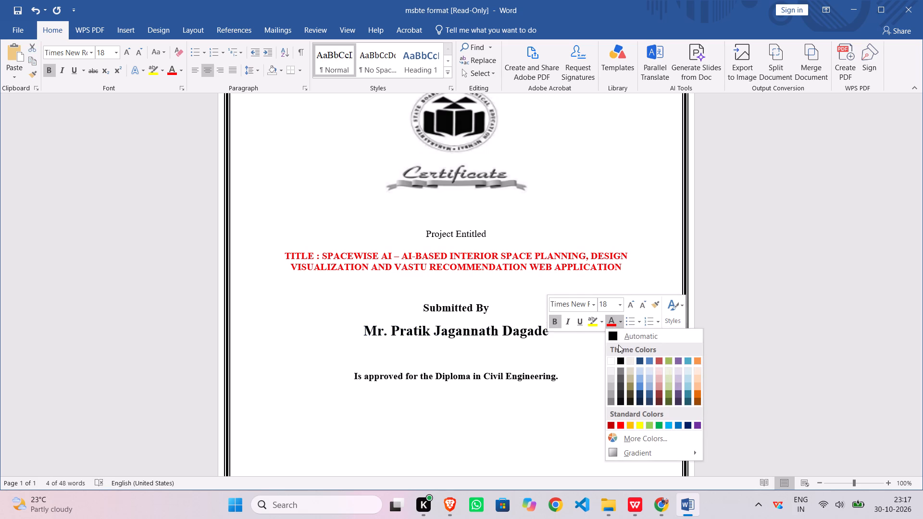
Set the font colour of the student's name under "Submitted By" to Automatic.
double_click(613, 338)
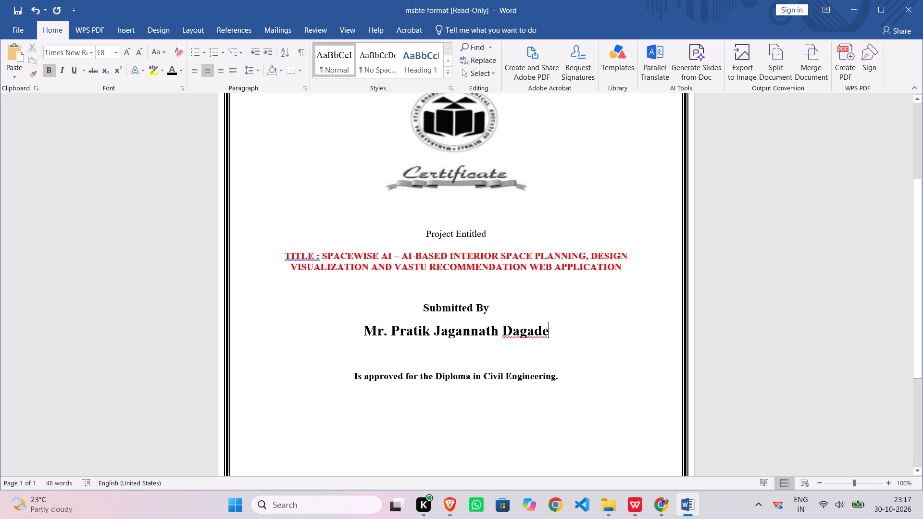
Set the font size of the student's name under "Submitted By" to 16.
click(362, 331)
click(365, 331)
drag(368, 331, 486, 330)
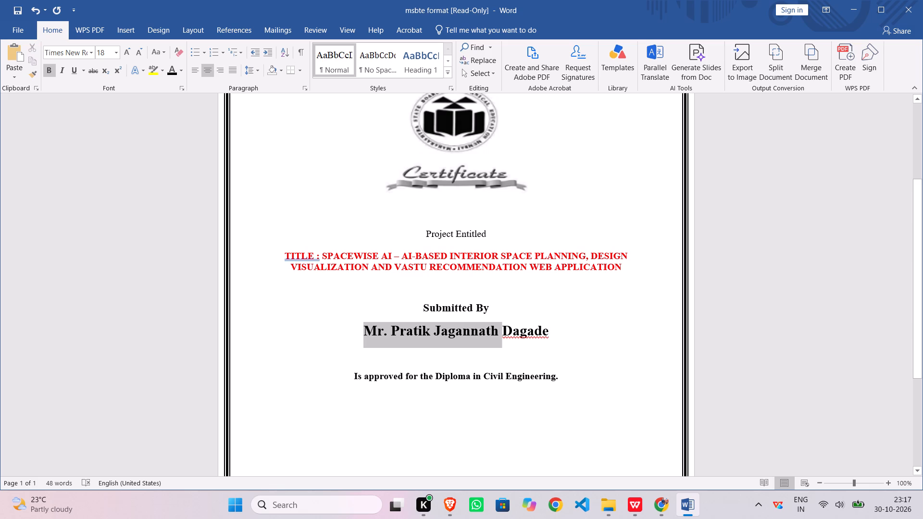
drag(486, 330, 536, 329)
double_click(593, 289)
click(590, 292)
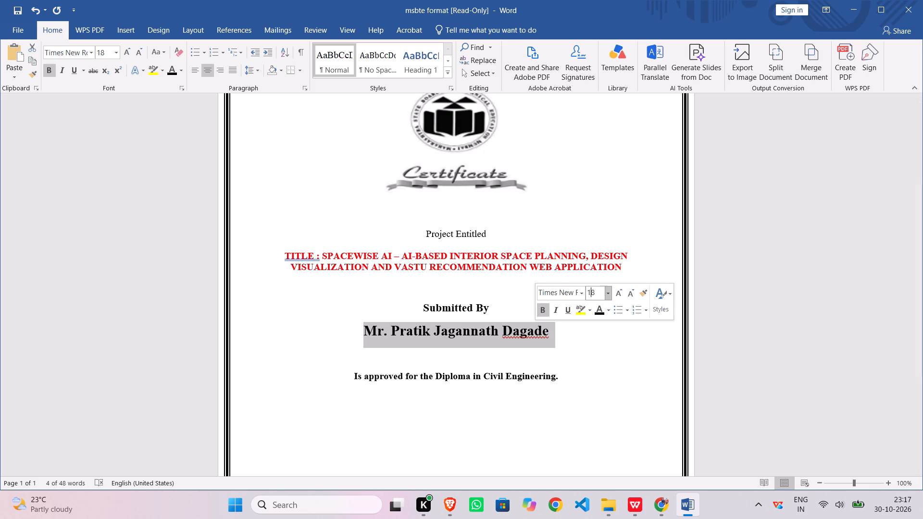
click(590, 292)
text(16)
key(Return)
Set the font colour of the student's name under "Submitted By" to the darkest brown shade of the orange theme colour.
scroll(547, 323, down, 4)
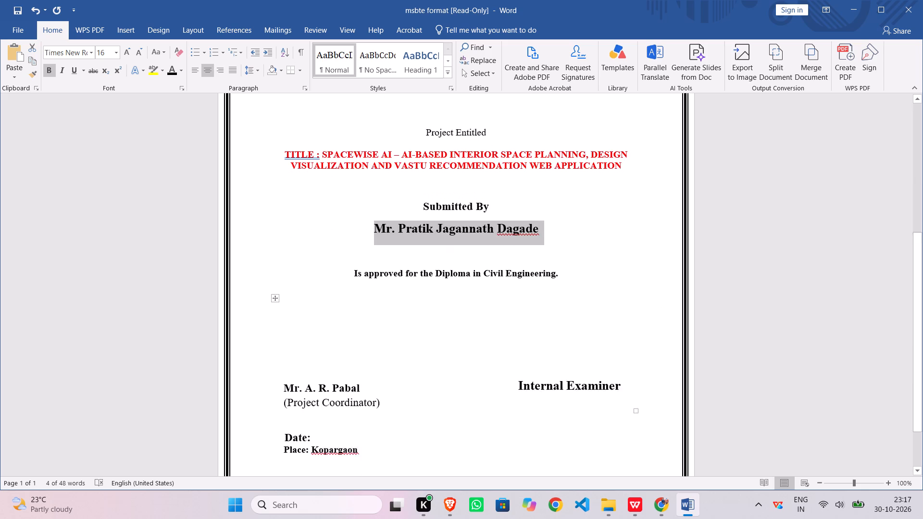
scroll(467, 373, down, 10)
scroll(461, 375, up, 4)
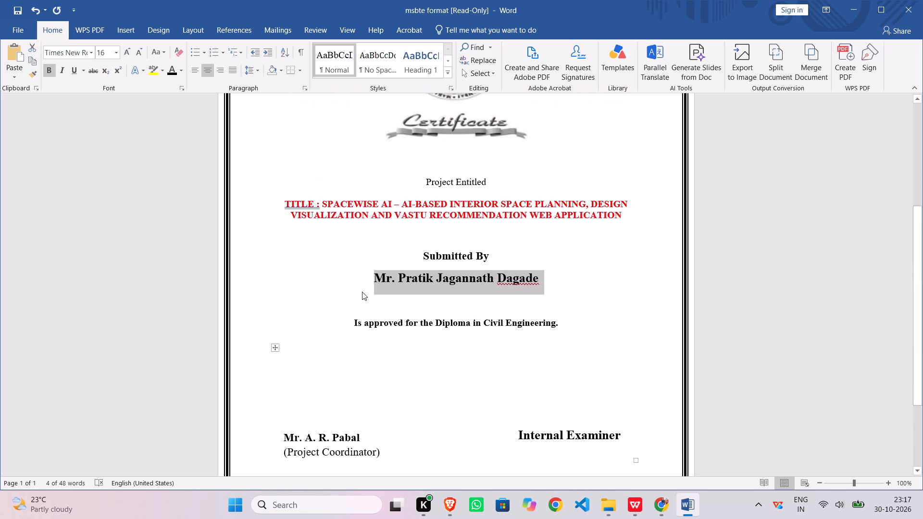
click(362, 292)
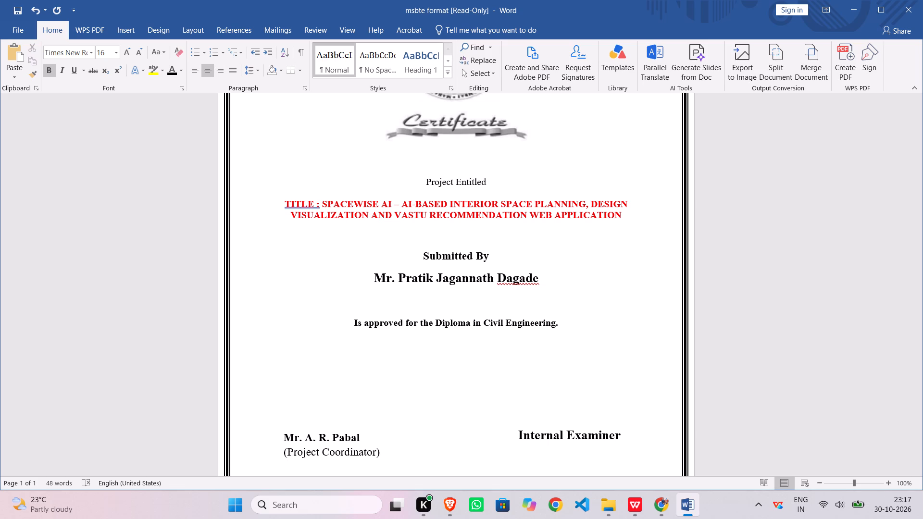
drag(374, 278, 376, 277)
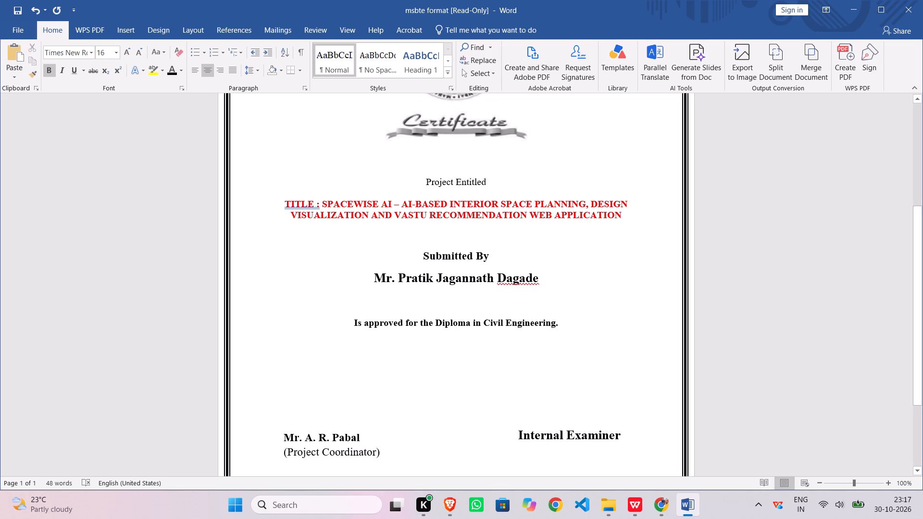
drag(376, 277, 531, 289)
click(531, 289)
double_click(410, 279)
click(410, 279)
drag(374, 276, 530, 283)
click(530, 283)
double_click(453, 277)
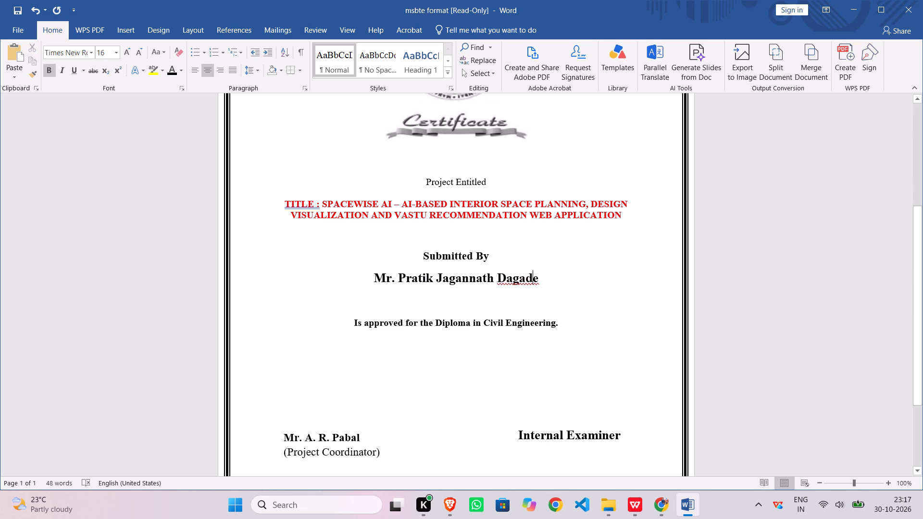
click(453, 277)
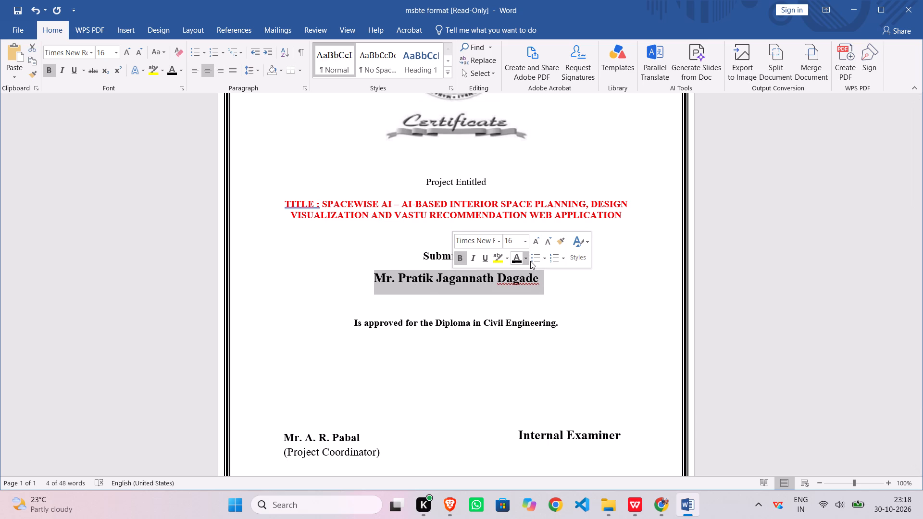
click(526, 263)
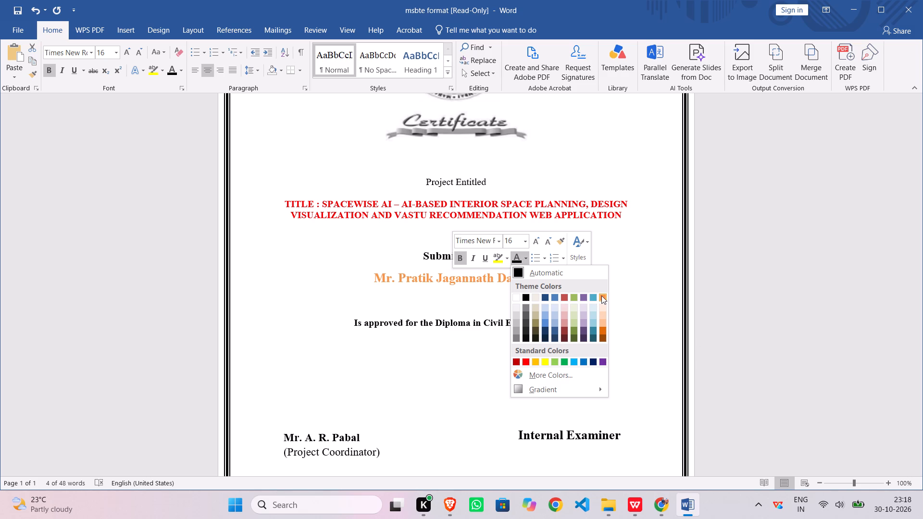
click(606, 339)
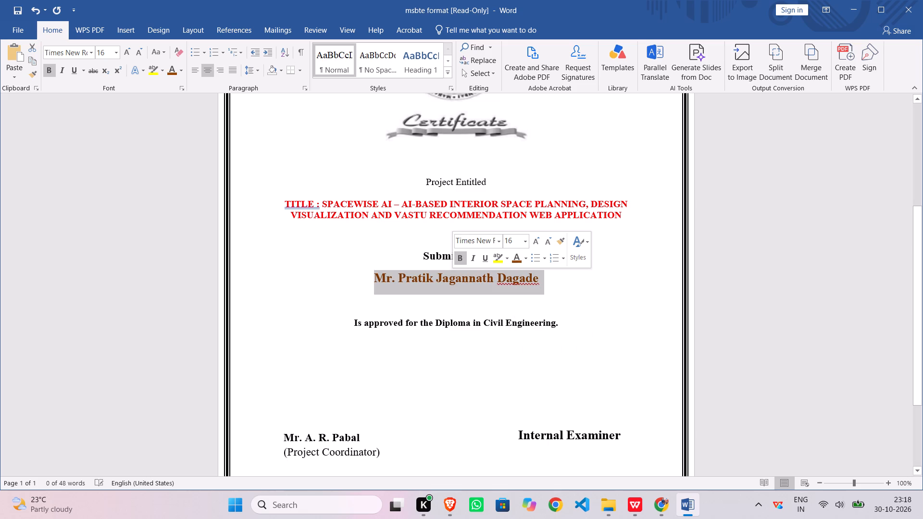
click(558, 284)
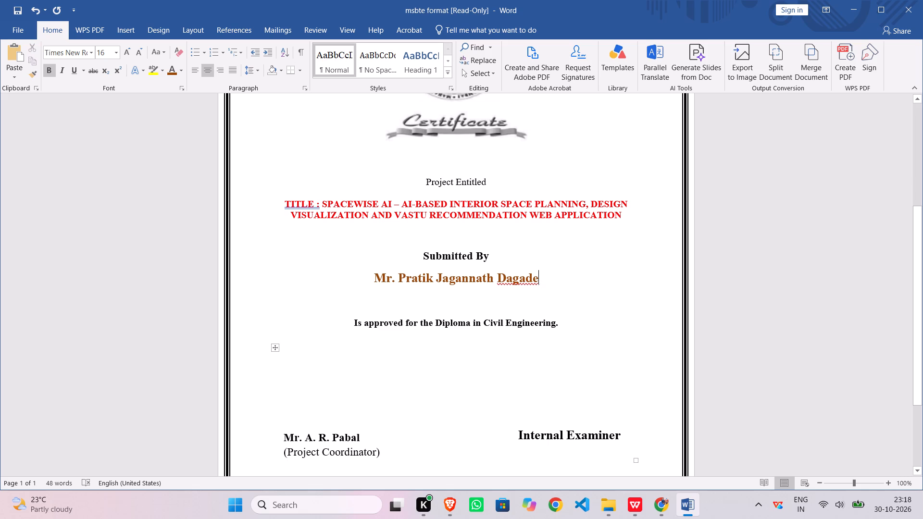
Shift the line "Is approved for the Diploma in Civil Engineering." slightly by adding five spaces before it.
triple_click(350, 320)
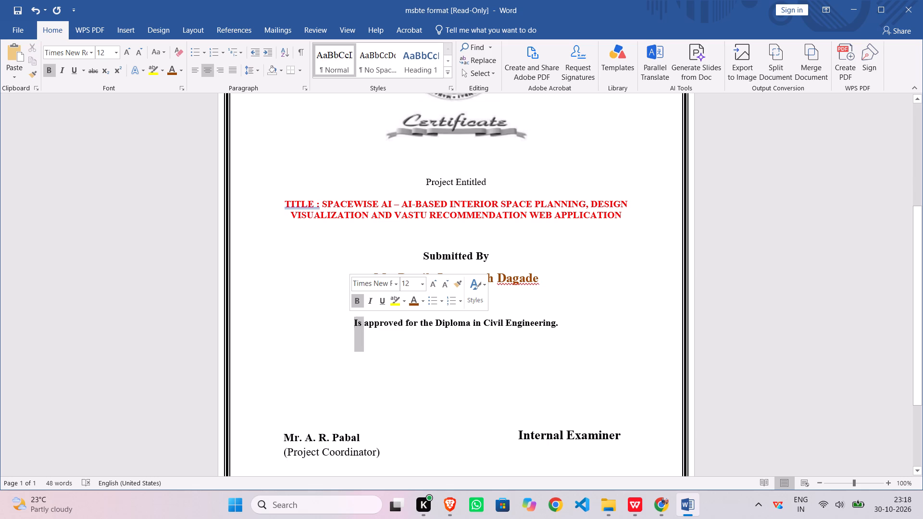
double_click(352, 323)
triple_click(352, 323)
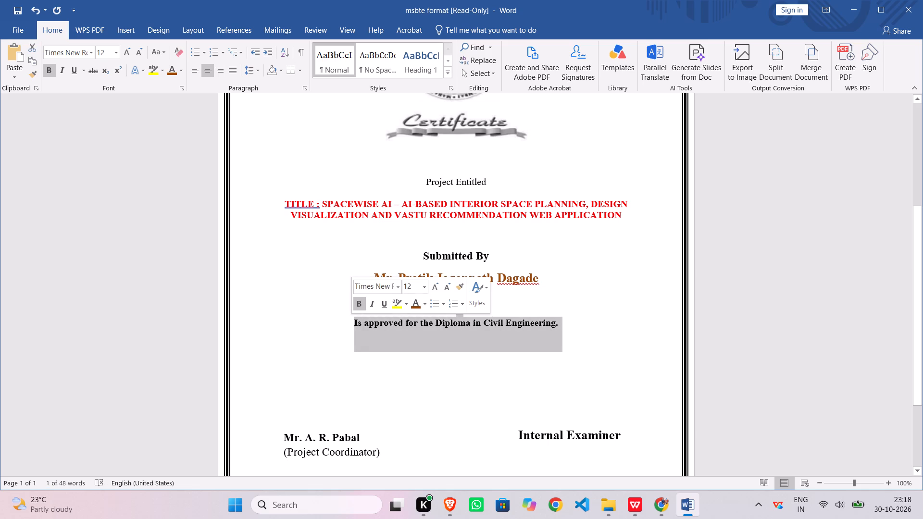
click(352, 323)
double_click(352, 323)
double_click(351, 328)
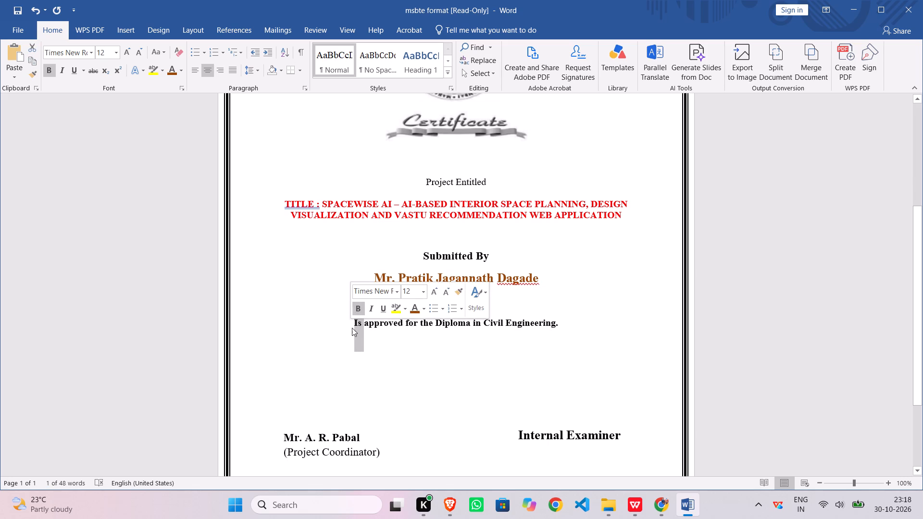
double_click(374, 320)
click(373, 326)
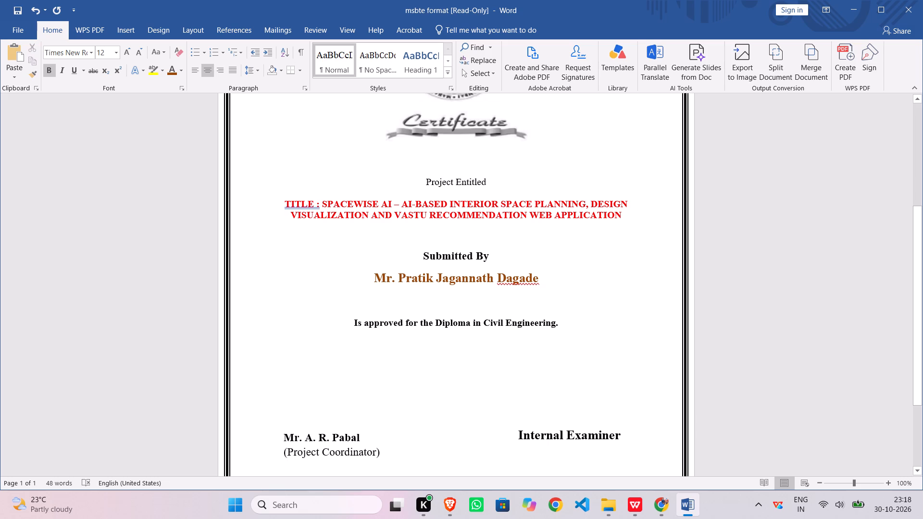
key(Left)
key(Left)
key(Left)
key(Left)
key(Left)
key(space)
key(space)
key(space)
key(space)
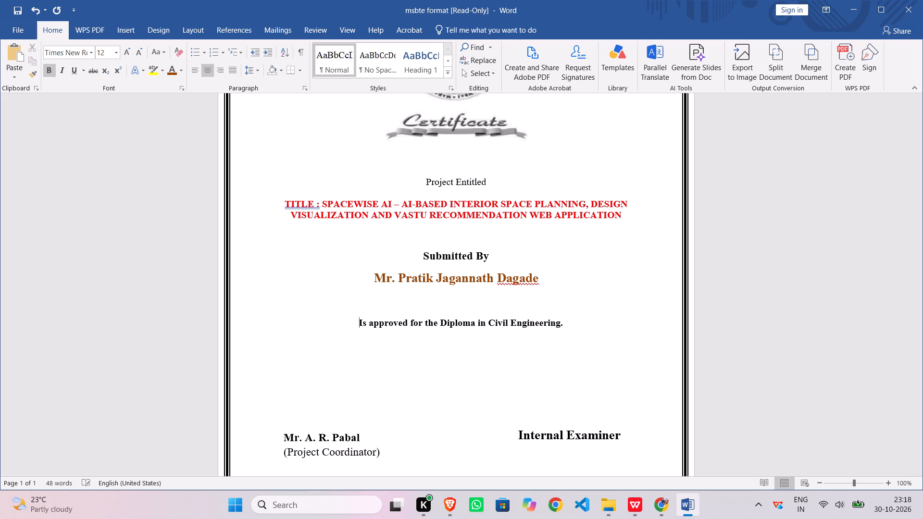
key(space)
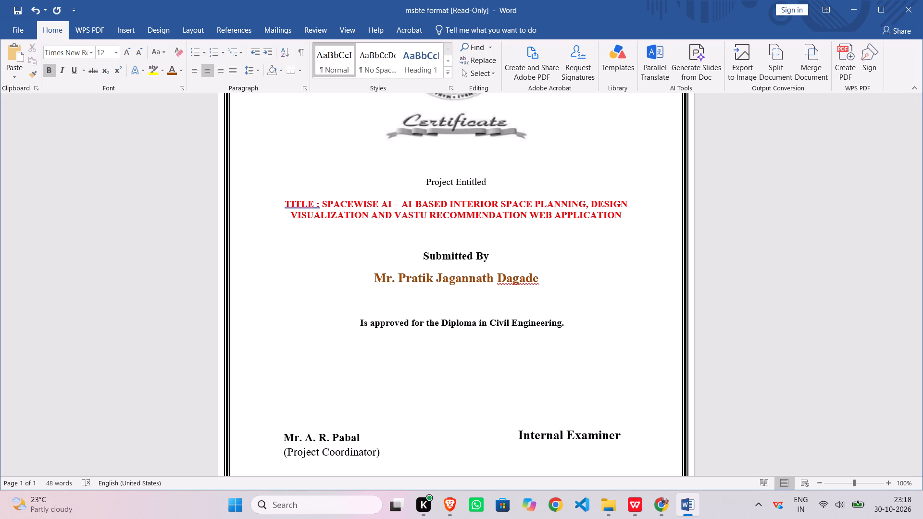
Add a hyphen to "Coordinator" under the coordinator's name so the line reads "(Project Co-ordinator)".
scroll(371, 327, down, 2)
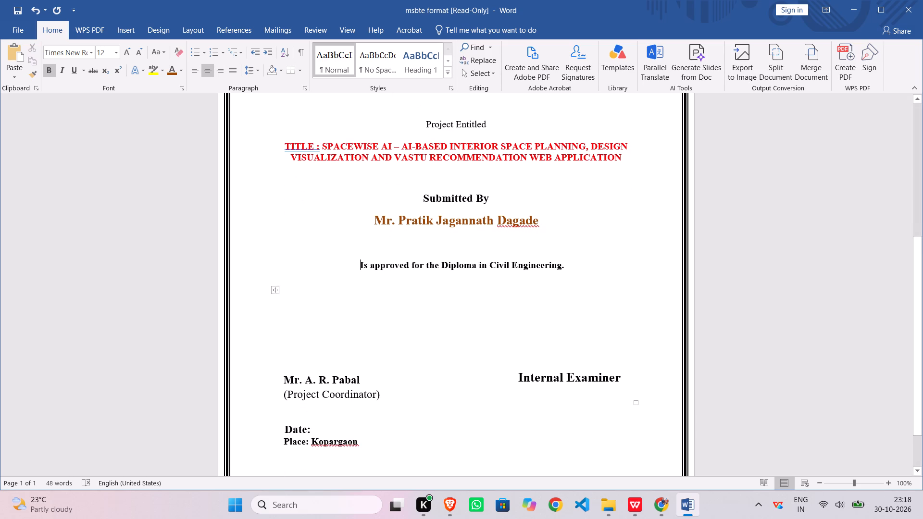
double_click(334, 395)
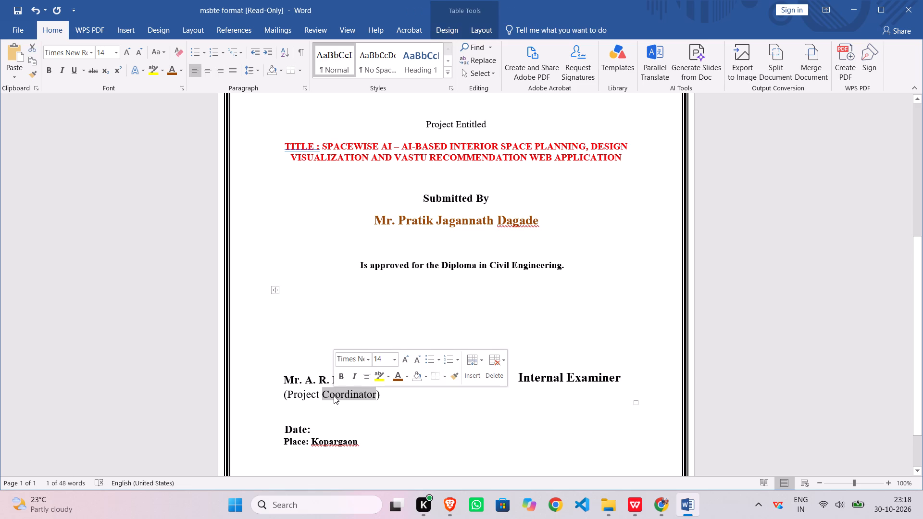
double_click(334, 395)
double_click(334, 395)
click(334, 395)
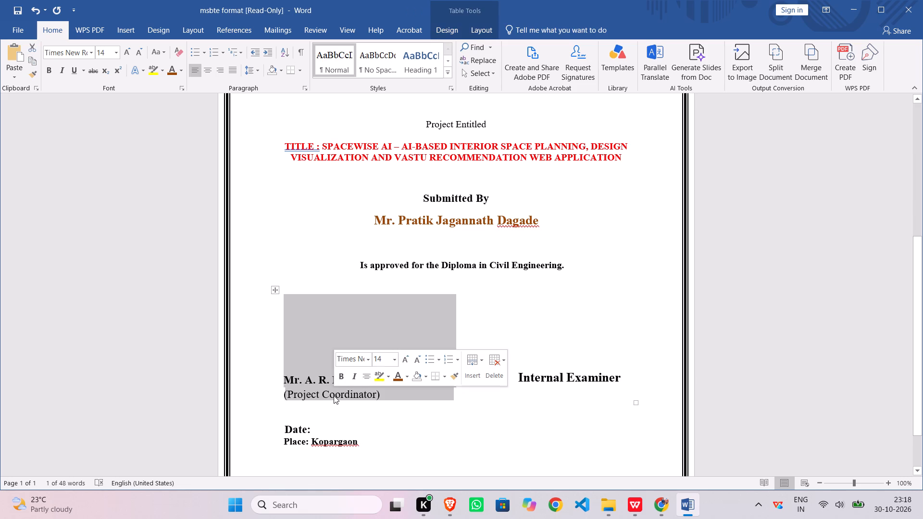
click(332, 408)
click(335, 397)
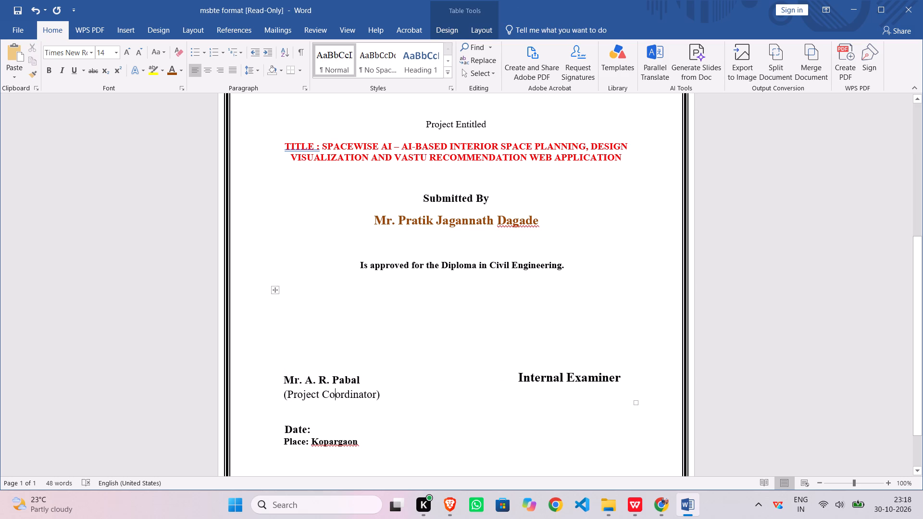
key(shift+underscore)
key(BackSpace)
key(minus)
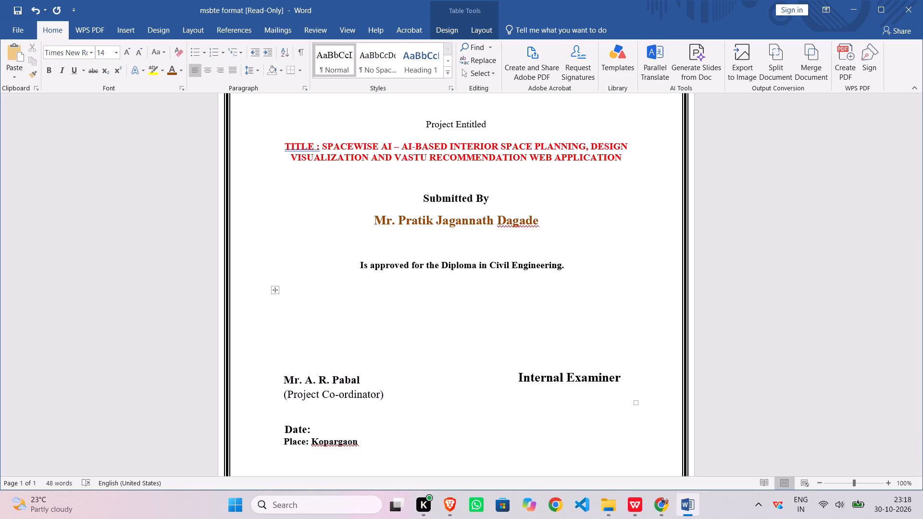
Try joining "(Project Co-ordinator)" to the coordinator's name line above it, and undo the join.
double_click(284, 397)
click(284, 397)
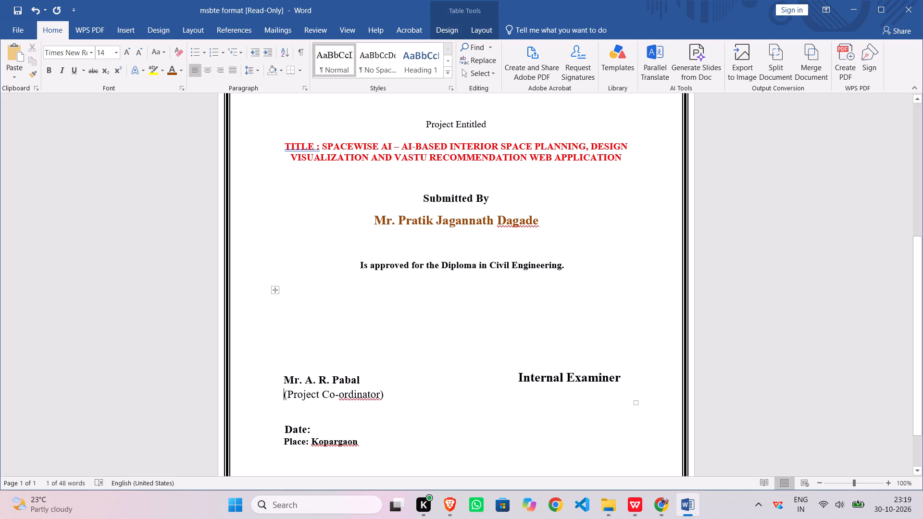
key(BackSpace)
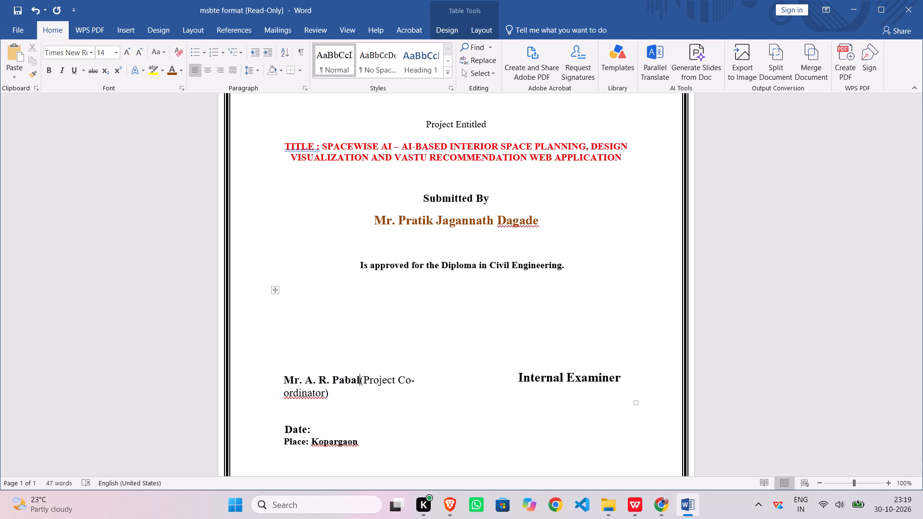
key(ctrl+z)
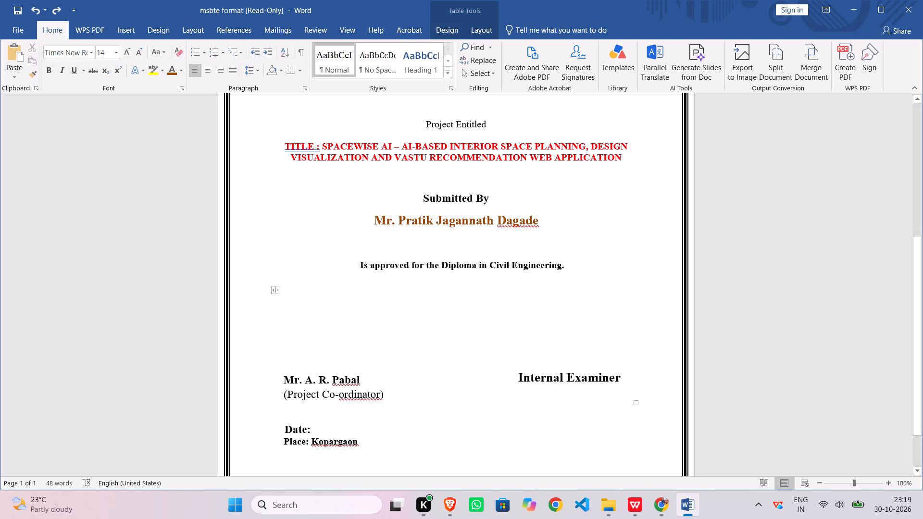
Indent the project coordinator's name by adding three spaces before it.
triple_click(284, 381)
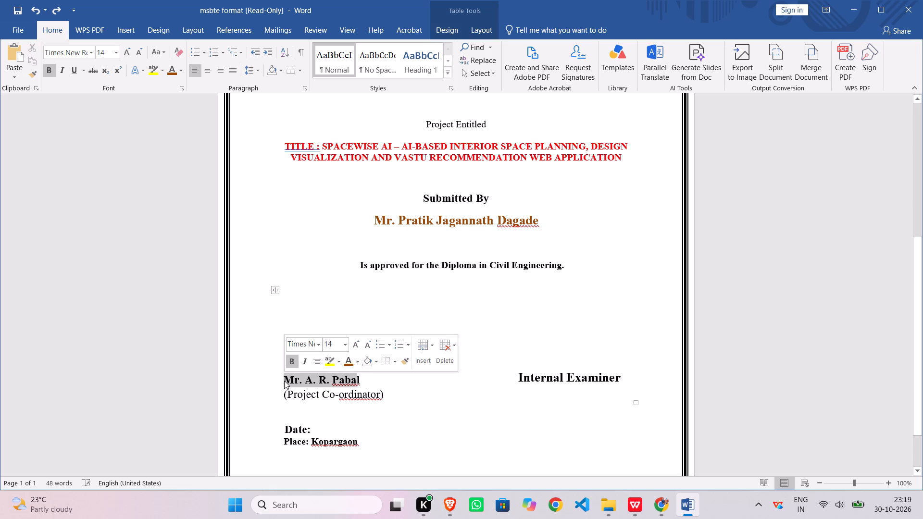
double_click(284, 381)
click(284, 381)
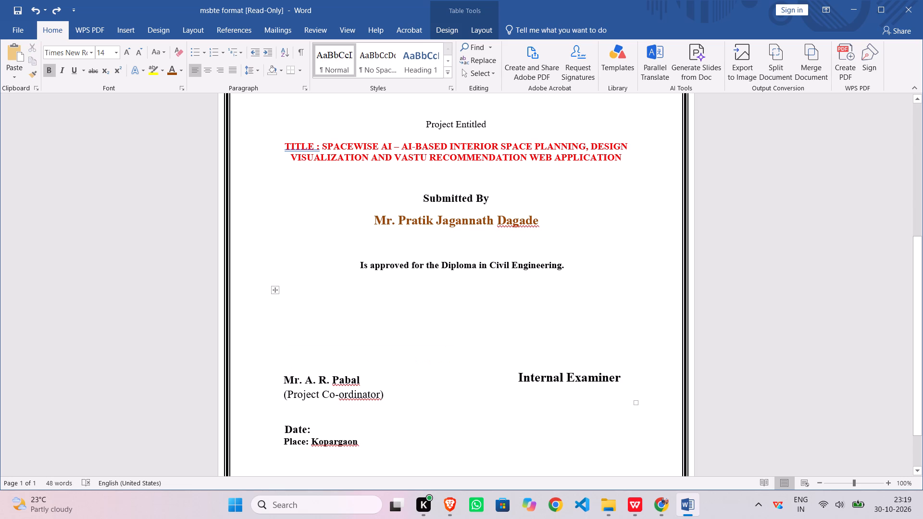
key(space)
key(space)
key(space)
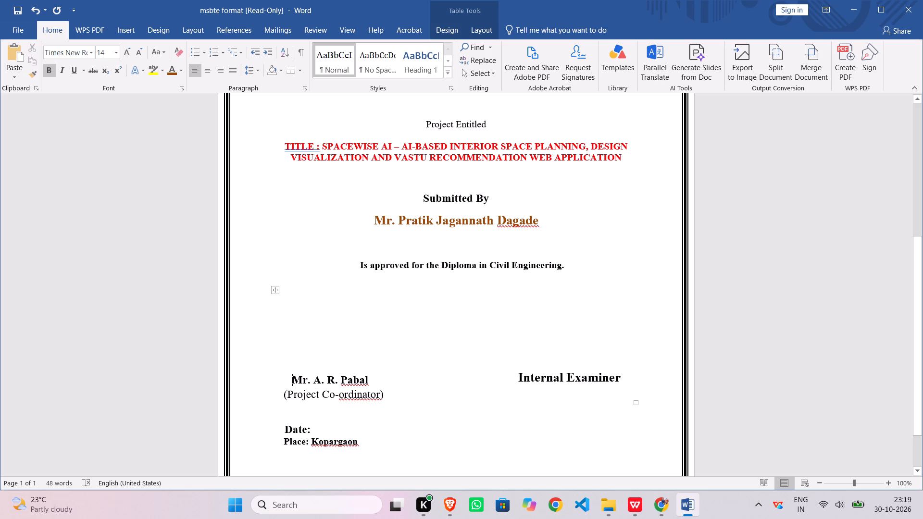
Set the font colour of the heading lines "PROJECT REPORT APPROVAL SHEET" and "MSBTE, MUMBAI" to black.
scroll(352, 461, up, 4)
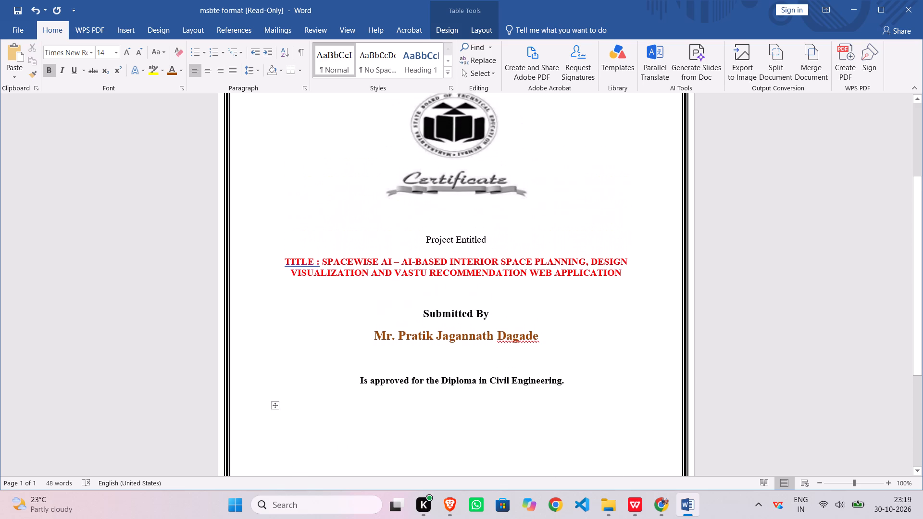
scroll(354, 462, up, 4)
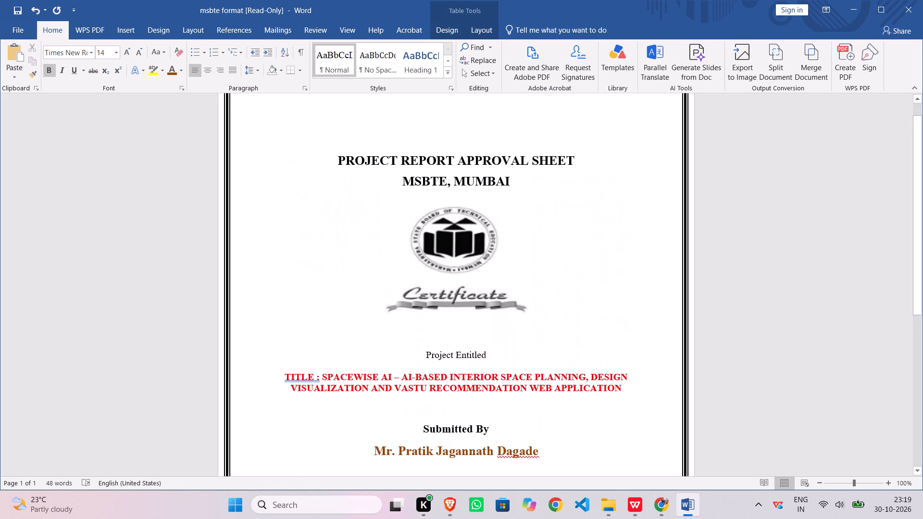
scroll(354, 462, up, 3)
scroll(354, 462, down, 4)
scroll(354, 462, up, 3)
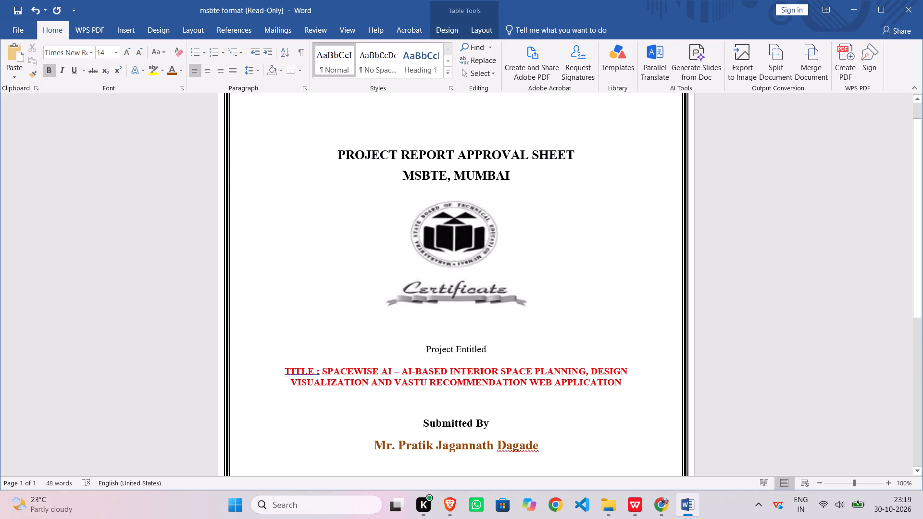
drag(340, 151, 504, 190)
click(504, 190)
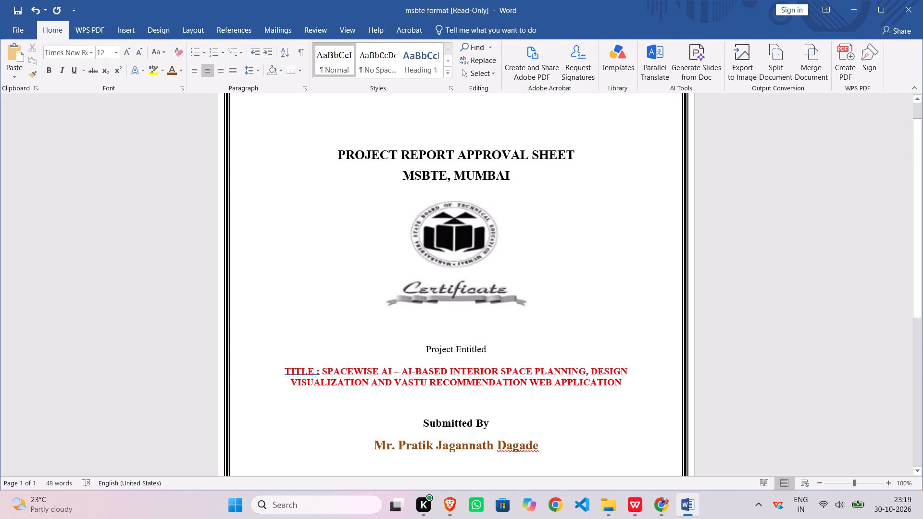
drag(339, 153, 440, 158)
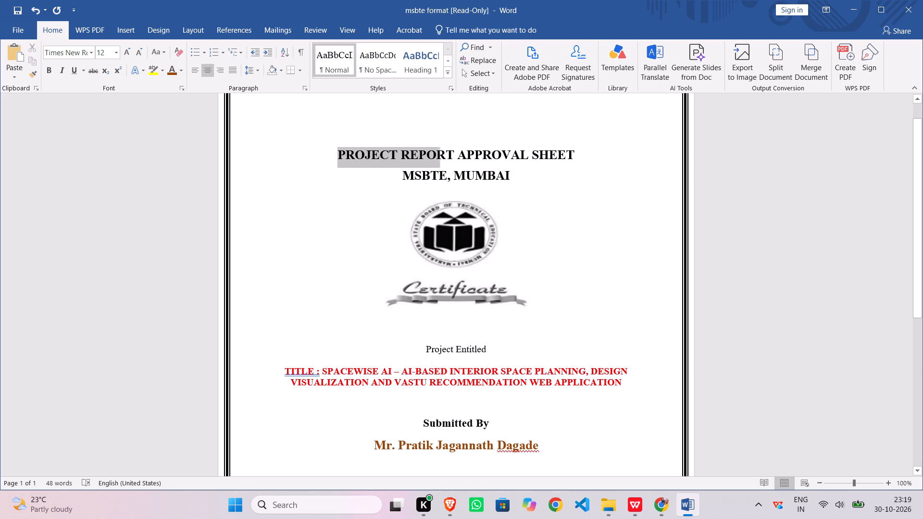
drag(440, 158, 491, 175)
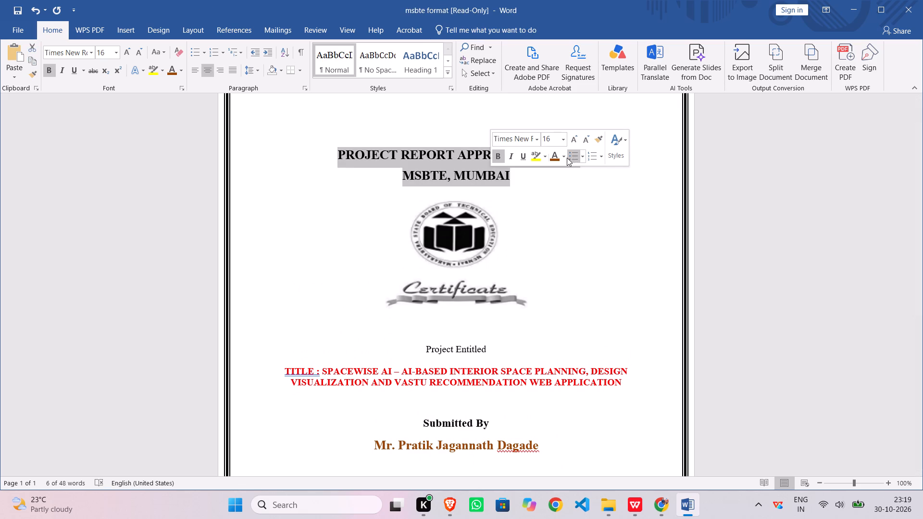
click(563, 157)
click(552, 168)
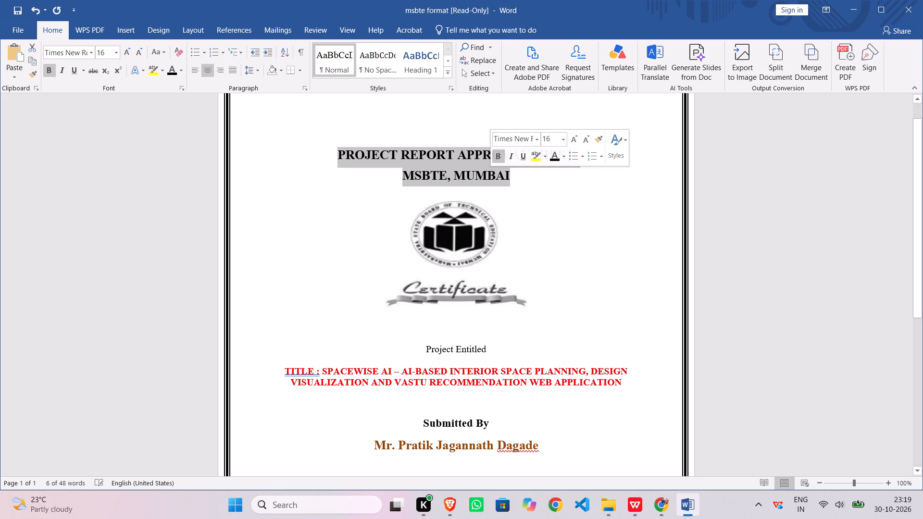
click(525, 183)
Review the whole approval sheet's layout, from the heading down to the signature, date and place lines.
scroll(531, 219, down, 3)
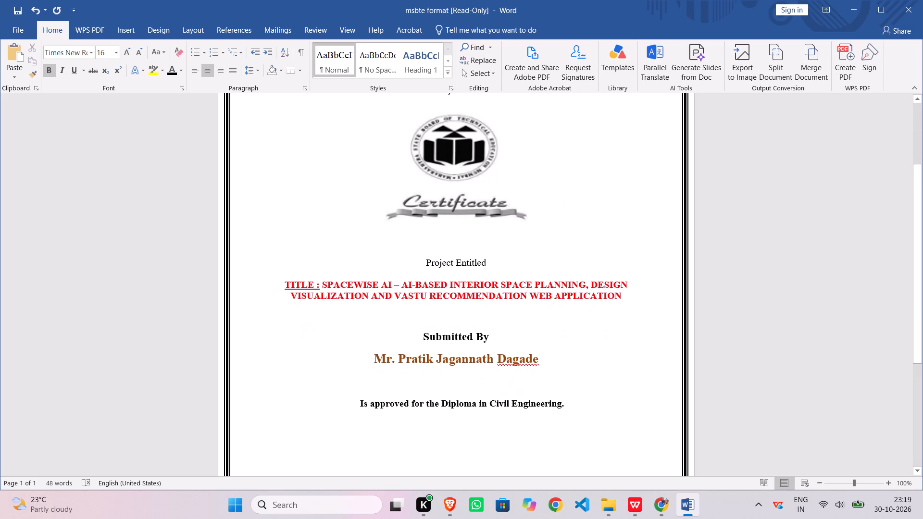
scroll(517, 203, down, 6)
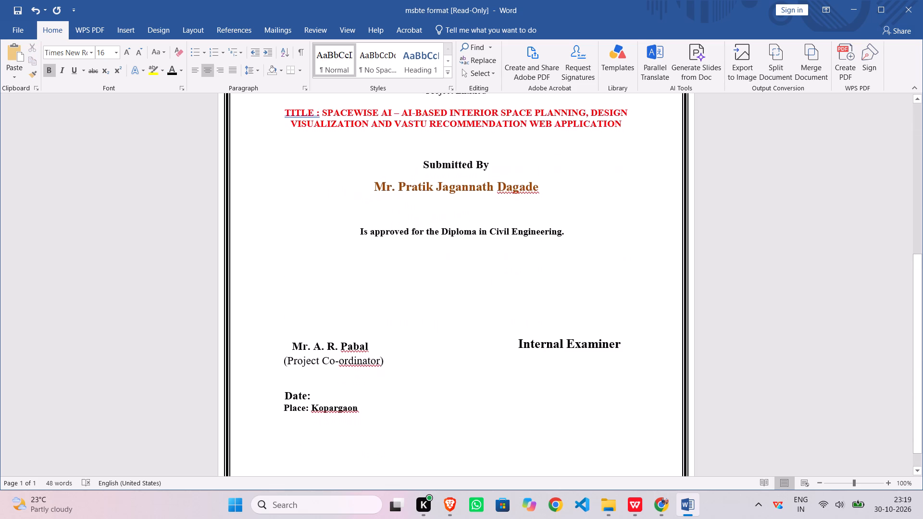
scroll(517, 203, down, 2)
scroll(517, 203, up, 11)
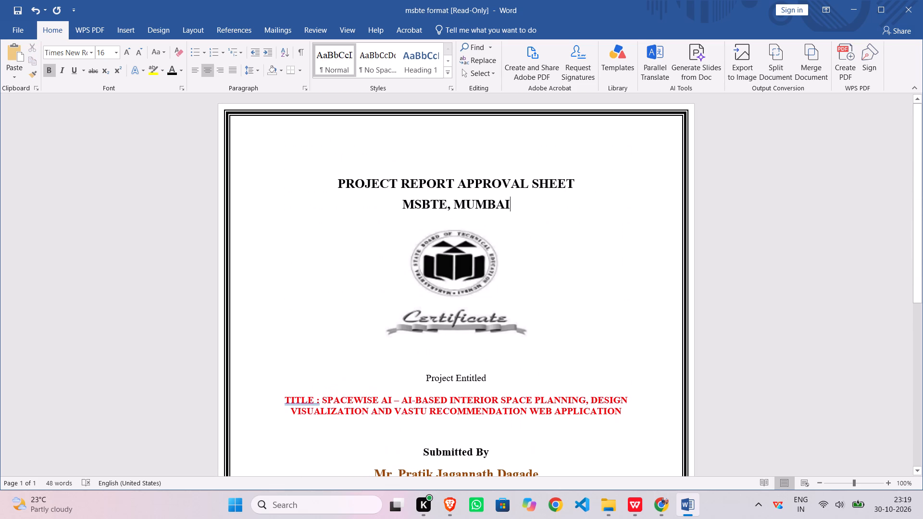
scroll(517, 203, down, 4)
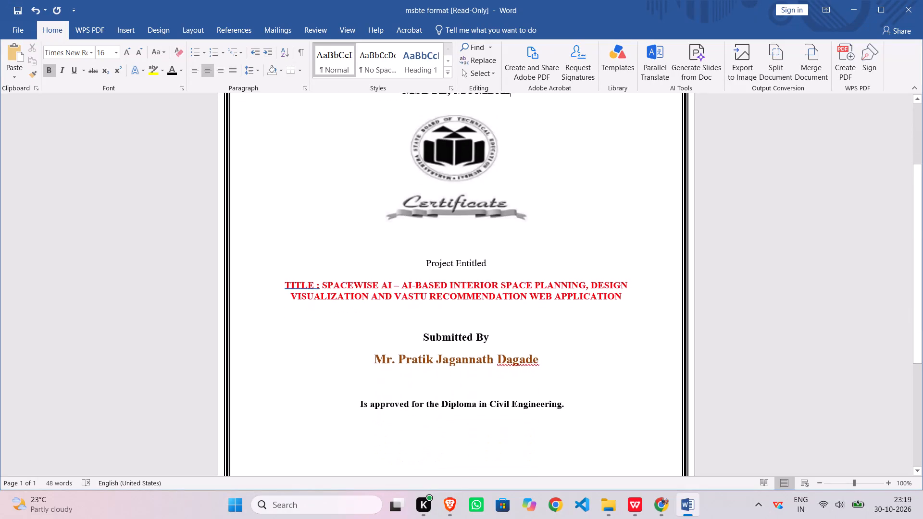
scroll(516, 205, down, 9)
scroll(512, 214, up, 13)
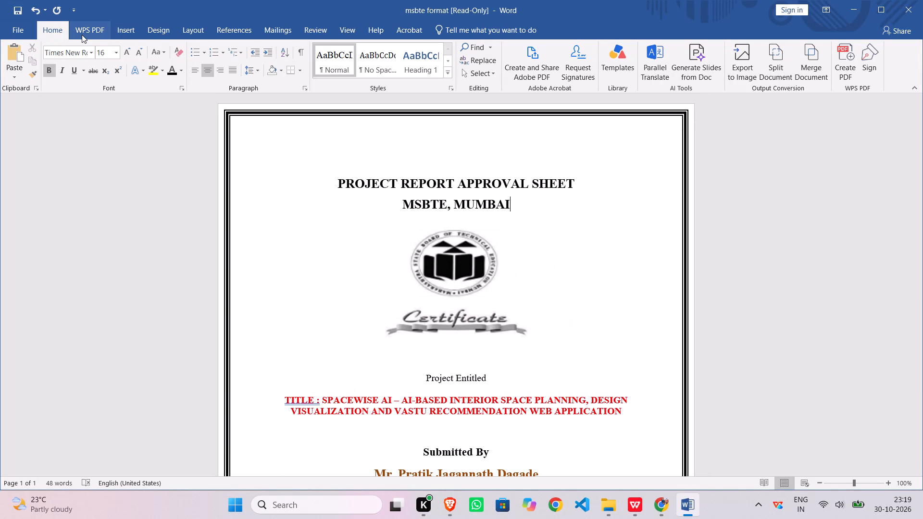
Save a copy of the read-only approval sheet in the Downloads folder as "msbte format final".
click(13, 29)
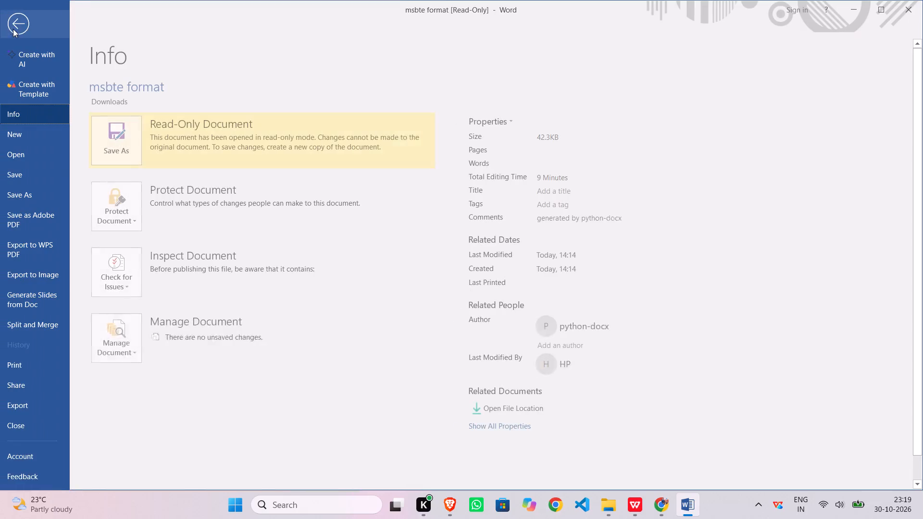
click(23, 200)
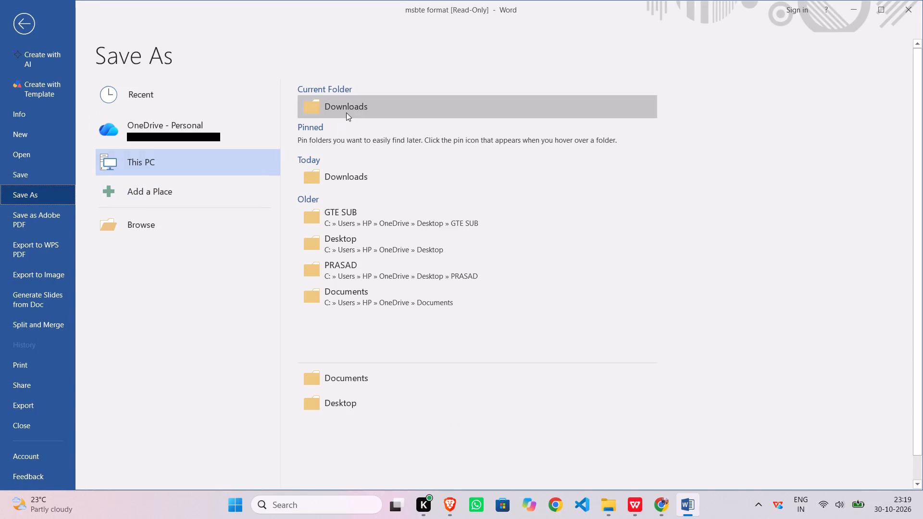
click(349, 180)
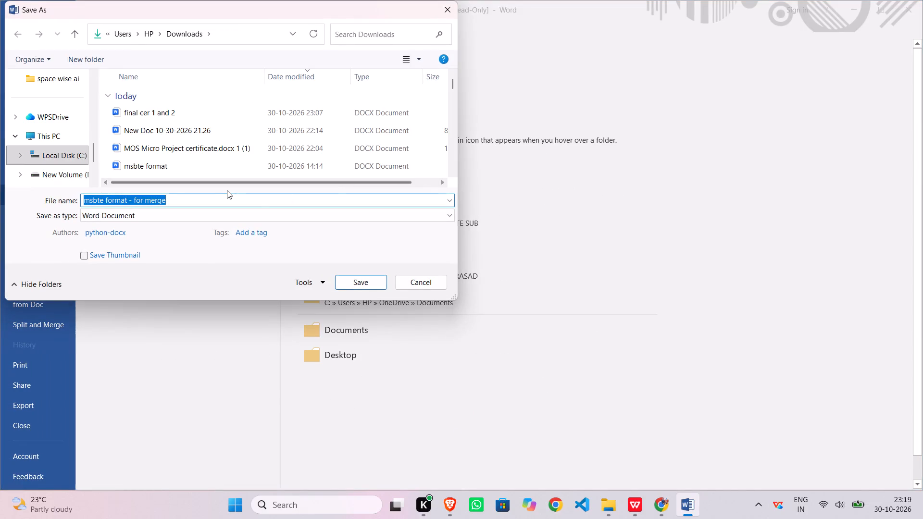
click(201, 198)
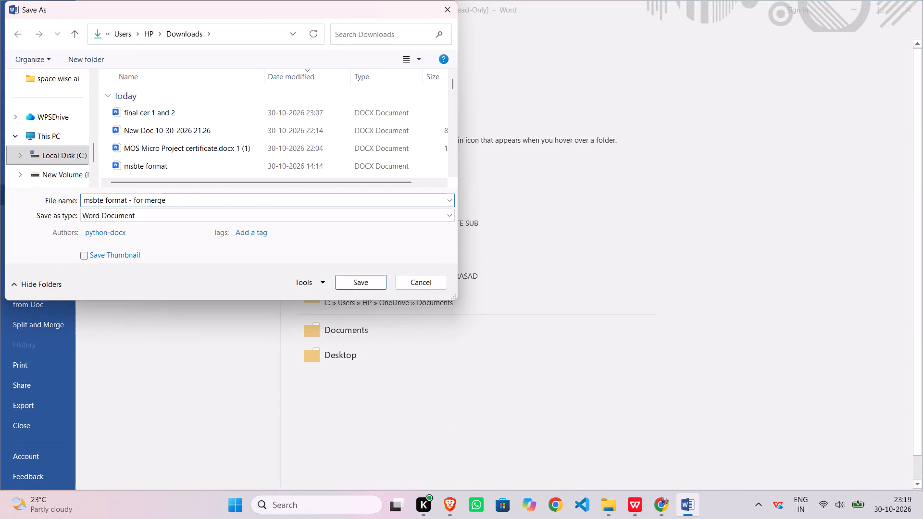
key(BackSpace)
key(BackSpace)
key(BackSpace)
key(BackSpace)
key(BackSpace)
key(BackSpace)
key(BackSpace)
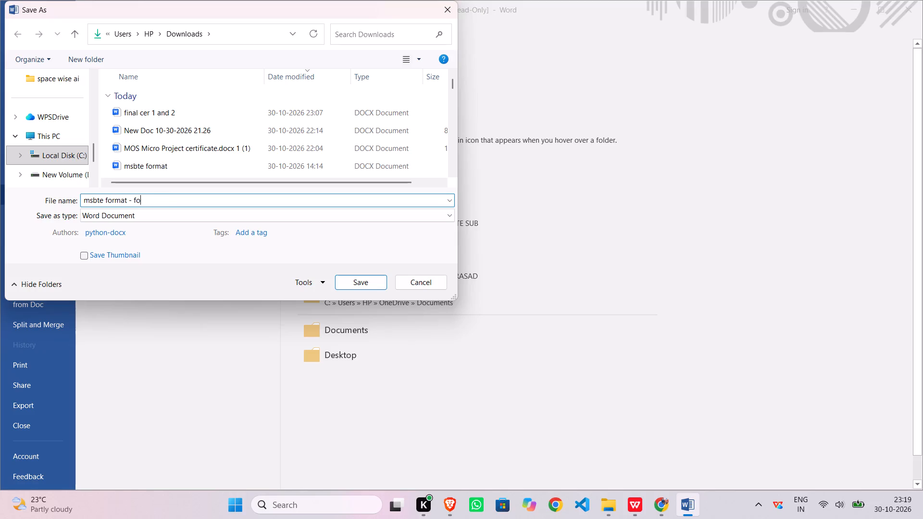
key(BackSpace)
key(BackSpace)
key(BackSpace)
key(BackSpace)
text(final)
key(Return)
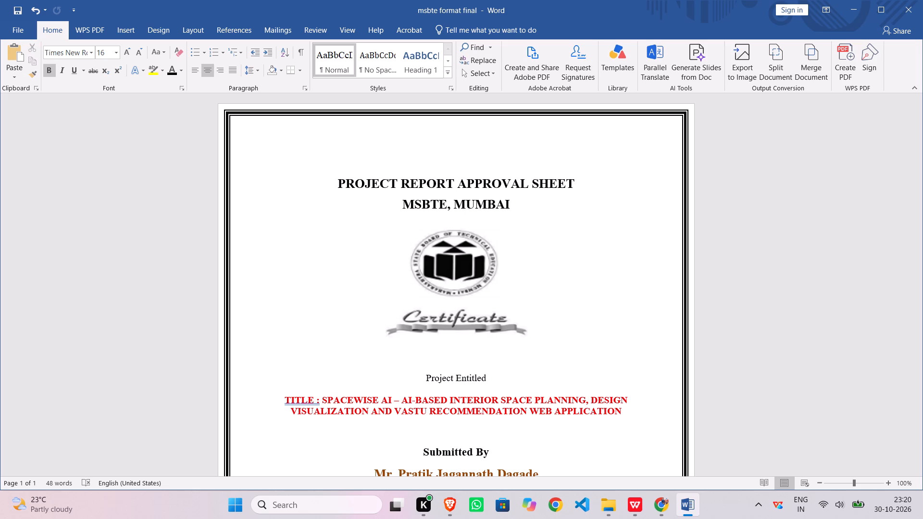
Review the saved approval sheet from the heading and logo down to the signature, date and place lines.
scroll(352, 225, down, 6)
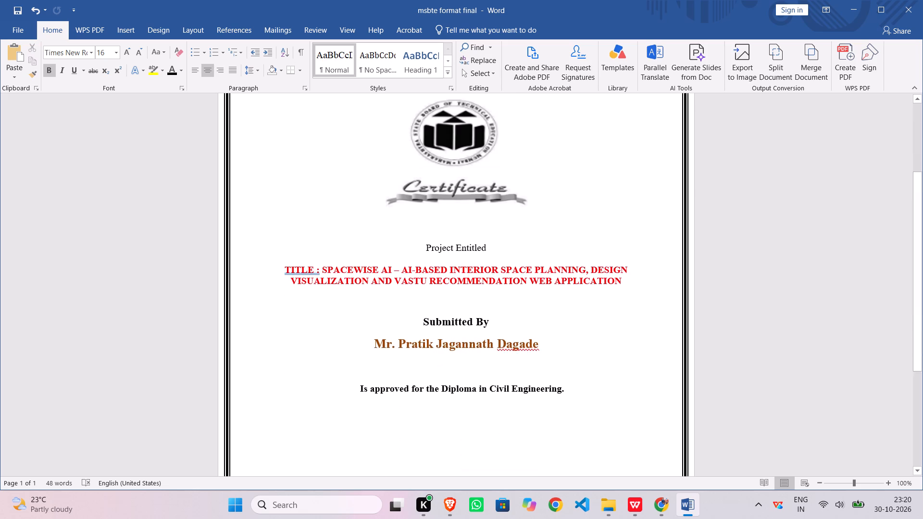
scroll(348, 234, down, 5)
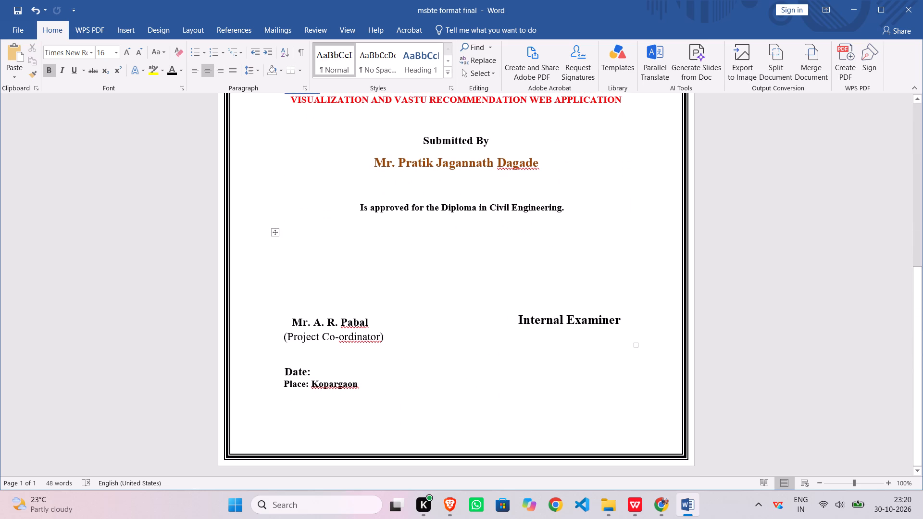
scroll(366, 254, down, 3)
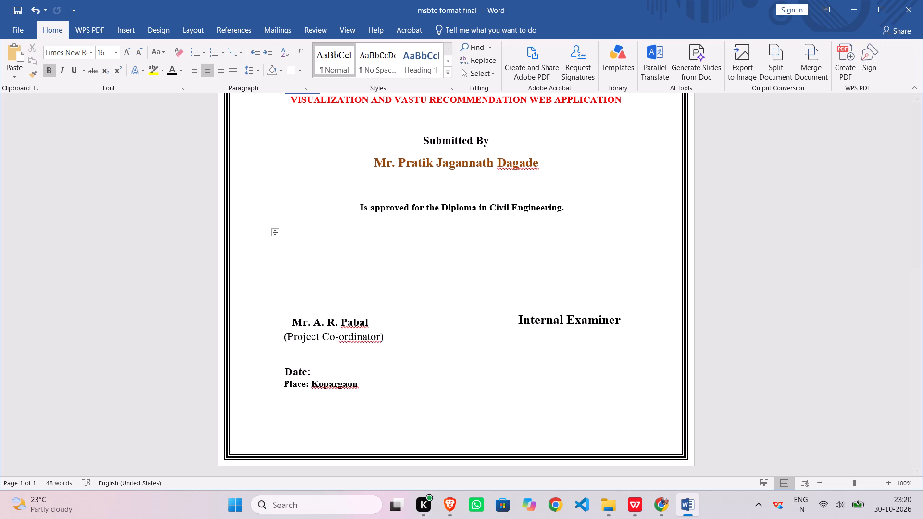
scroll(455, 293, up, 7)
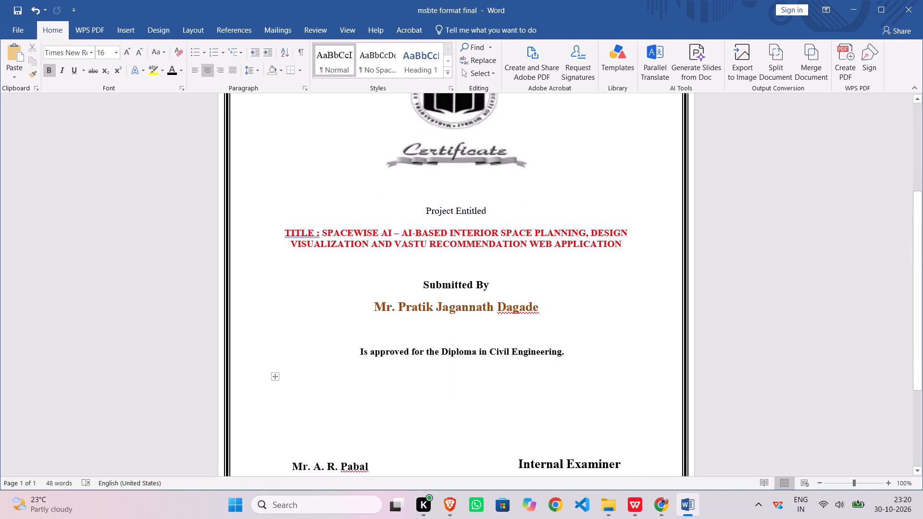
scroll(455, 293, up, 6)
Change "Internal Examiner" in the approval sheet's signature table to "External Examiner".
scroll(456, 292, down, 3)
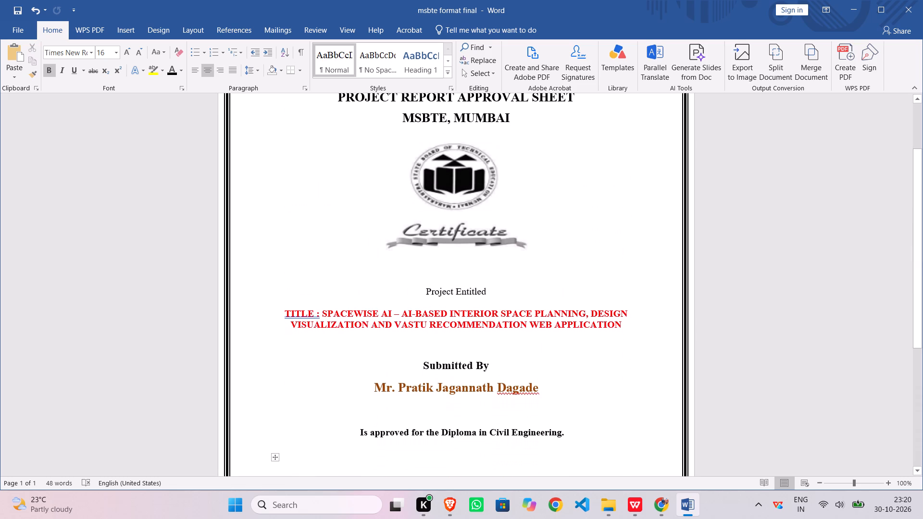
scroll(457, 292, down, 8)
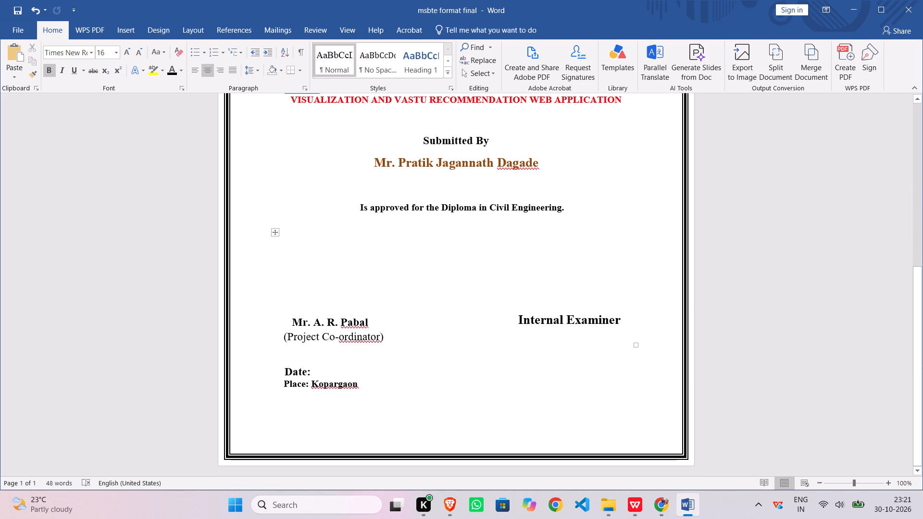
double_click(523, 320)
click(523, 320)
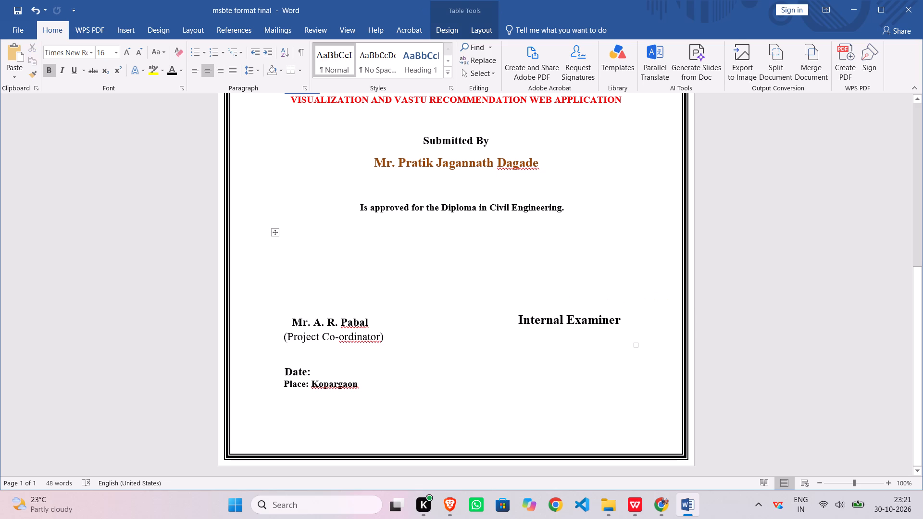
key(BackSpace)
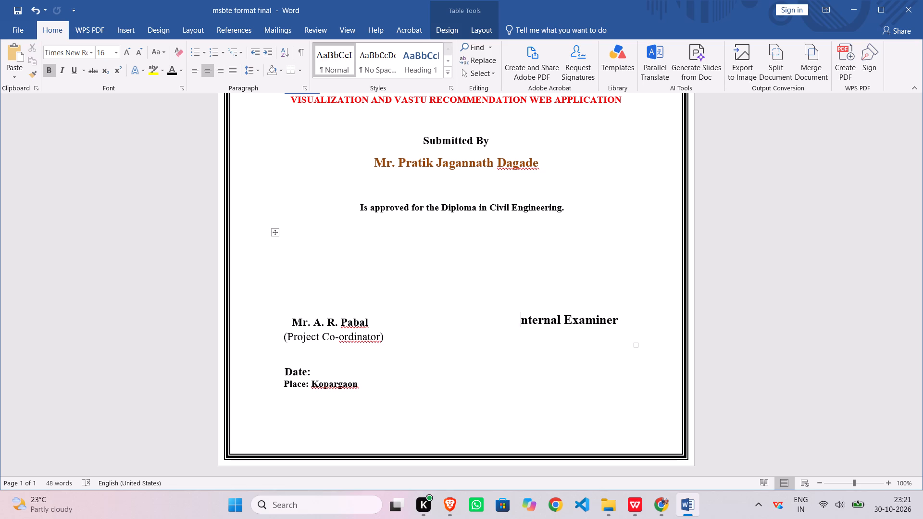
key(Right)
key(BackSpace)
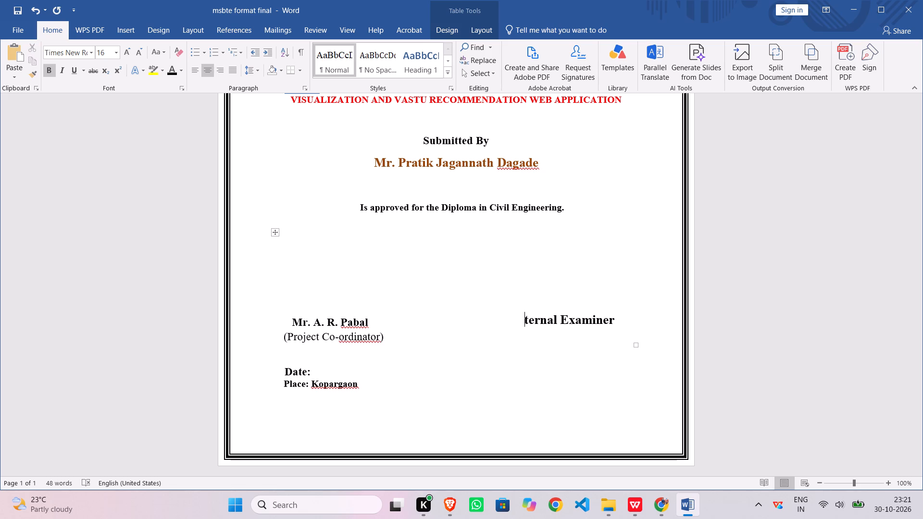
key(e)
key(x)
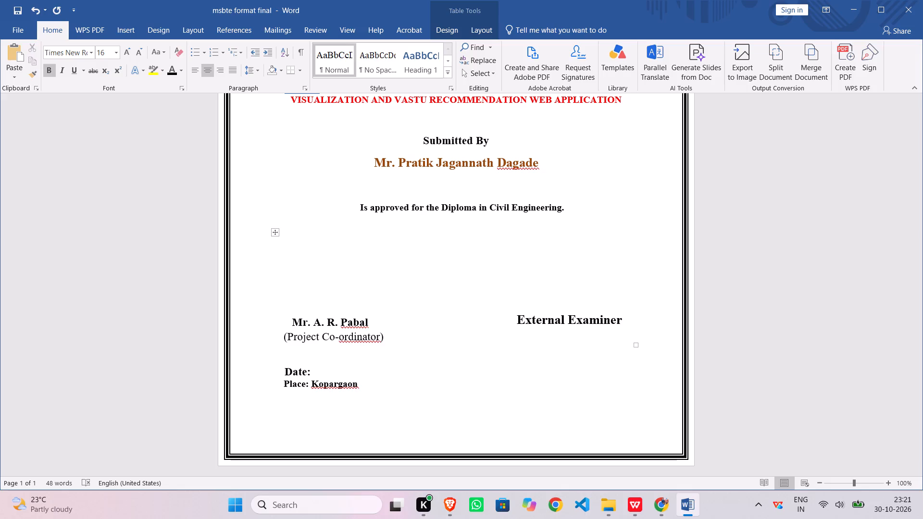
Save the corrected approval sheet again in Downloads under the same name, "msbte format final".
scroll(569, 299, up, 10)
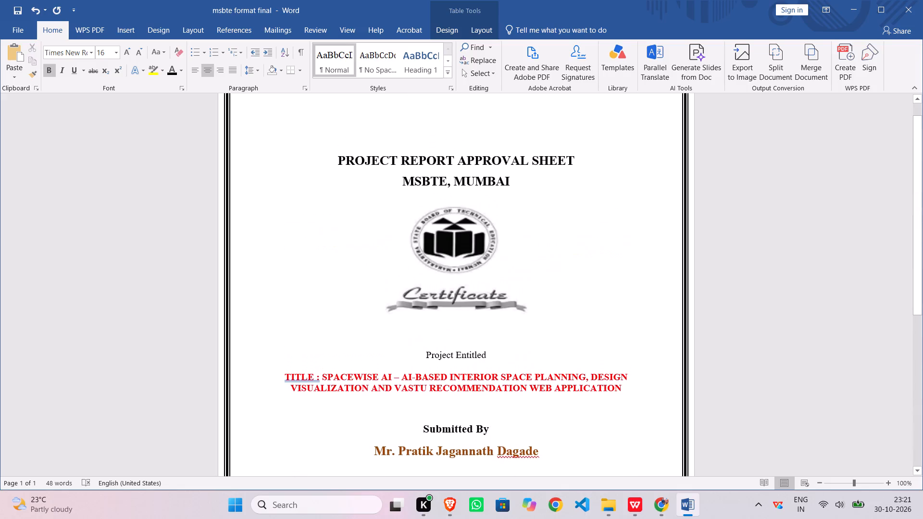
click(18, 30)
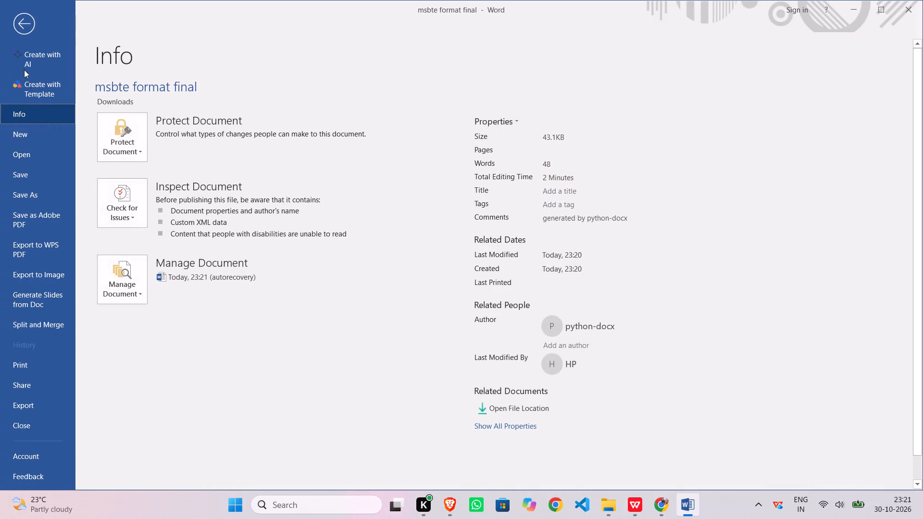
click(39, 198)
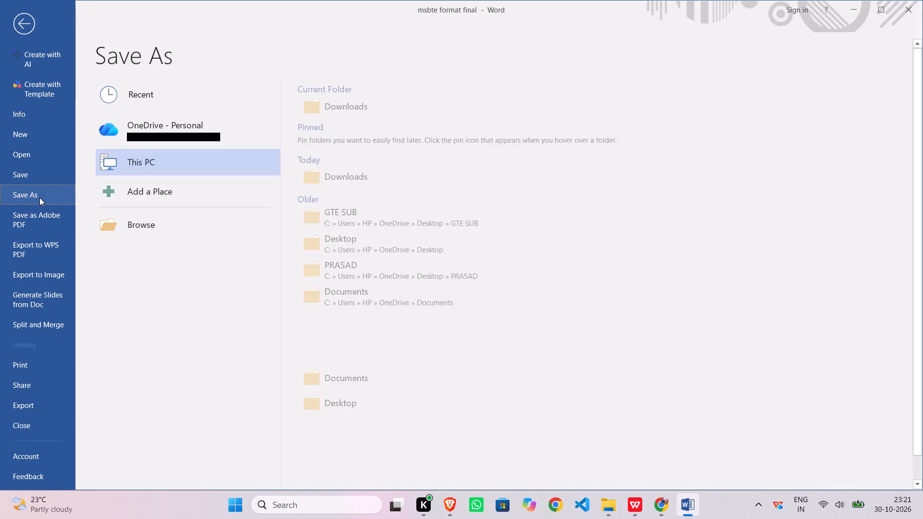
click(355, 177)
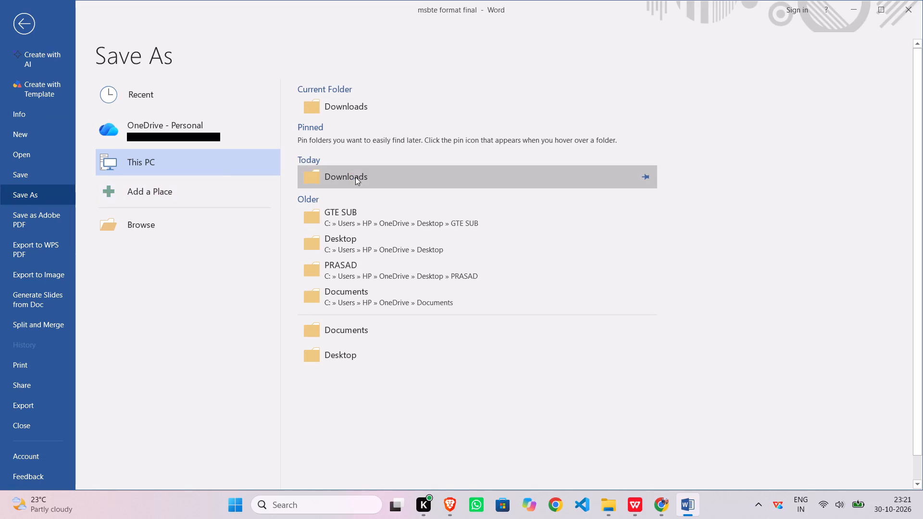
click(185, 199)
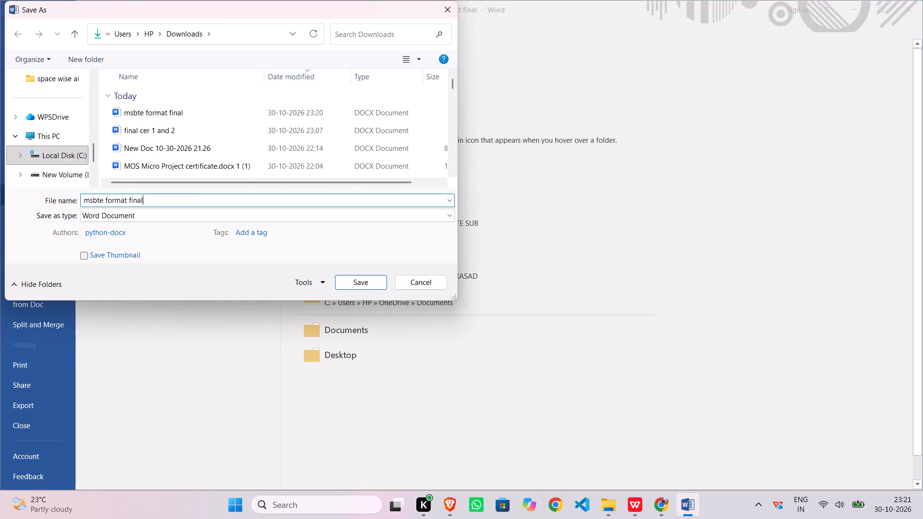
key(Return)
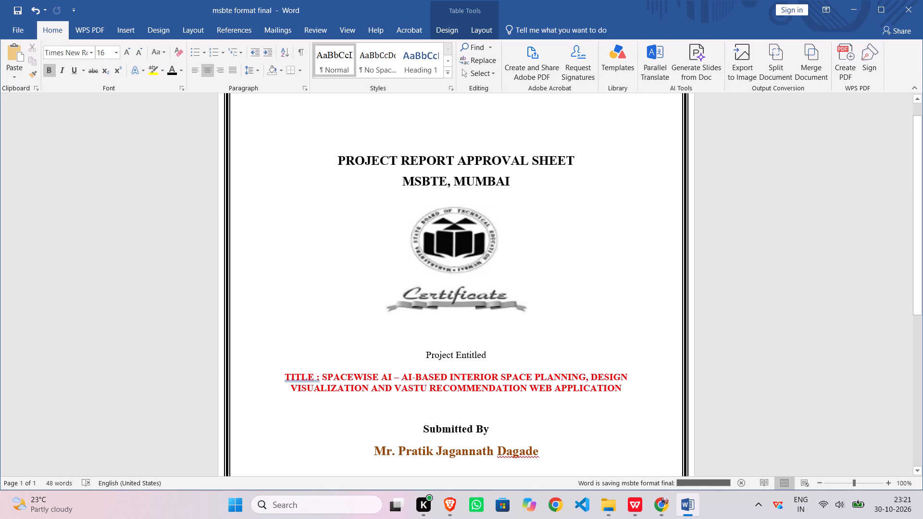
Switch to File Explorer and refresh the Downloads folder's file list.
double_click(612, 511)
triple_click(615, 514)
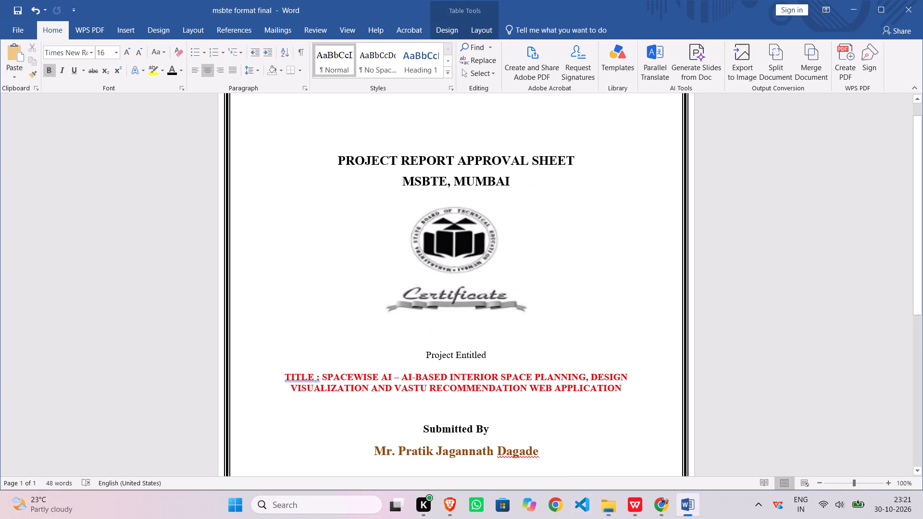
double_click(611, 514)
double_click(612, 514)
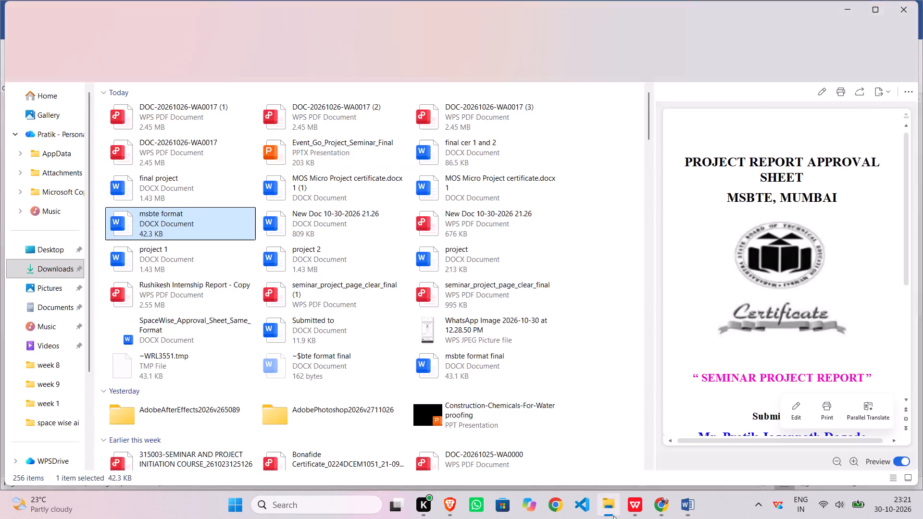
click(603, 514)
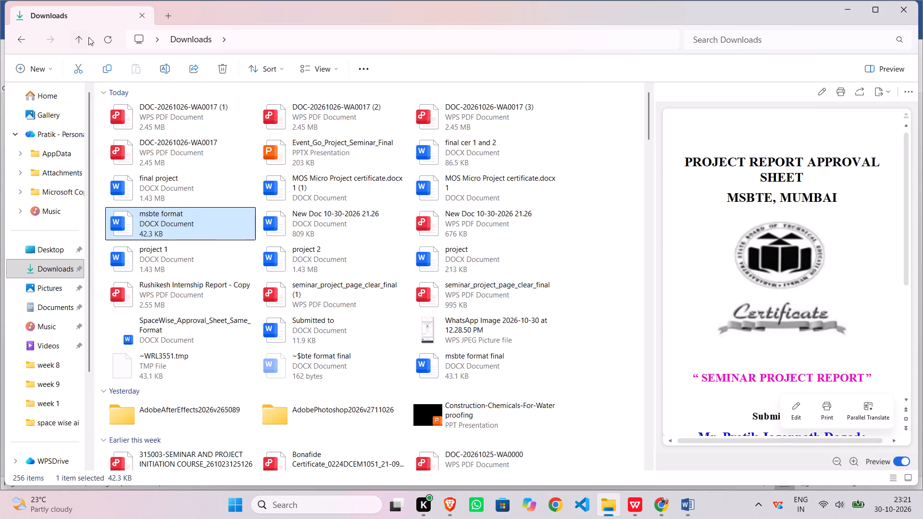
click(110, 41)
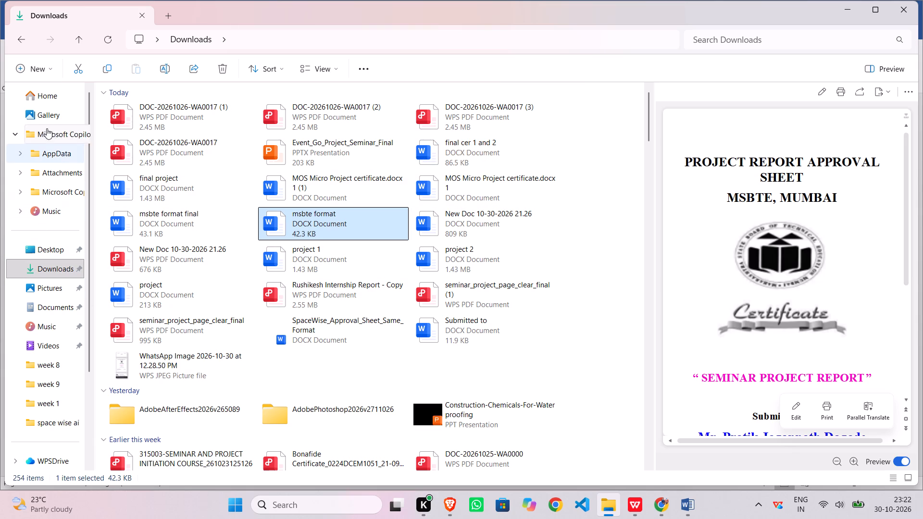
Look through the Downloads folder and the other quick-access folders for the saved approval sheet.
double_click(42, 98)
double_click(50, 263)
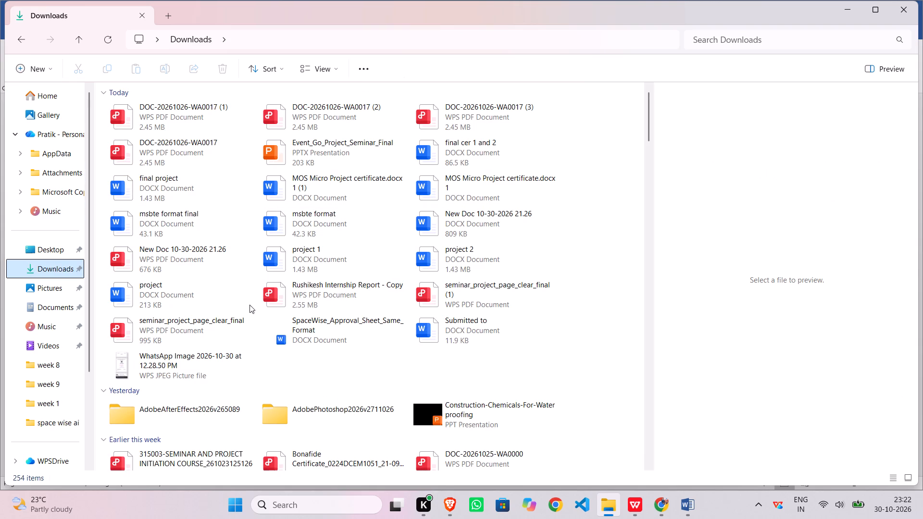
scroll(321, 320, down, 2)
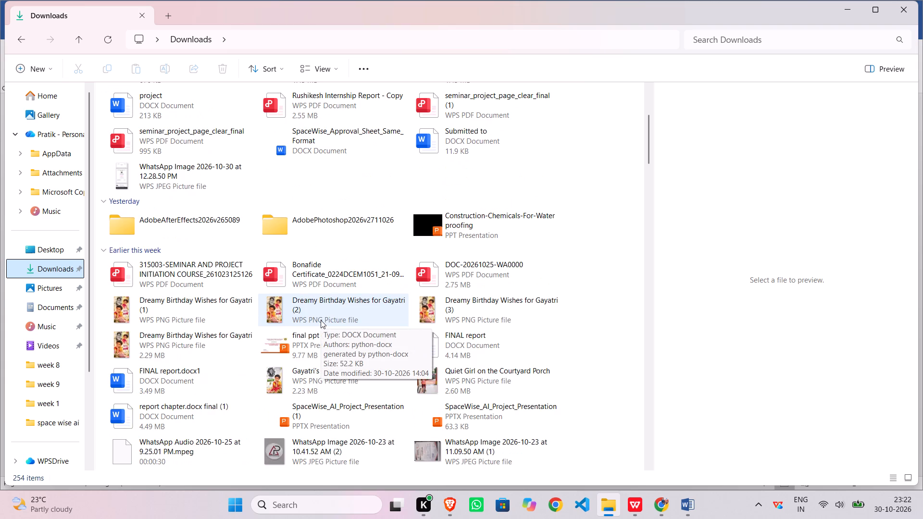
scroll(203, 309, up, 4)
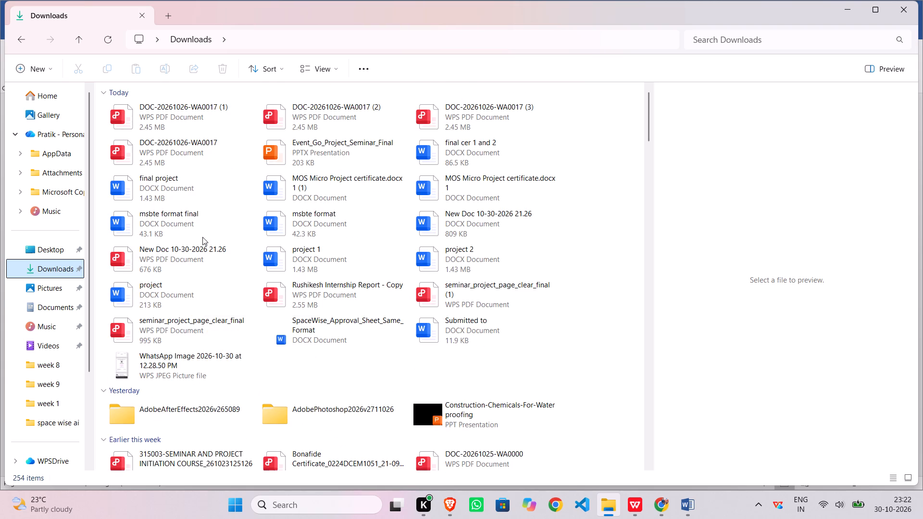
click(53, 247)
double_click(53, 266)
click(53, 309)
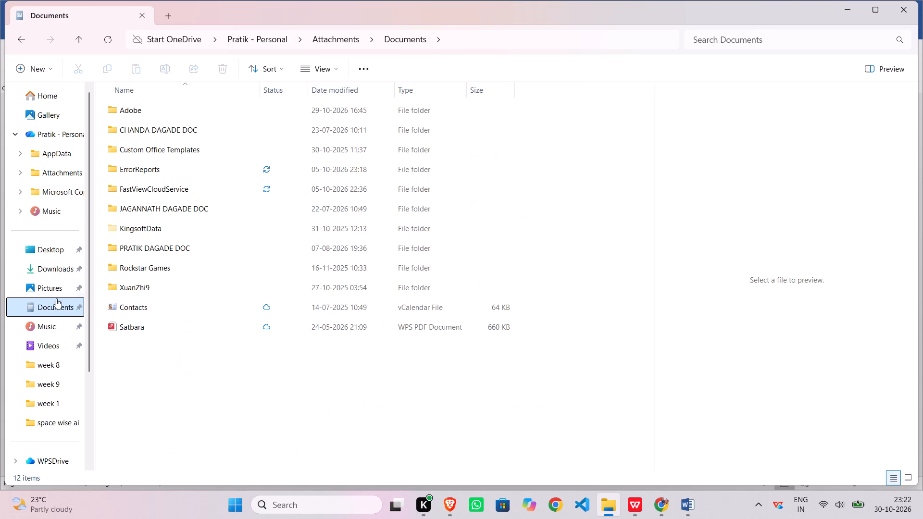
click(59, 290)
Open the "msbte format final" DOCX from the Downloads folder in WPS Office as read-only.
click(59, 272)
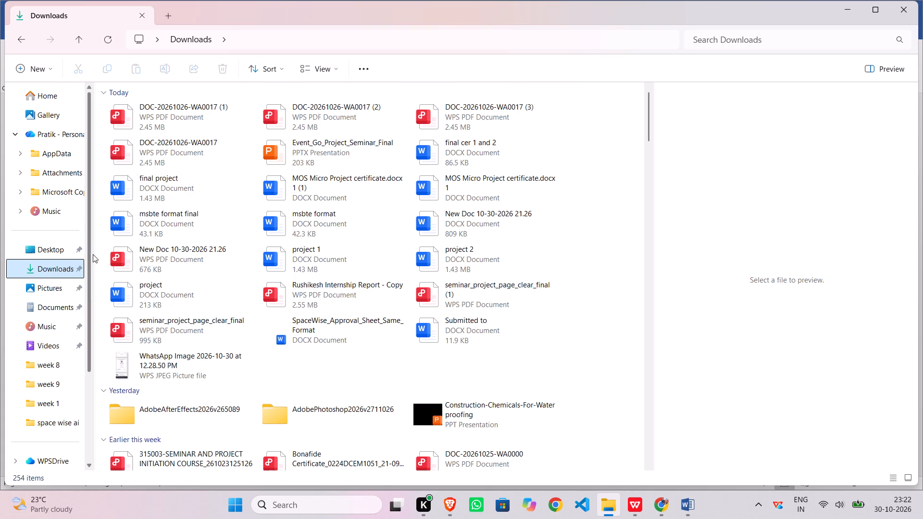
triple_click(179, 224)
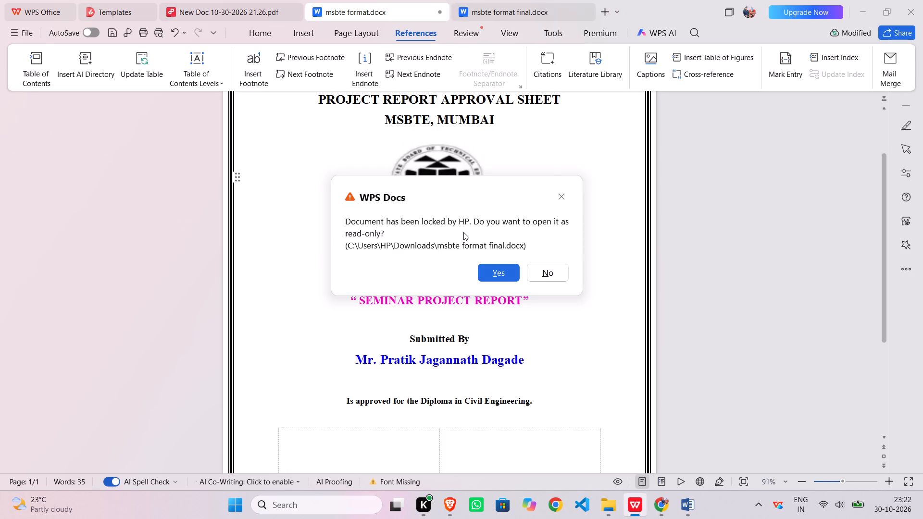
click(490, 274)
Move the divider between the co-ordinator and External Examiner cells slightly to widen the signature table's first column.
scroll(478, 315, down, 2)
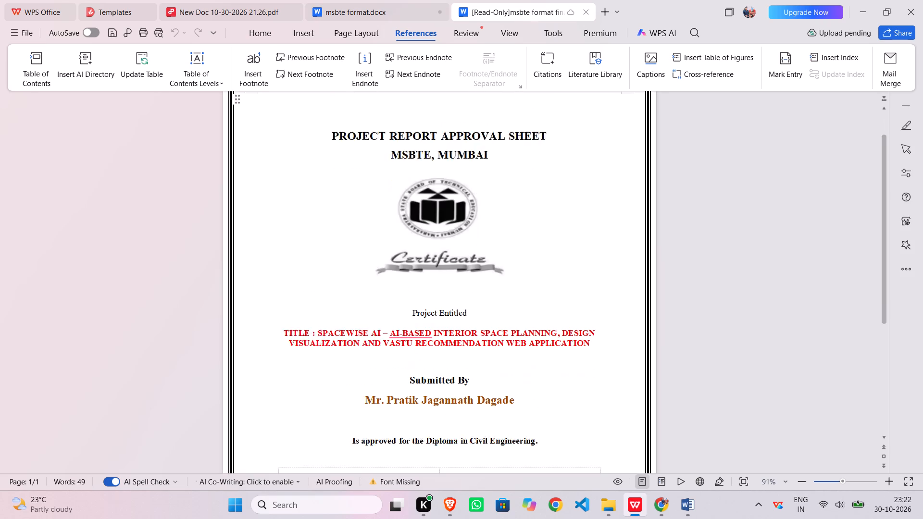
scroll(478, 315, down, 6)
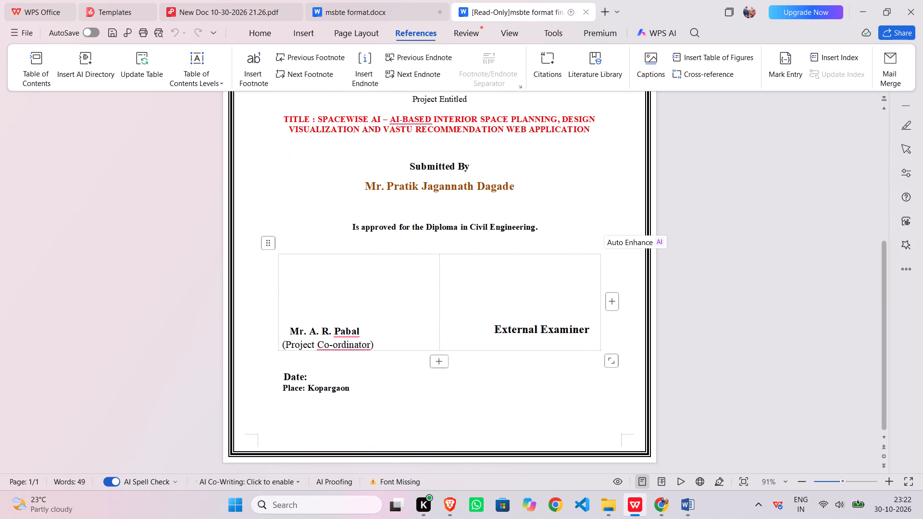
double_click(439, 313)
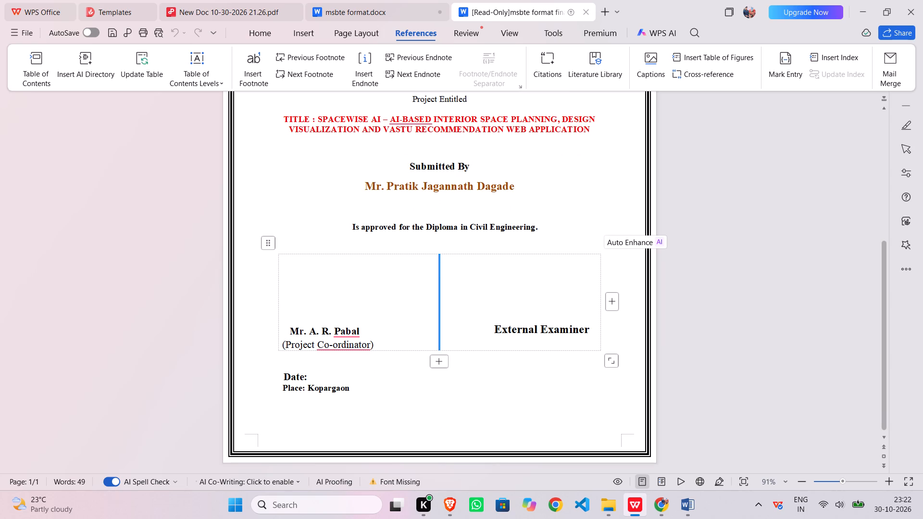
drag(439, 320, 449, 369)
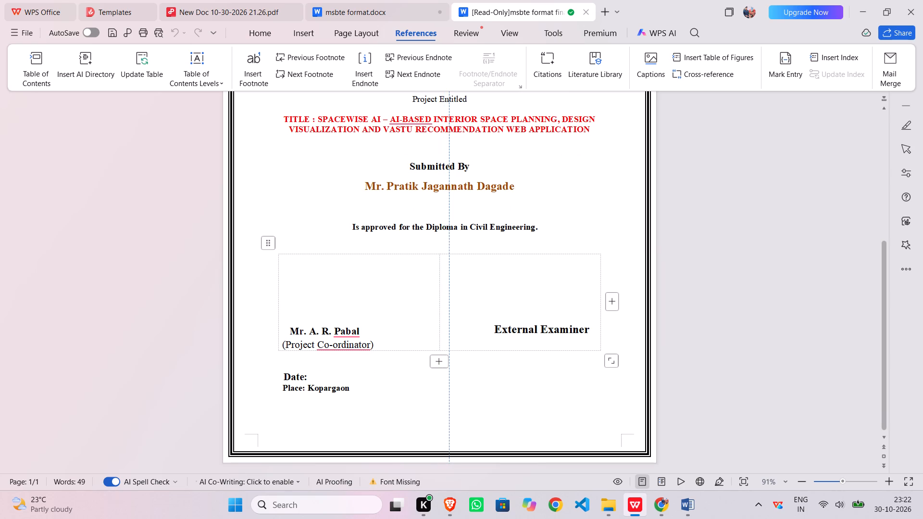
drag(449, 369, 446, 371)
click(440, 373)
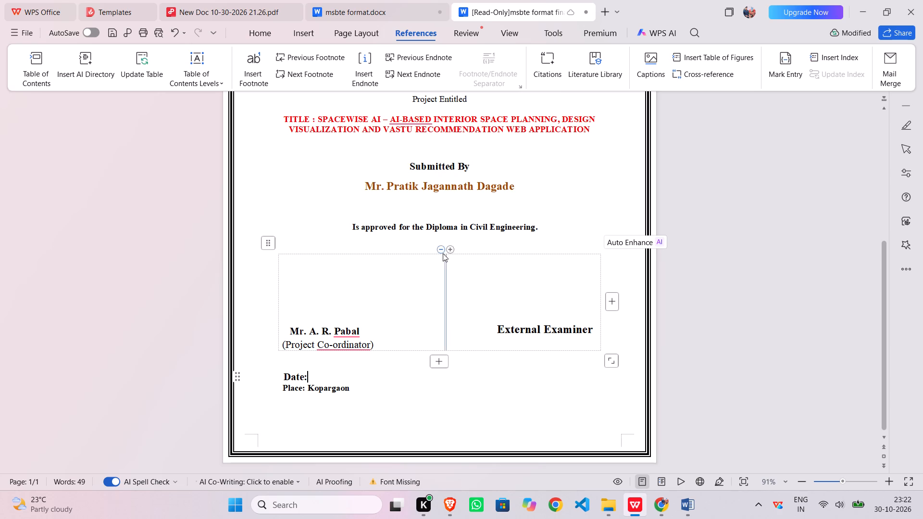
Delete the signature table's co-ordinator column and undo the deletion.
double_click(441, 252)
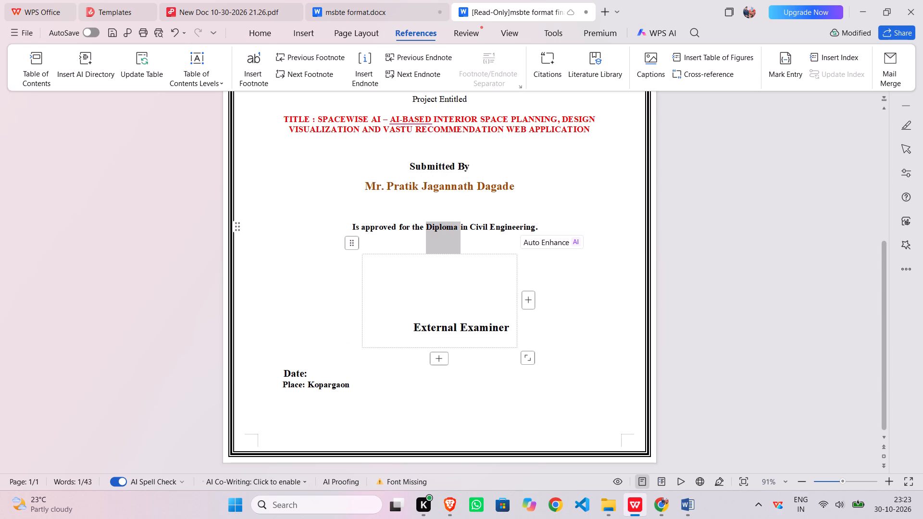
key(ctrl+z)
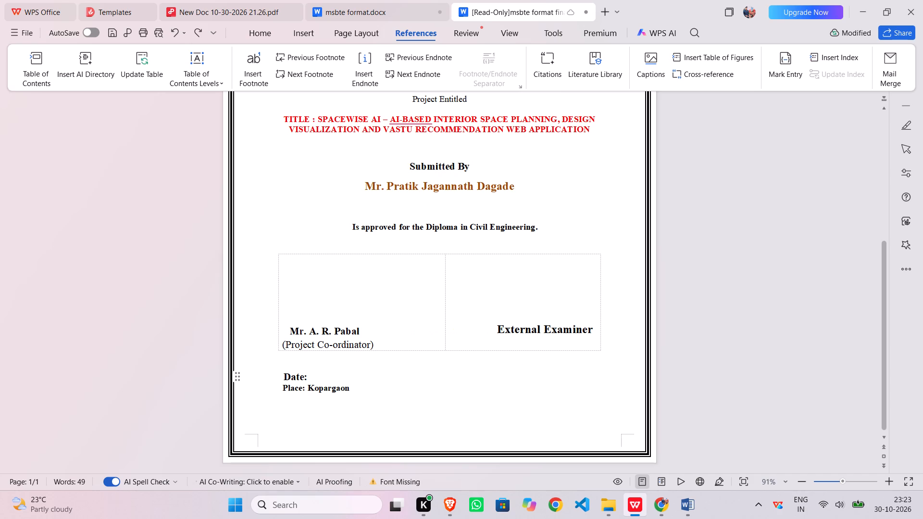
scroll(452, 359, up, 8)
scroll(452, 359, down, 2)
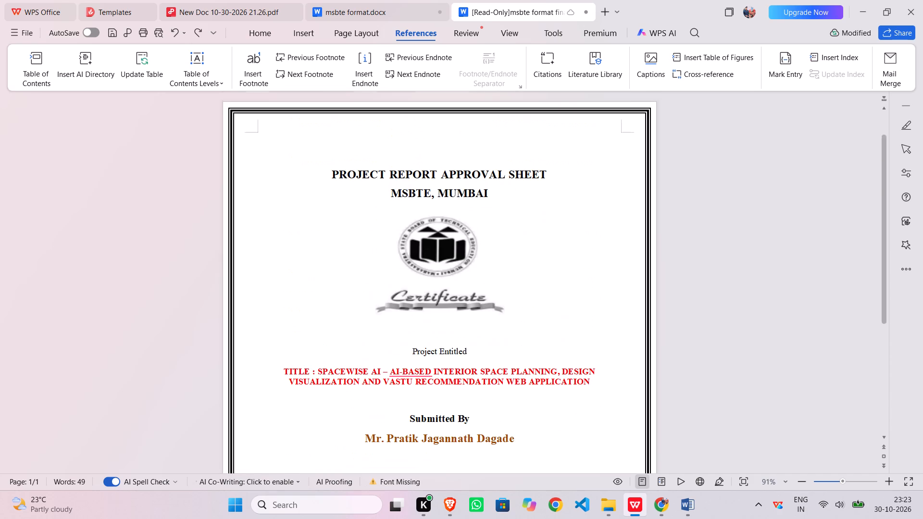
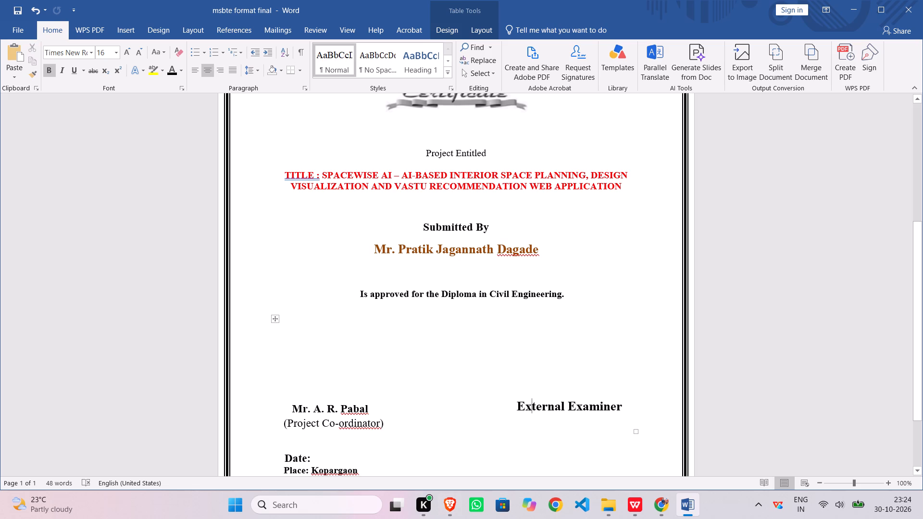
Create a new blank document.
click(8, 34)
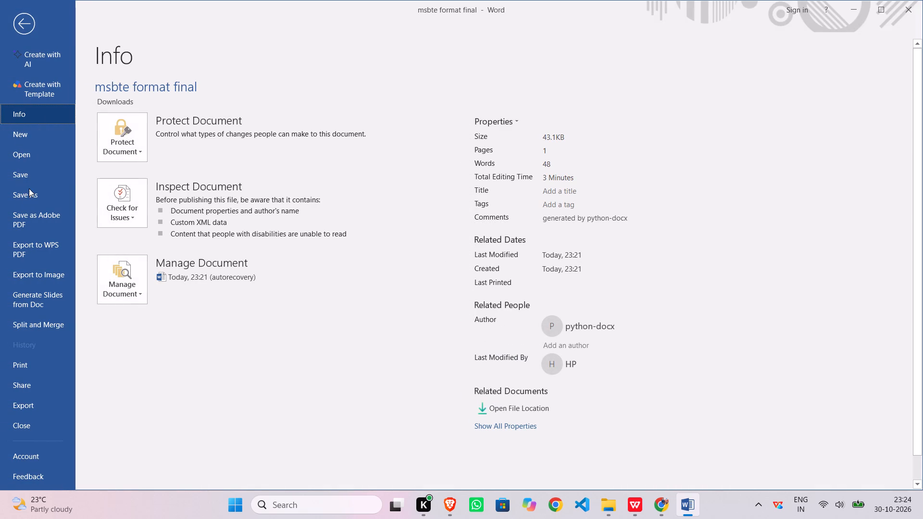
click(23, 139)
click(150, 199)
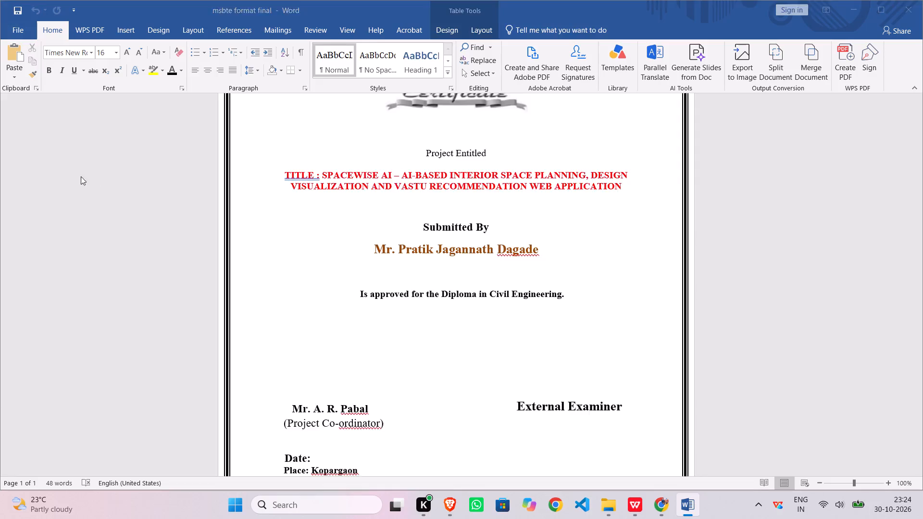
Open the recent document "final cer 1 and 2".
click(15, 35)
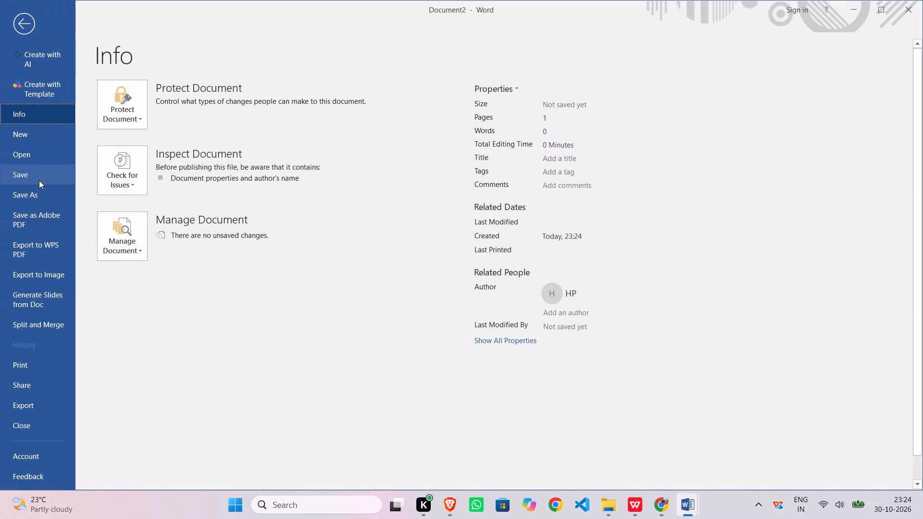
click(37, 153)
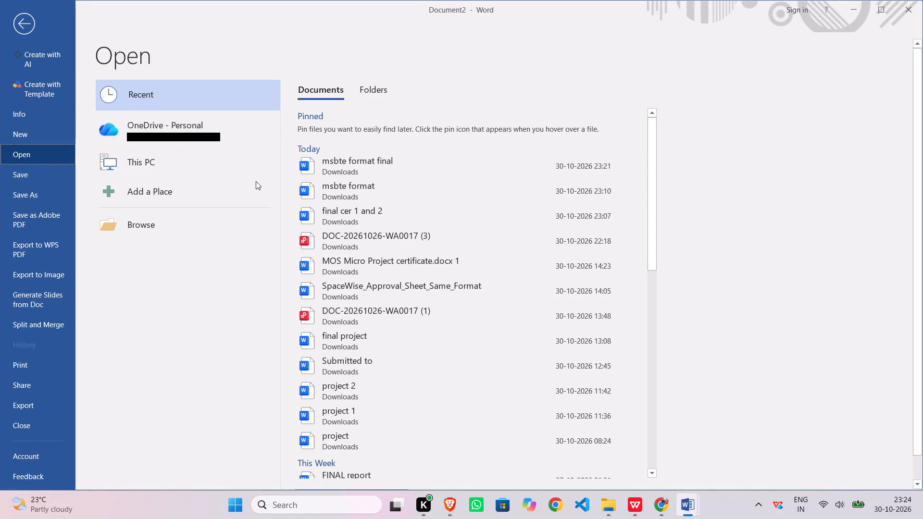
double_click(348, 210)
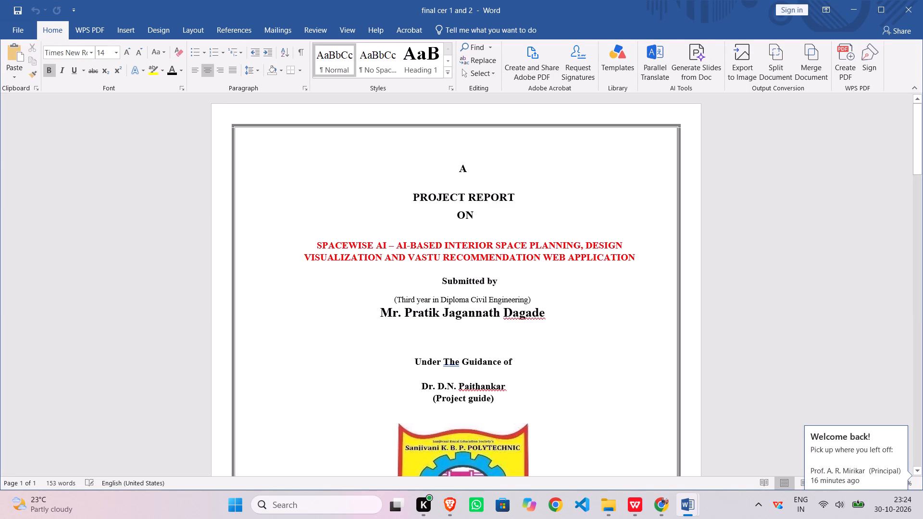
Apply a 3 pt thin-thick-thin page border with small gaps to the whole "final cer 1 and 2" document.
click(145, 30)
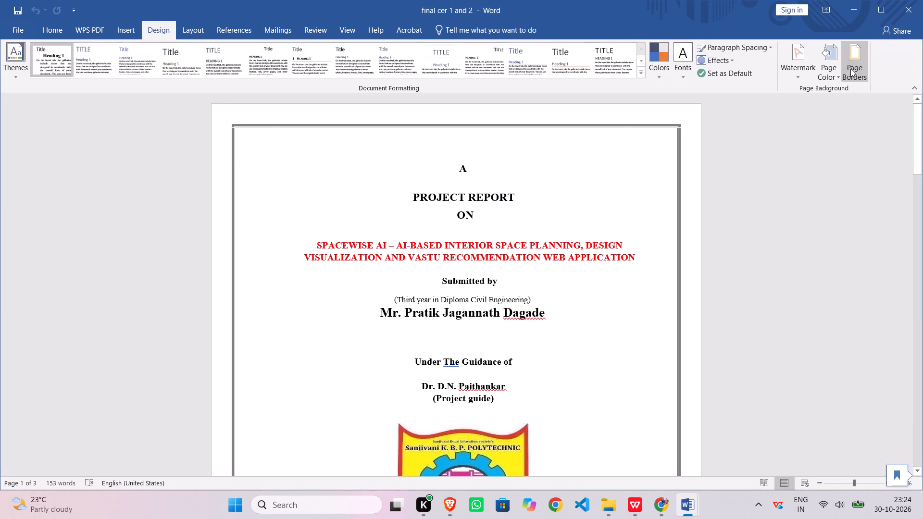
double_click(850, 69)
scroll(412, 204, down, 1)
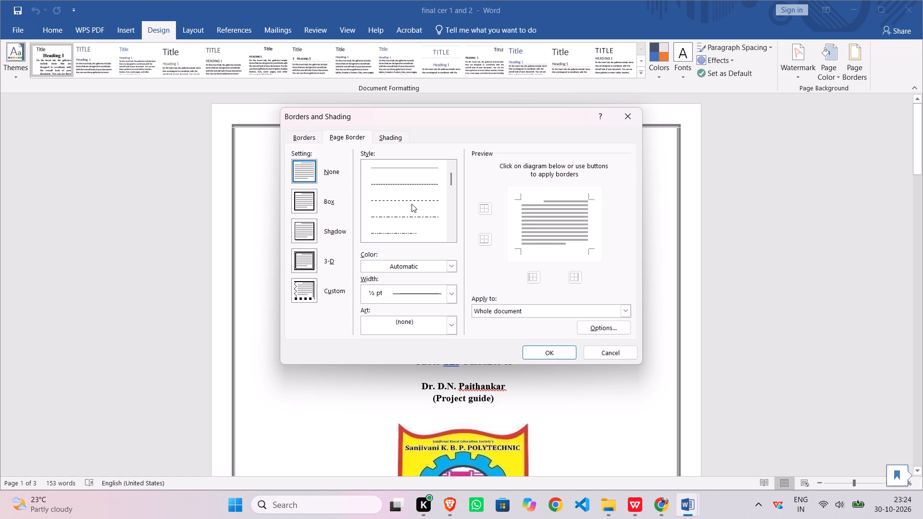
scroll(412, 204, down, 1)
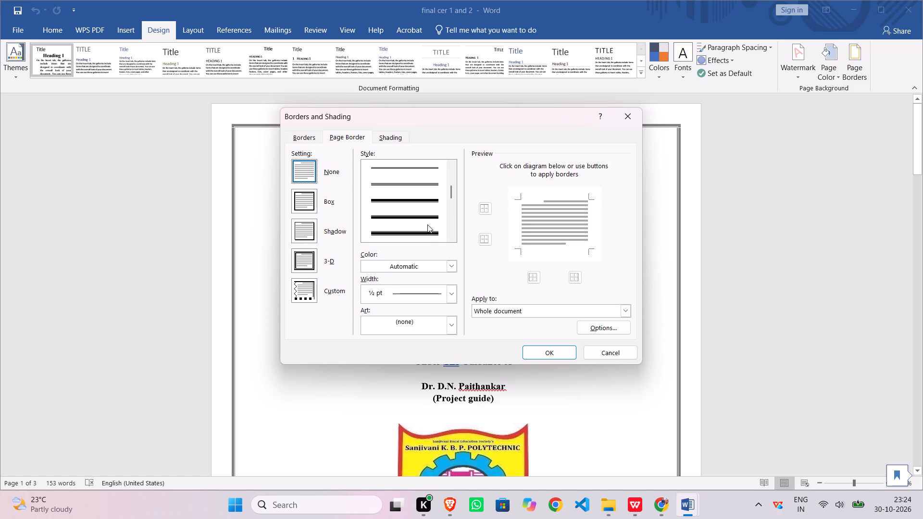
click(426, 232)
double_click(539, 353)
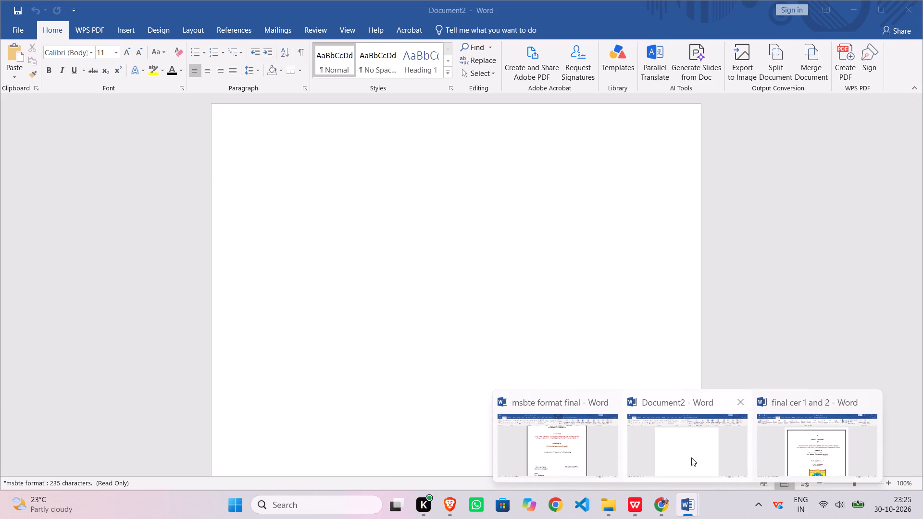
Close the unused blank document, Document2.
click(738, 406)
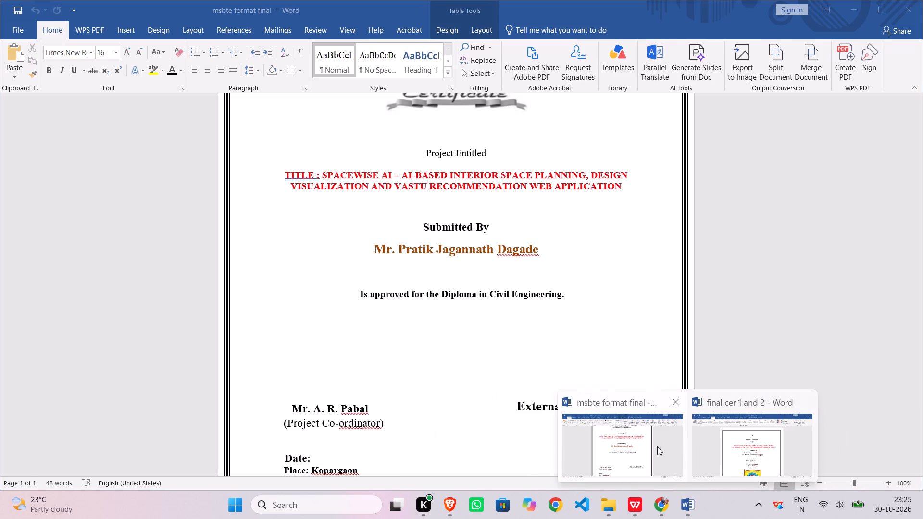
Examine the page border in "msbte format final" for comparison, and return to the first page of "final cer 1 and 2".
click(657, 446)
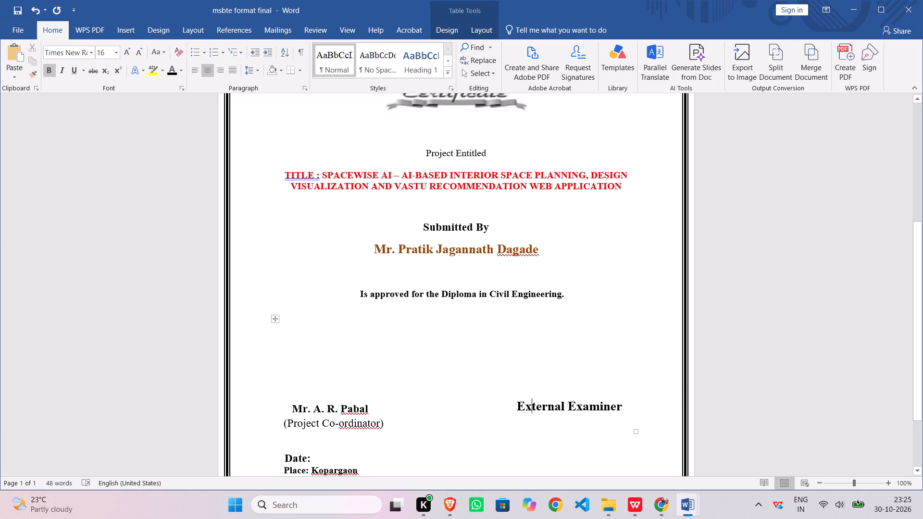
scroll(563, 408, up, 7)
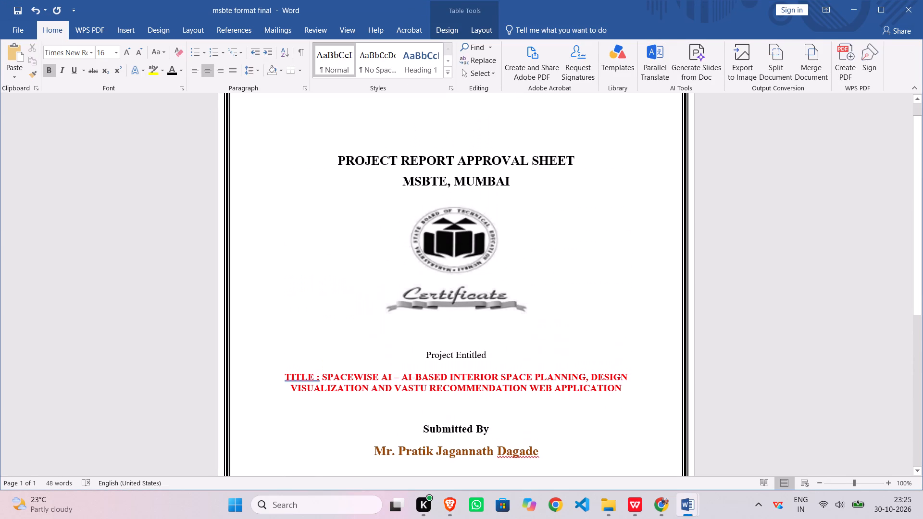
scroll(563, 408, up, 4)
scroll(563, 408, down, 2)
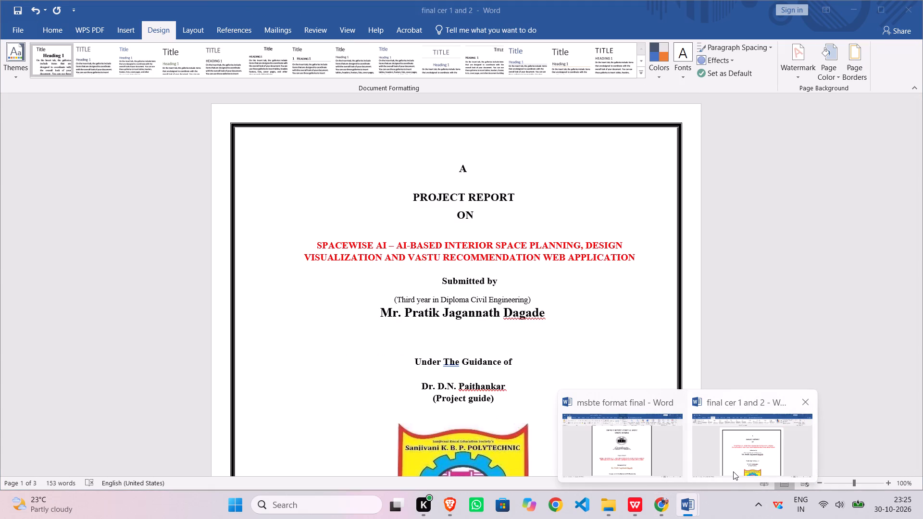
double_click(733, 471)
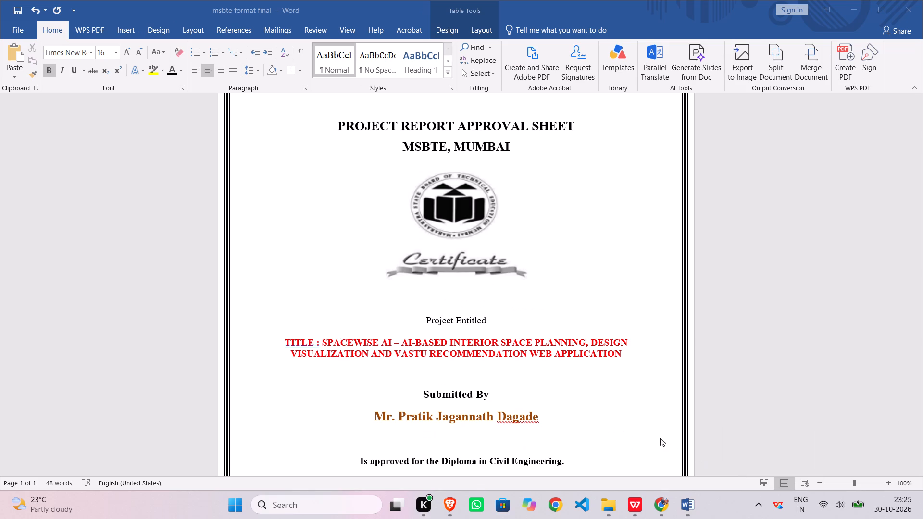
double_click(732, 458)
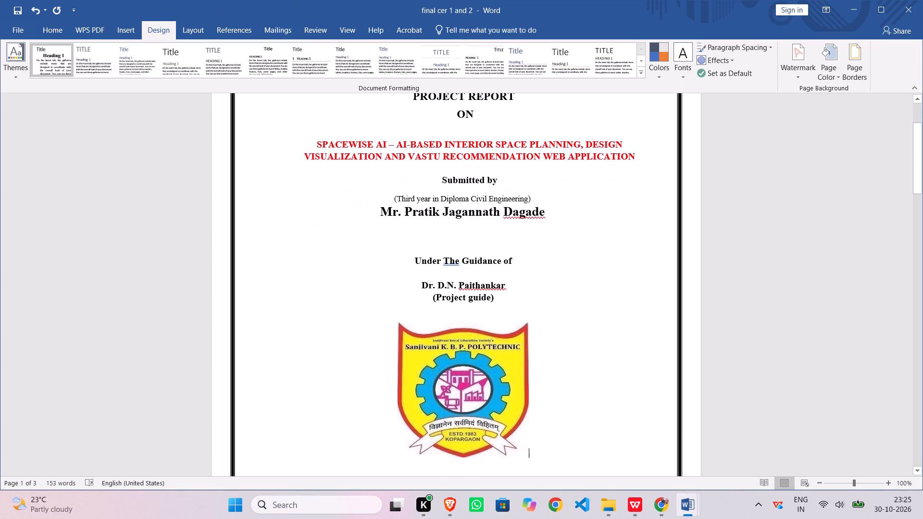
scroll(633, 402, up, 6)
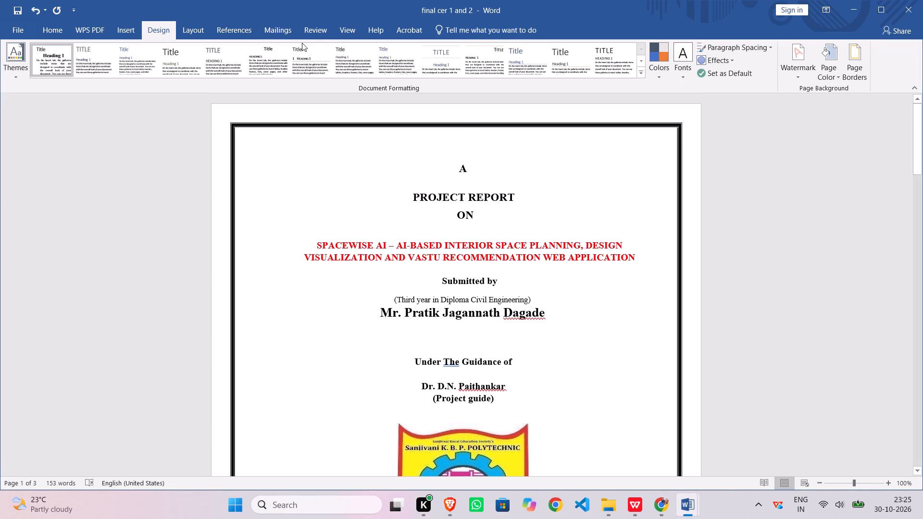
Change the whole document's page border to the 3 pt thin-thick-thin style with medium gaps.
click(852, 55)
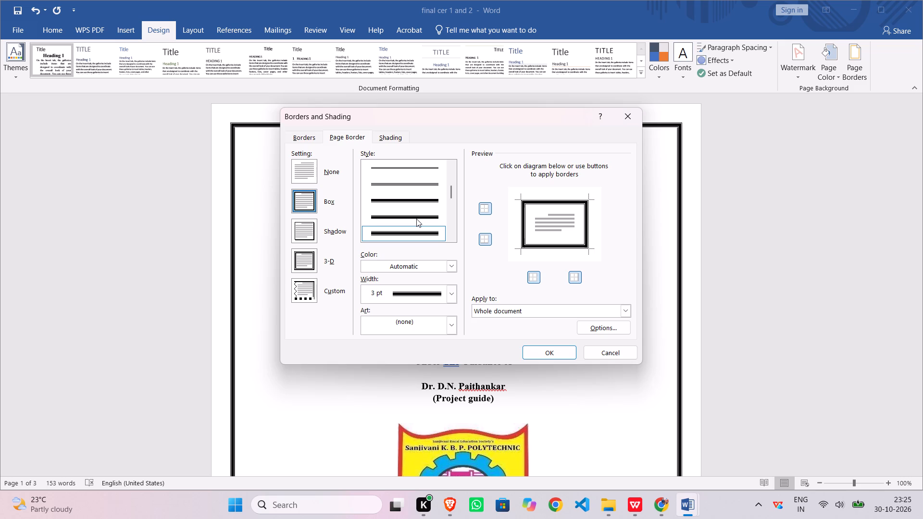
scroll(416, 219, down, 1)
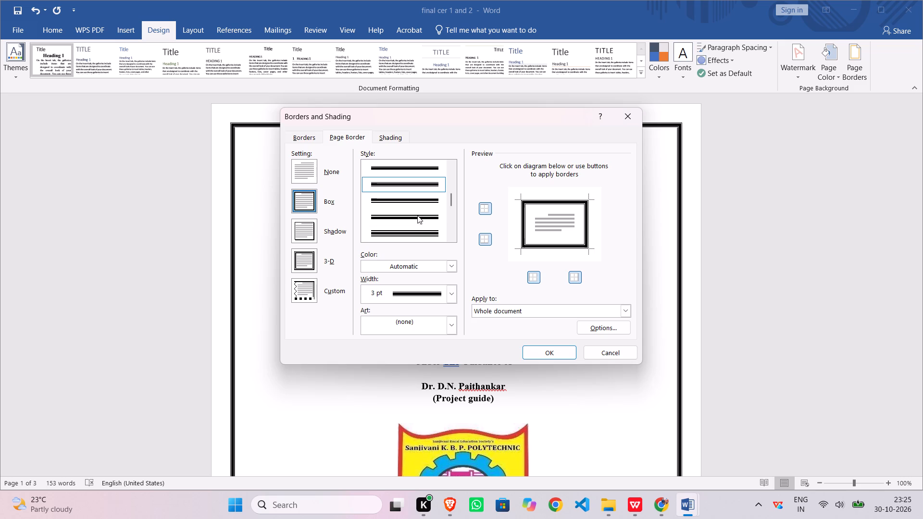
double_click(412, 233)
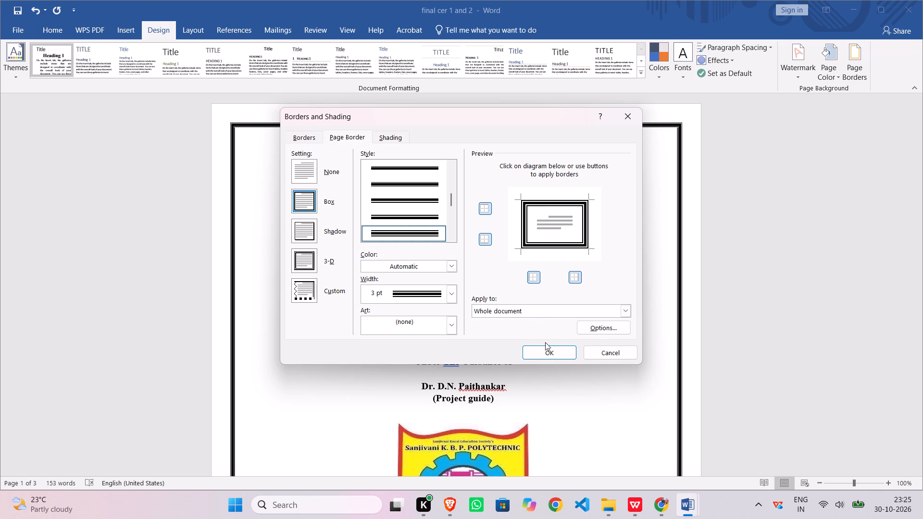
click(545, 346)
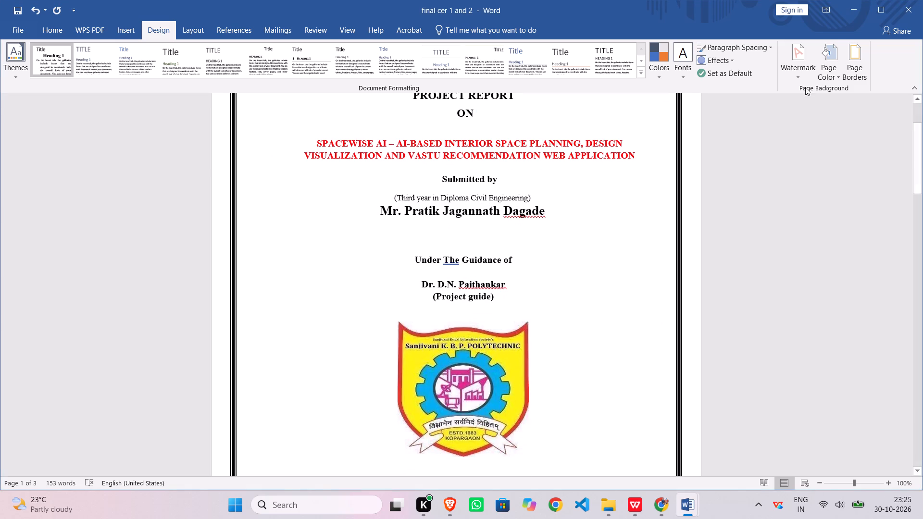
Set the whole document's page border to the 3 pt thin-thick-thin style with small gaps.
triple_click(854, 74)
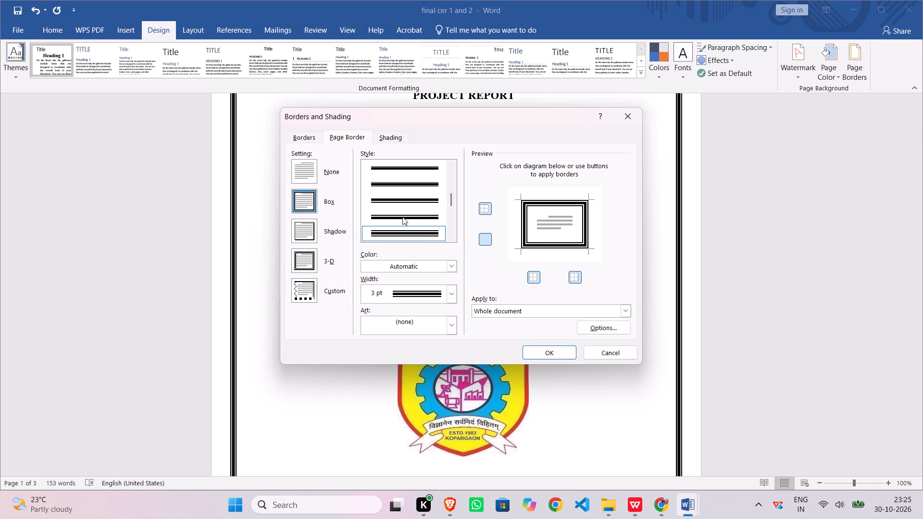
scroll(403, 213, down, 3)
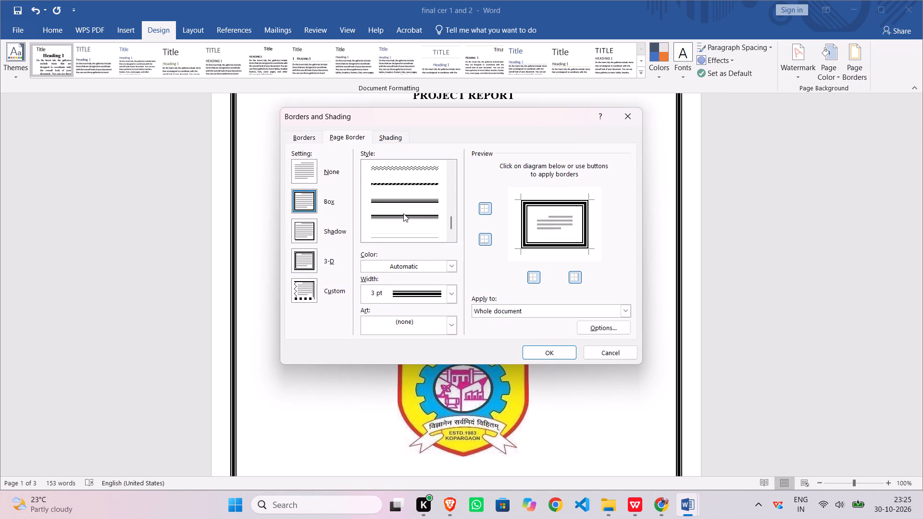
scroll(403, 213, down, 1)
scroll(403, 213, up, 5)
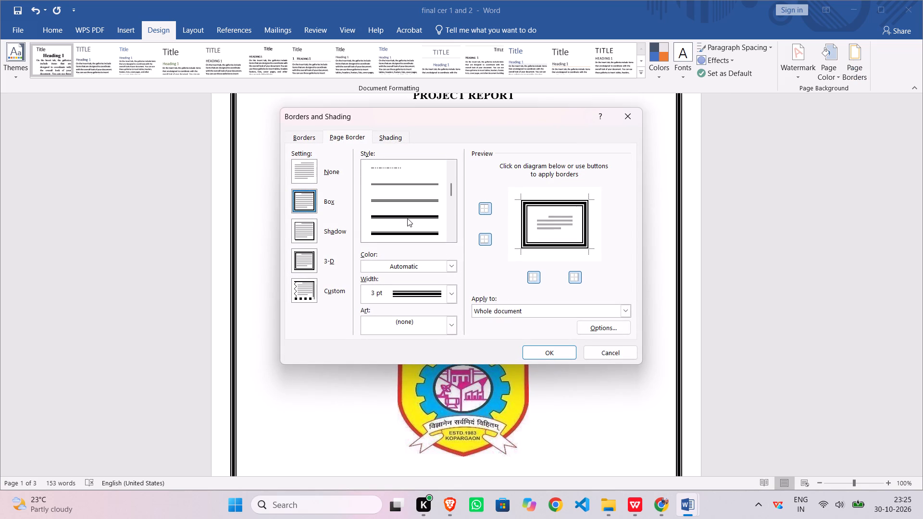
scroll(407, 219, down, 1)
click(393, 214)
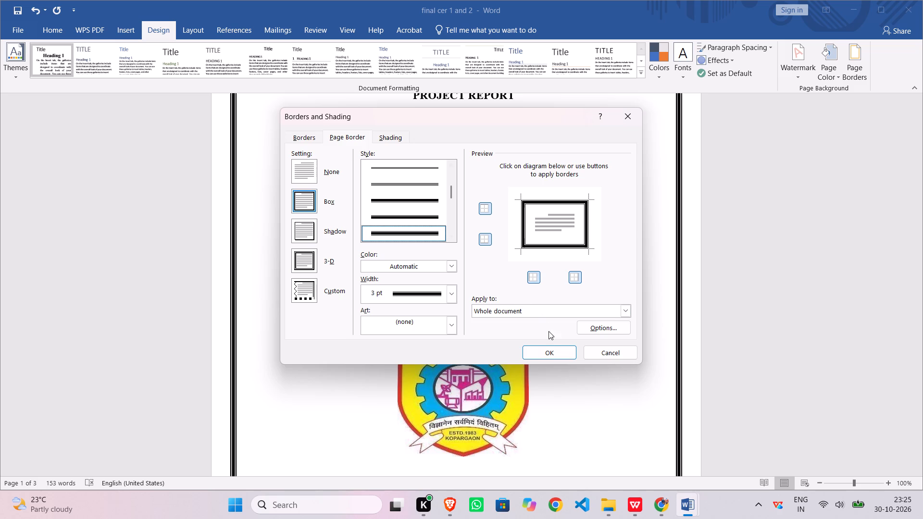
click(547, 353)
Delete the blank third page after the certificate page by removing its empty content.
scroll(578, 324, down, 5)
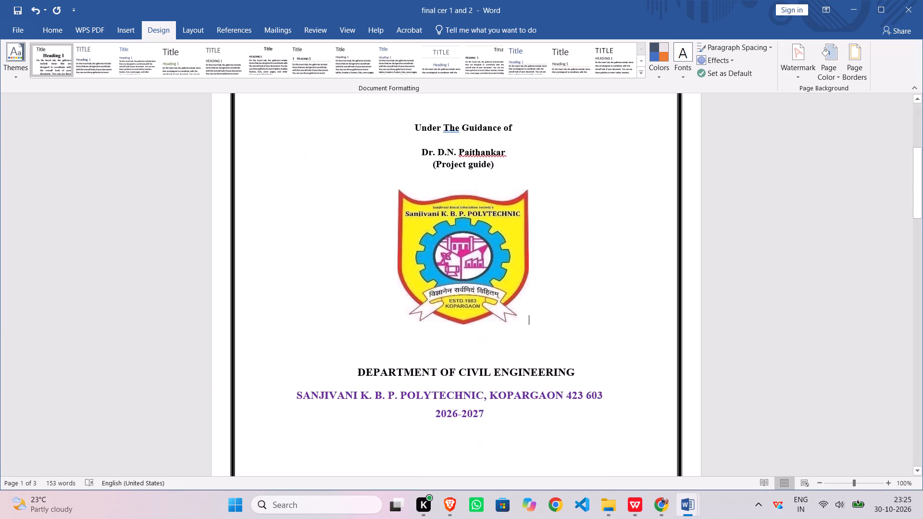
scroll(578, 324, down, 18)
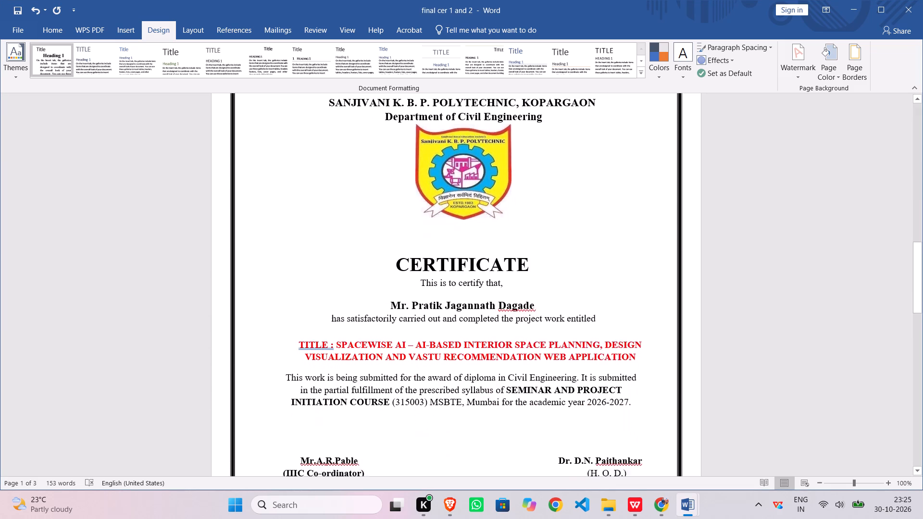
scroll(578, 324, down, 17)
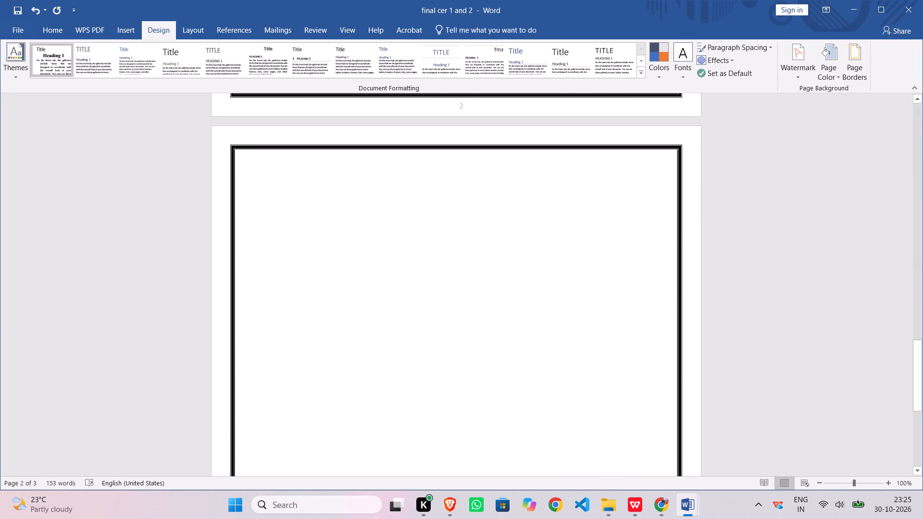
scroll(579, 322, down, 5)
click(552, 291)
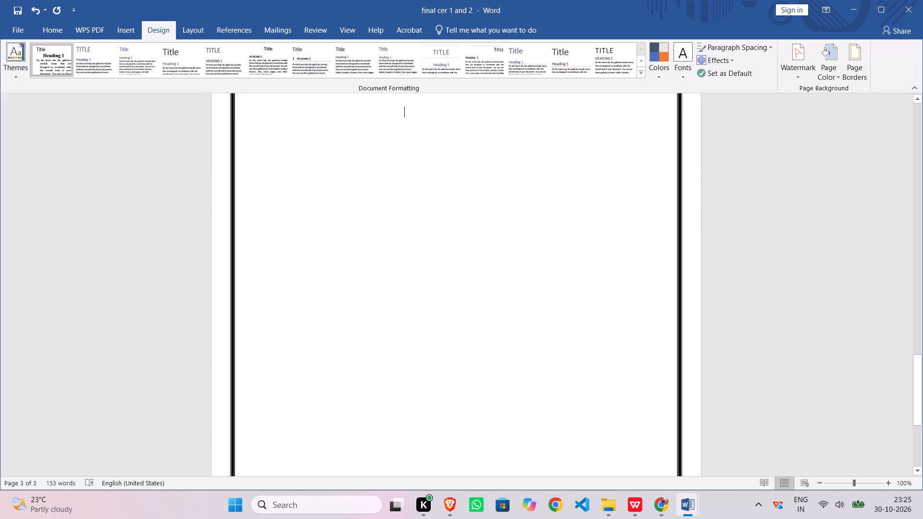
key(Delete)
key(ctrl+BackSpace)
key(ctrl+BackSpace)
Review the cover and certificate pages, placing the text cursor after "IIIC" in the co-ordinator label of the signature block.
scroll(551, 290, down, 5)
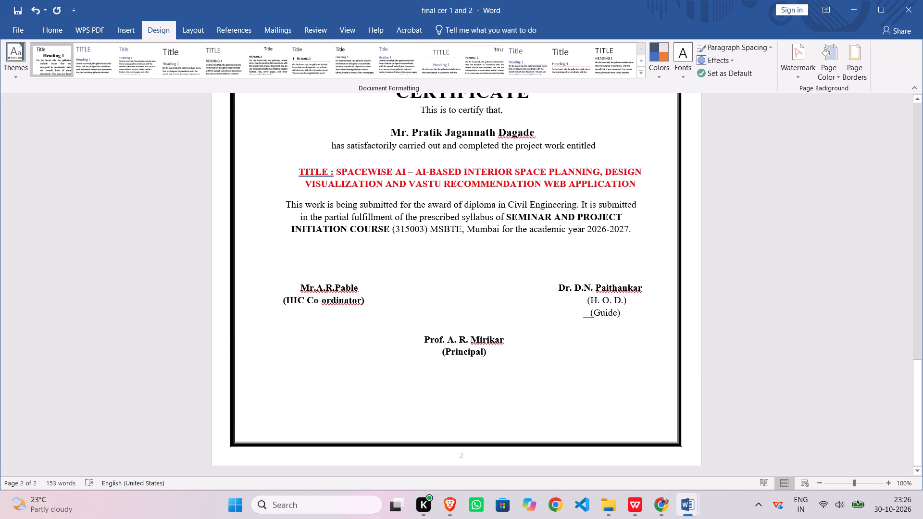
scroll(556, 293, down, 2)
scroll(558, 290, up, 20)
scroll(558, 290, up, 2)
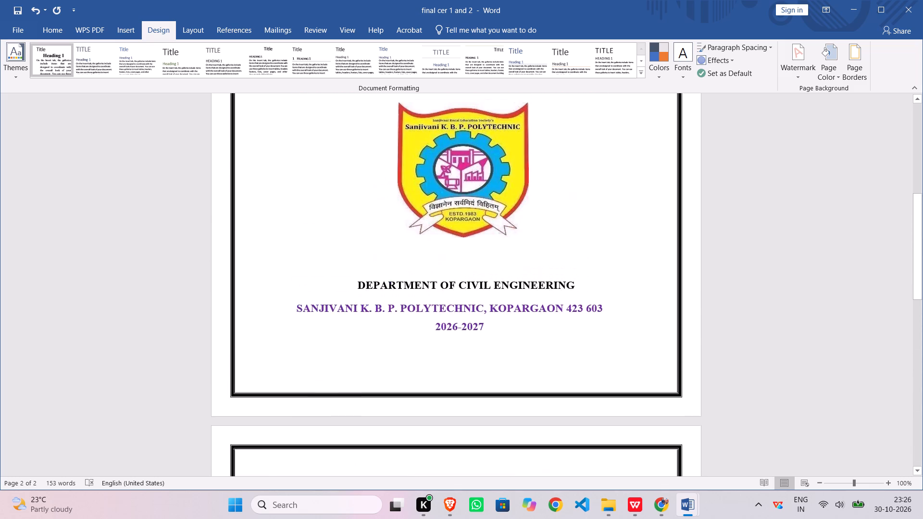
scroll(558, 289, up, 9)
scroll(558, 289, down, 7)
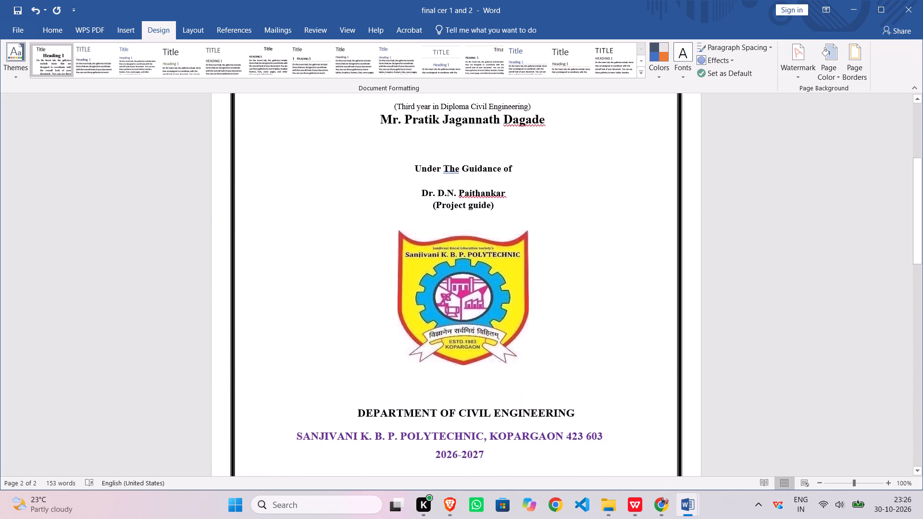
scroll(558, 289, down, 20)
scroll(558, 289, down, 1)
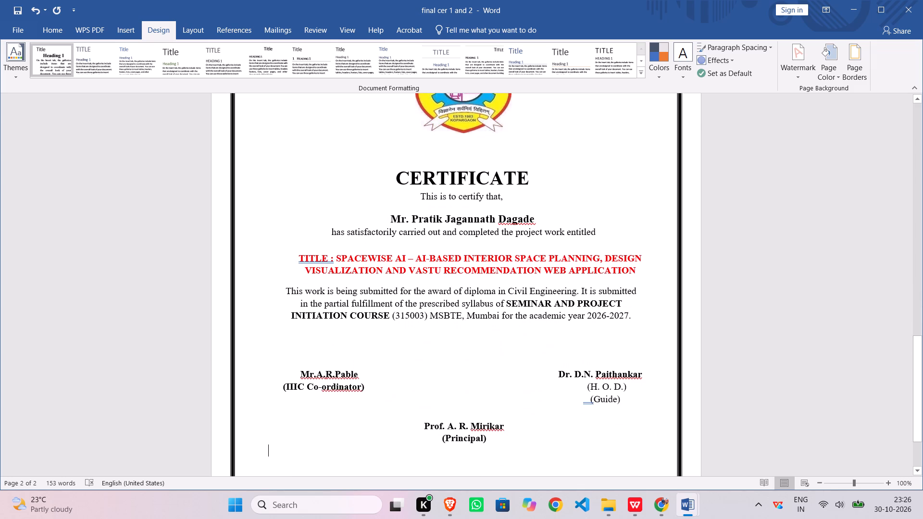
double_click(303, 388)
click(303, 388)
scroll(332, 385, up, 5)
scroll(332, 385, down, 6)
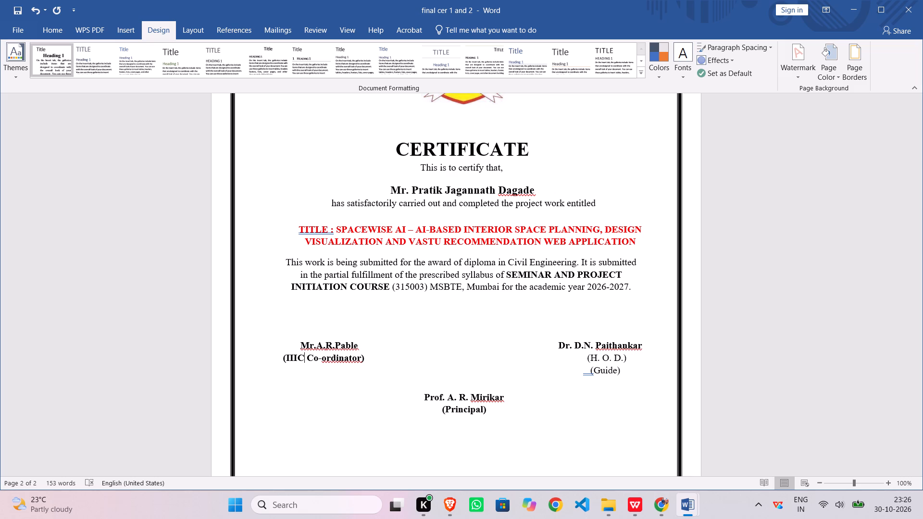
Save a copy of the document in the Downloads folder as a Word Document named "final cer 1 and 2".
click(15, 32)
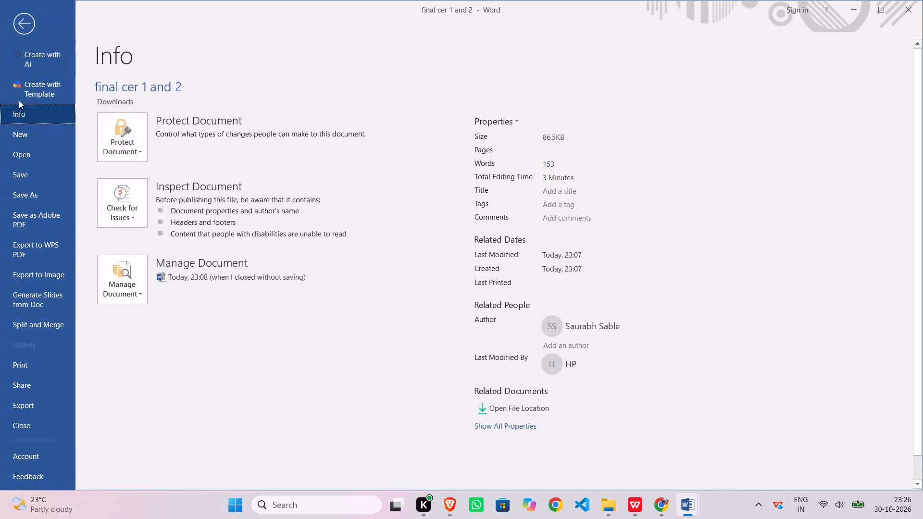
double_click(32, 200)
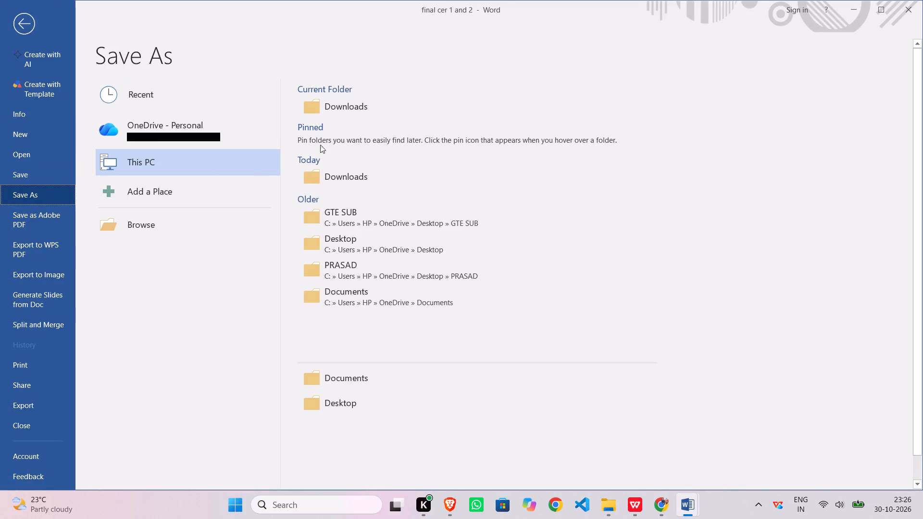
click(338, 171)
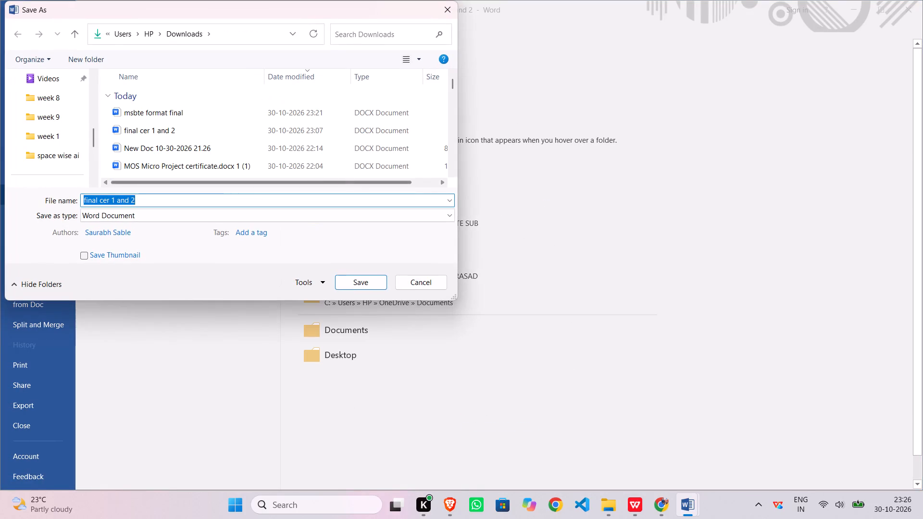
click(187, 205)
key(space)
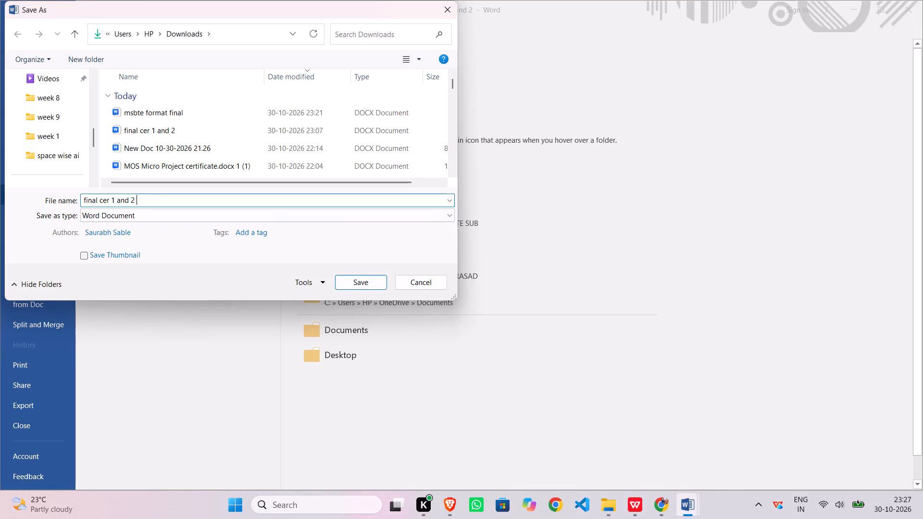
click(354, 285)
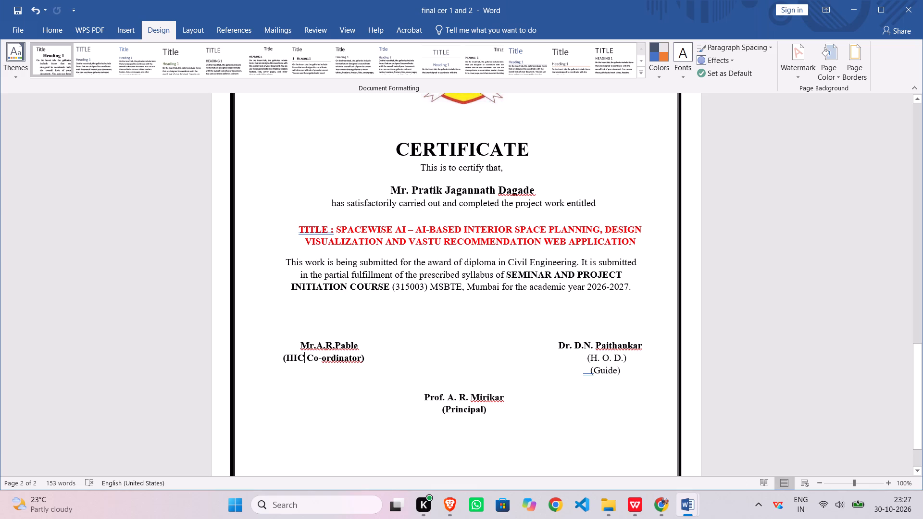
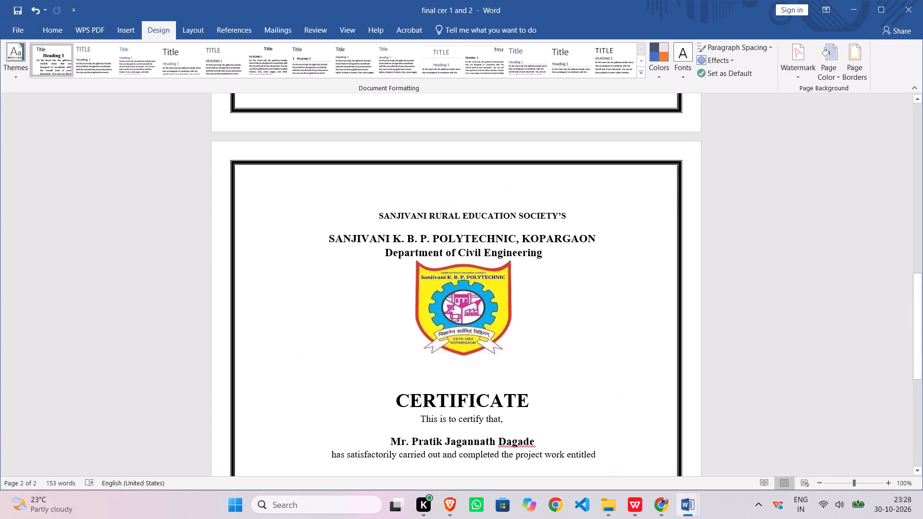
Enlarge the college logo on the certificate page to about 5.53 cm high and 5.45 cm wide.
scroll(473, 317, up, 9)
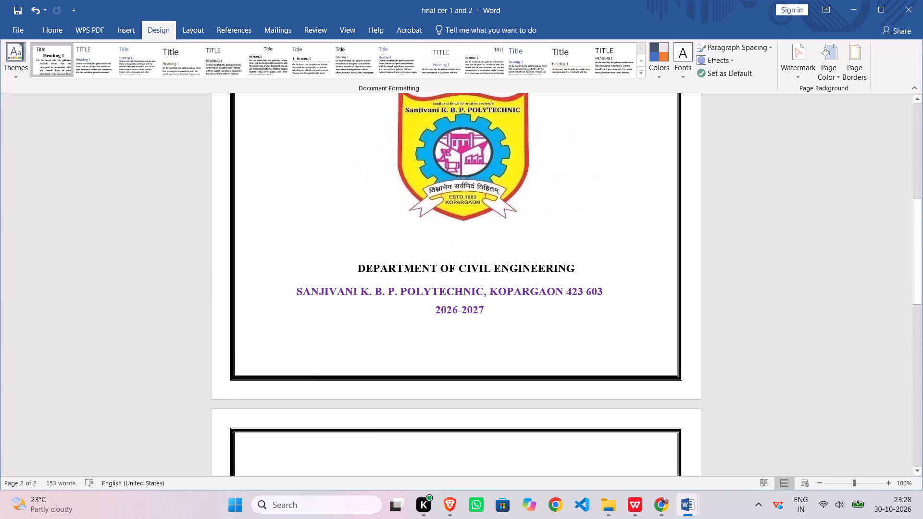
ctrl+scroll(473, 314, down, 2)
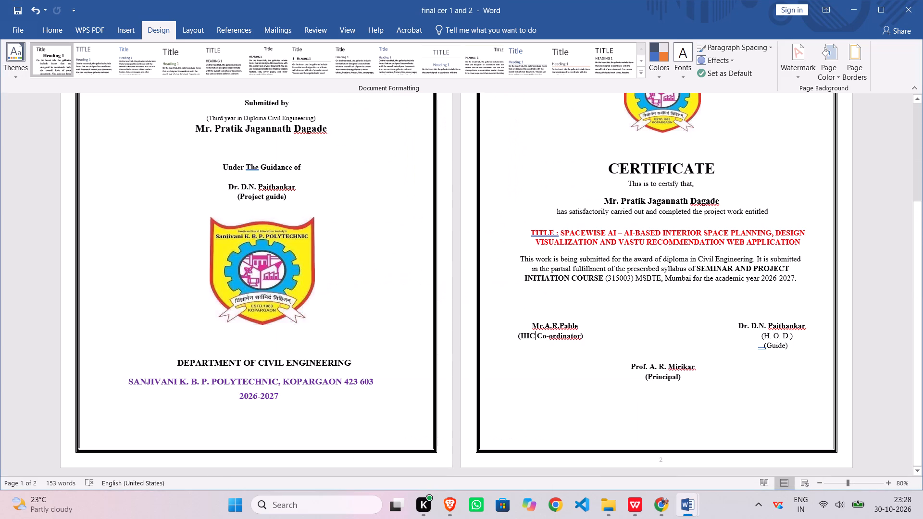
scroll(473, 314, up, 1)
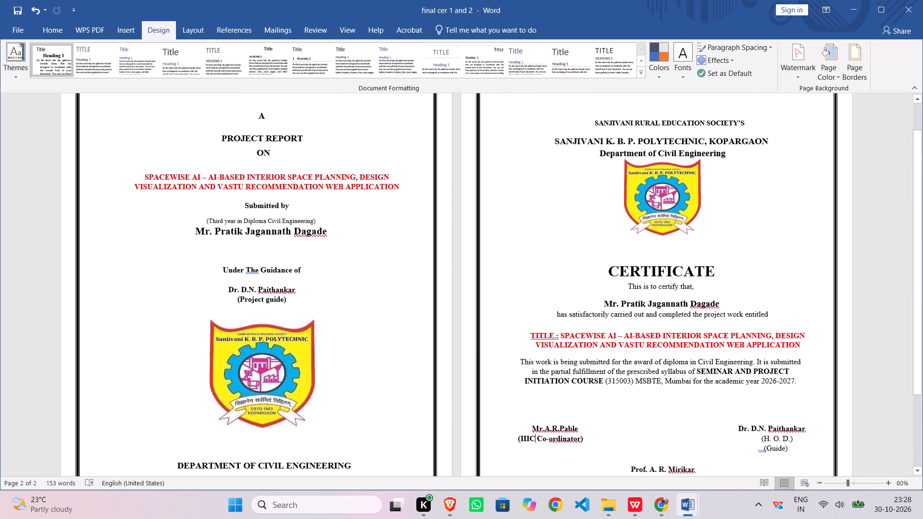
double_click(674, 203)
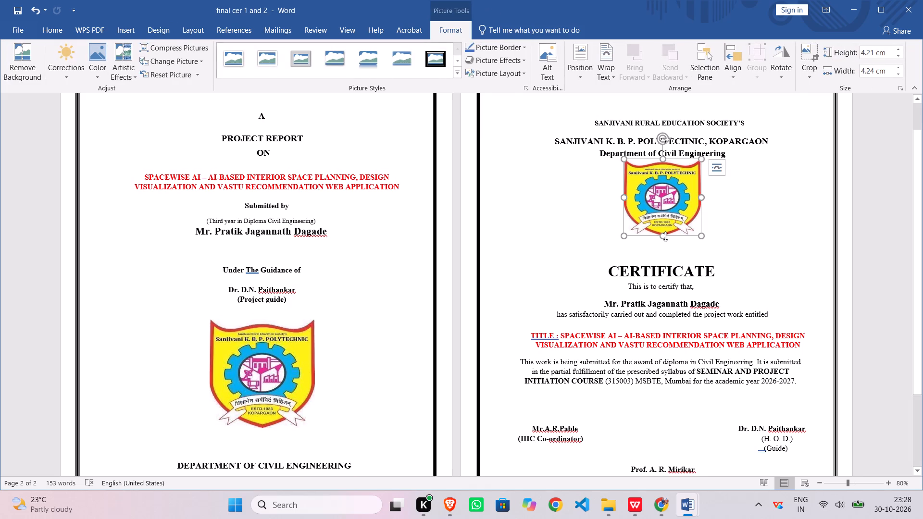
drag(663, 236, 663, 256)
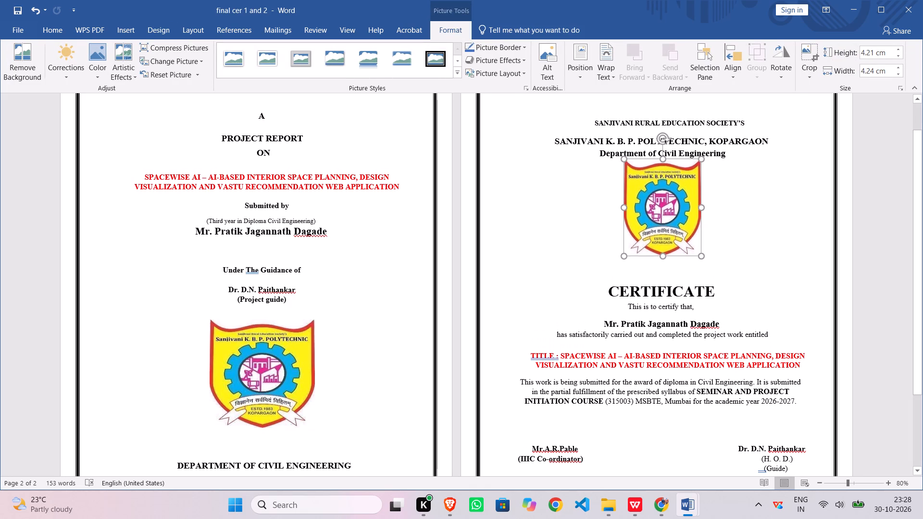
drag(663, 256, 664, 259)
drag(699, 210, 708, 209)
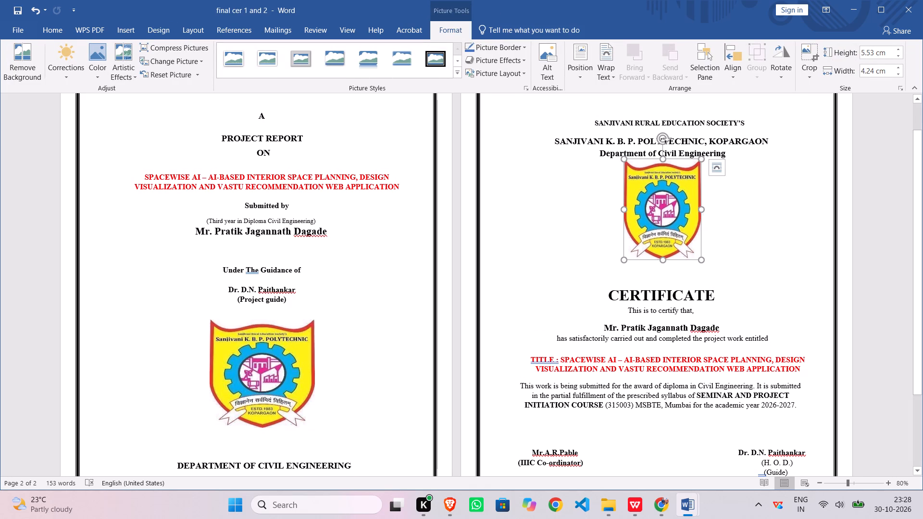
drag(708, 209, 728, 211)
drag(625, 208, 619, 207)
drag(735, 213, 728, 212)
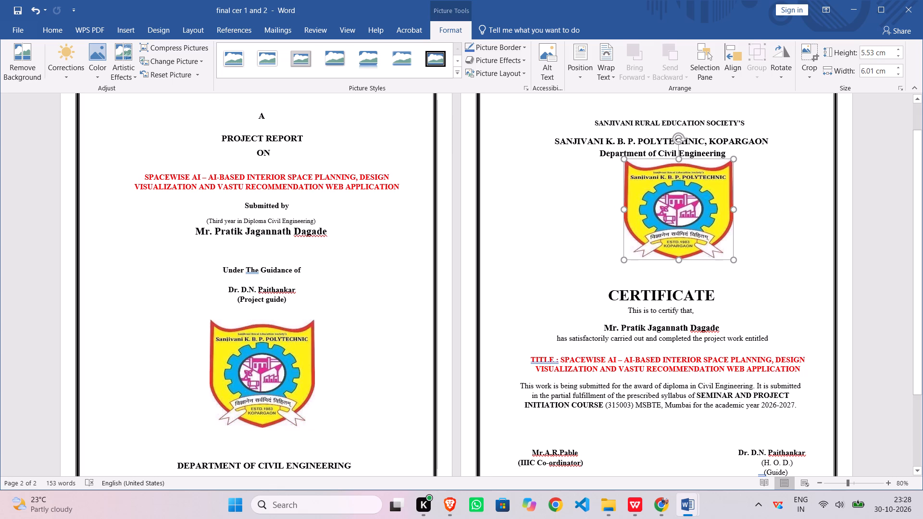
drag(728, 212, 723, 212)
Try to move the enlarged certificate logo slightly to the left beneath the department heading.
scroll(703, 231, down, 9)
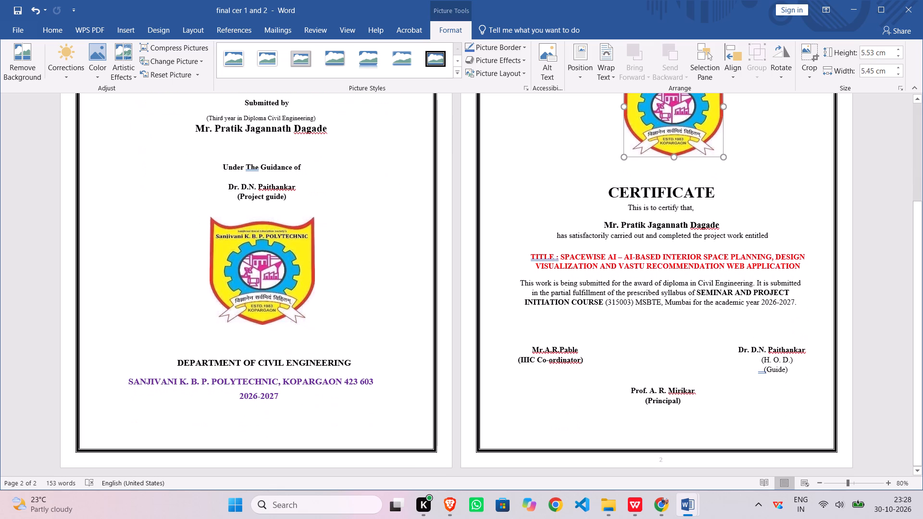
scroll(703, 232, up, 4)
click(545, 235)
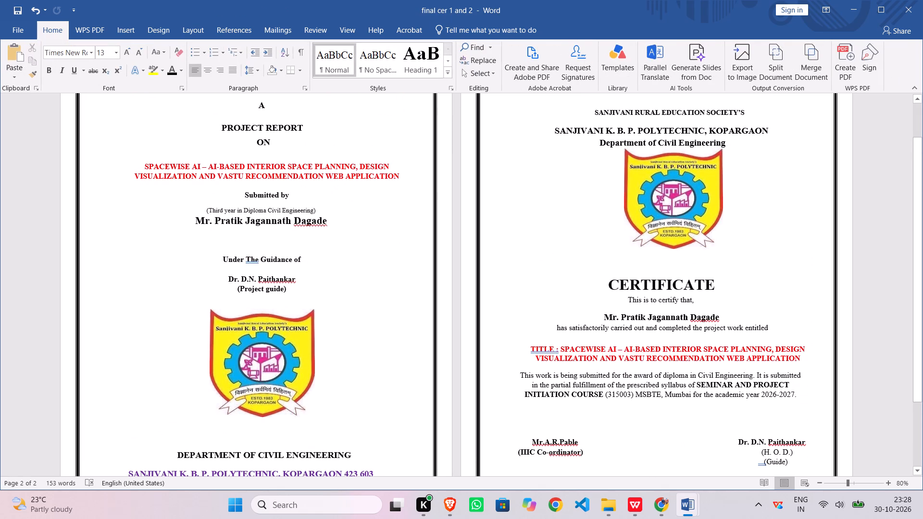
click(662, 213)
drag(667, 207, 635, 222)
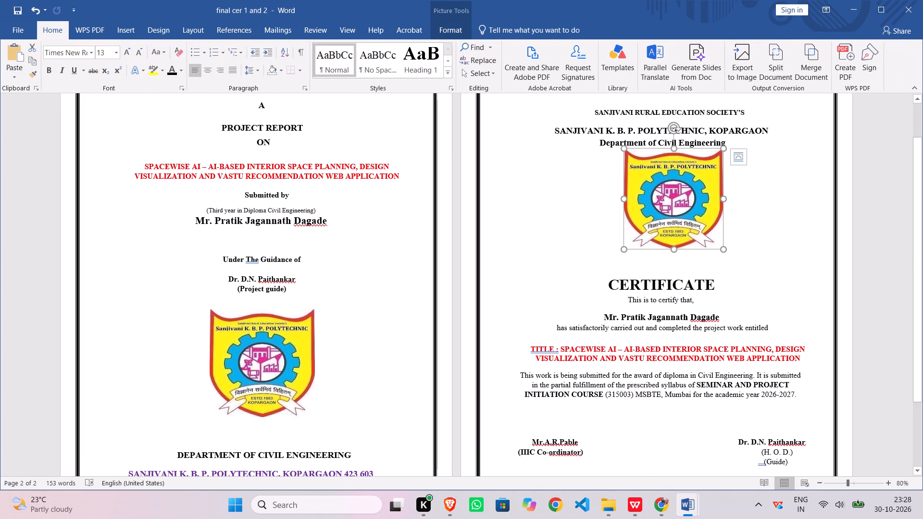
Narrow the college logo on the cover page to about 5.27 cm wide.
click(252, 351)
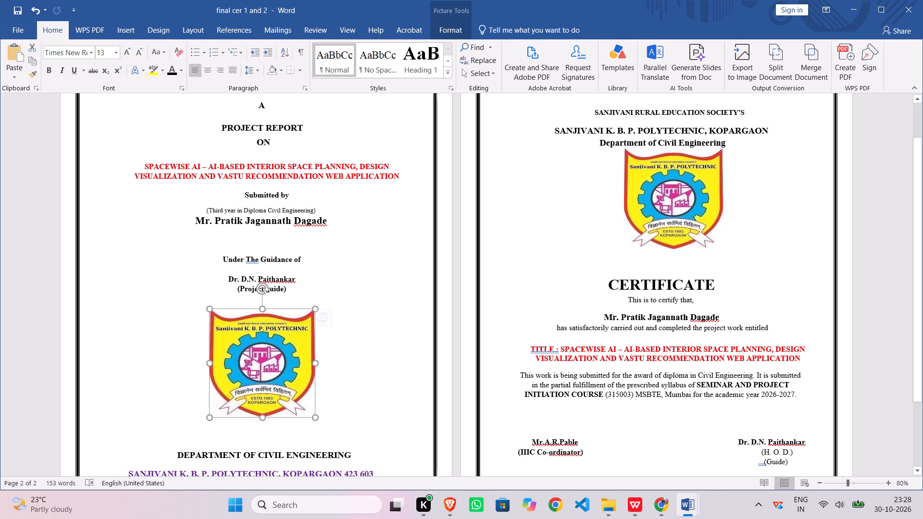
click(314, 361)
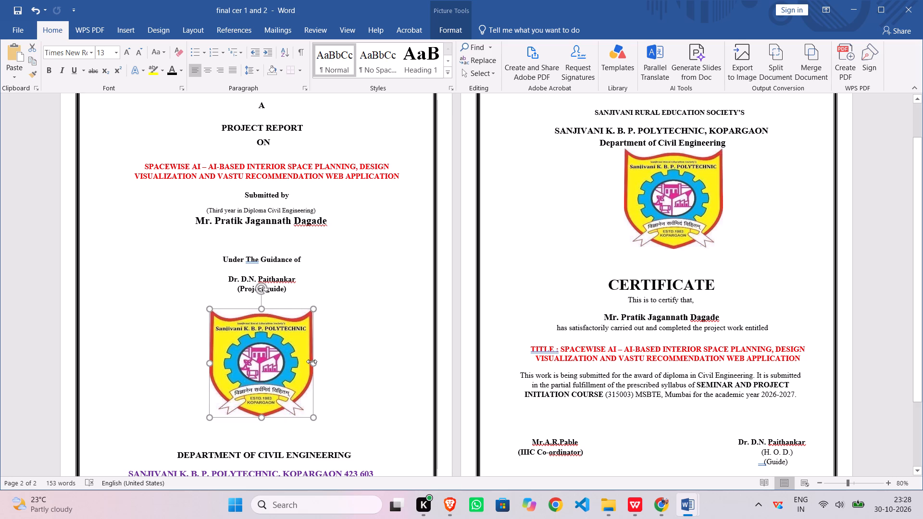
click(214, 363)
drag(215, 363, 224, 364)
drag(209, 365, 217, 365)
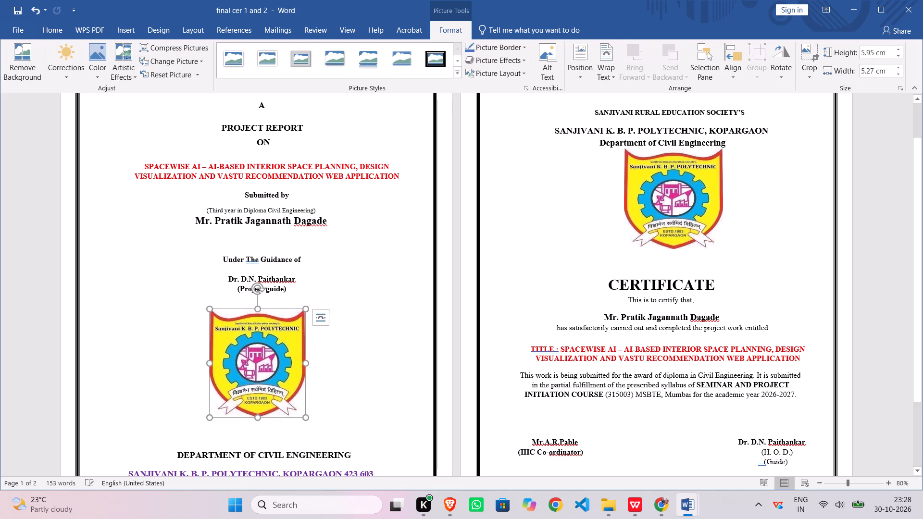
Narrow the certificate page logo to about 5.19 cm wide.
click(641, 210)
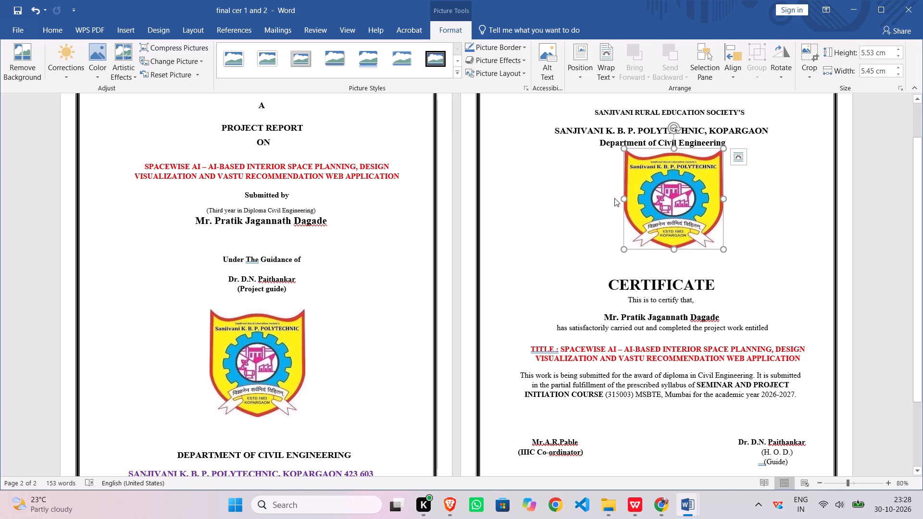
drag(624, 201, 629, 202)
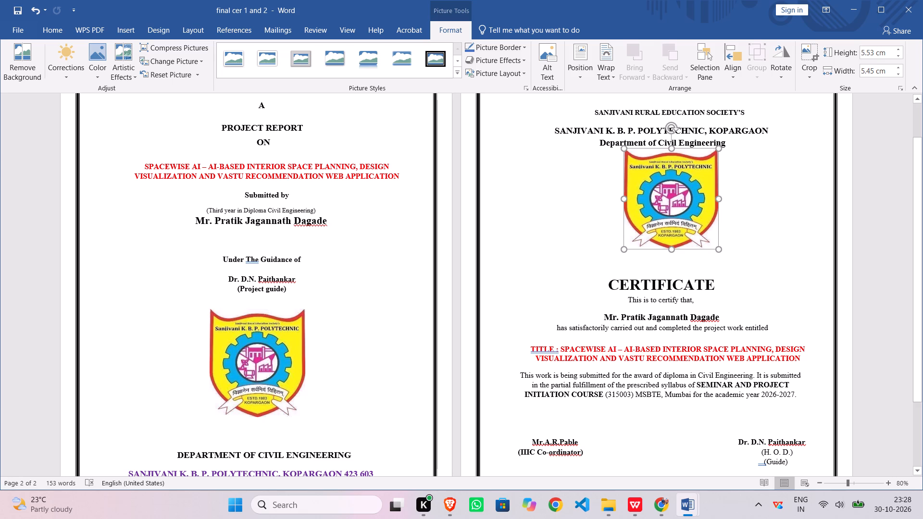
double_click(557, 228)
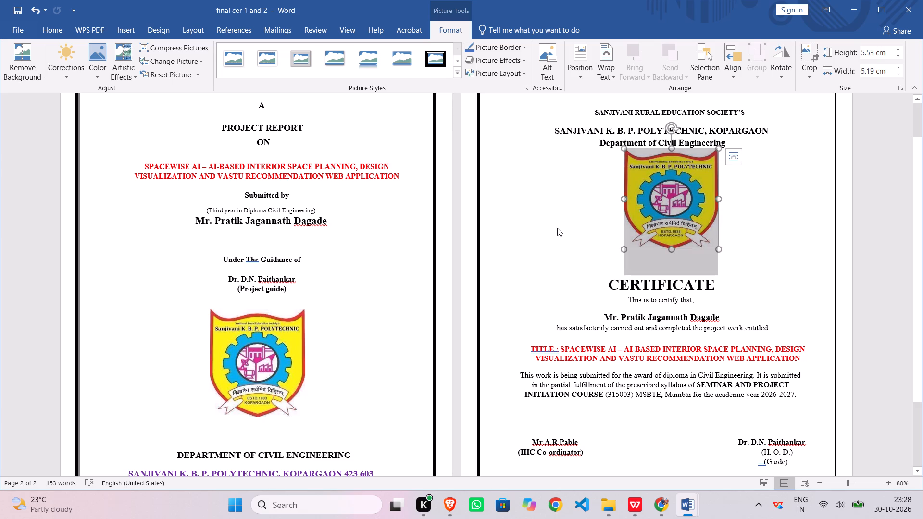
double_click(557, 228)
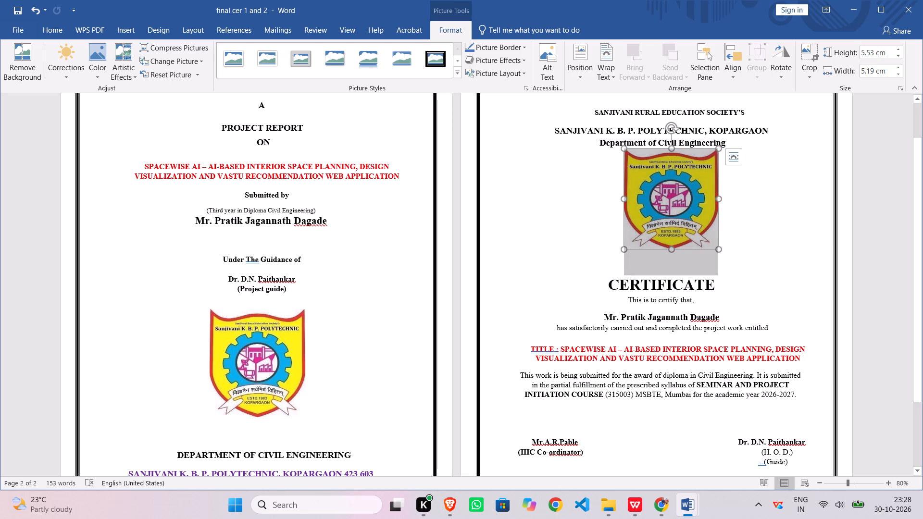
Compare the two logos and reduce the cover page logo's height to about 5.66 cm.
click(656, 212)
scroll(494, 317, down, 2)
scroll(494, 317, up, 1)
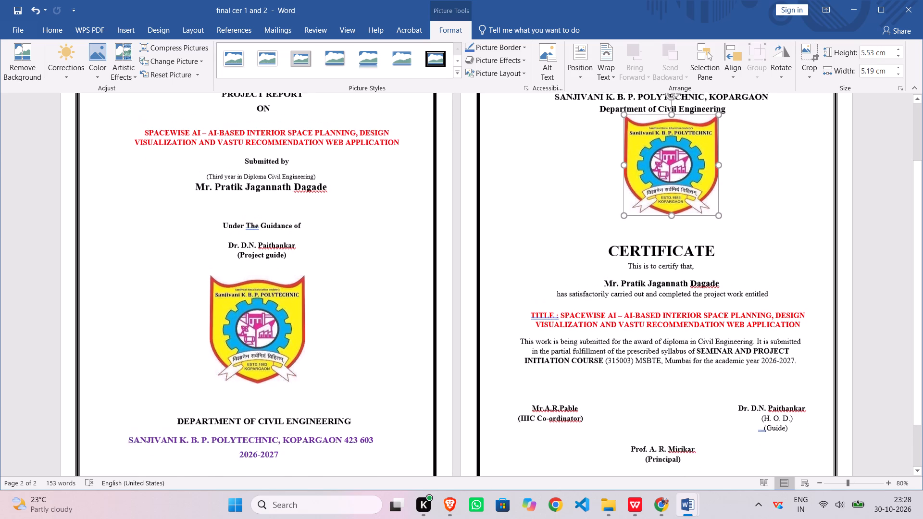
scroll(494, 317, up, 1)
click(674, 224)
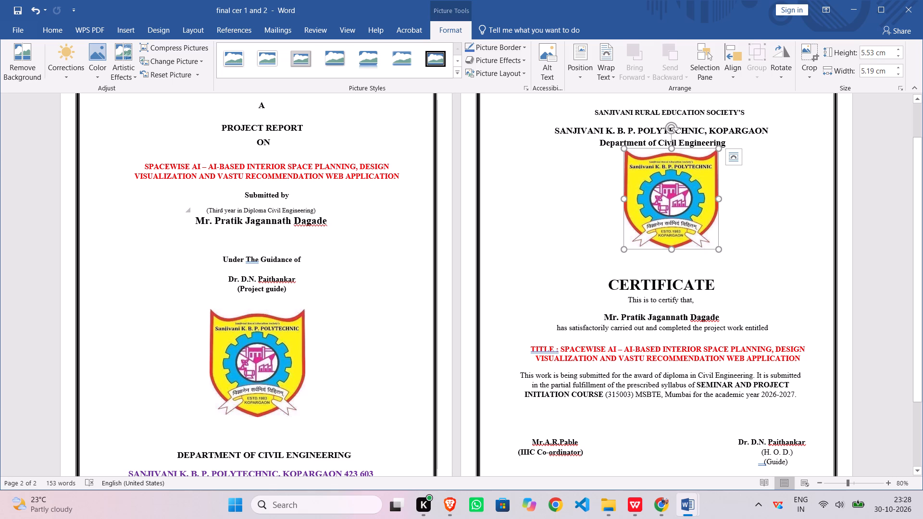
click(272, 367)
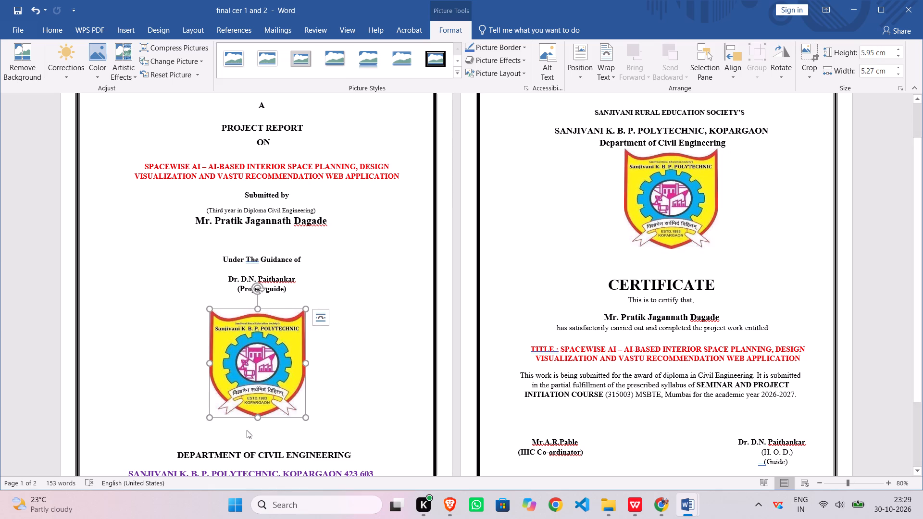
drag(257, 417, 259, 412)
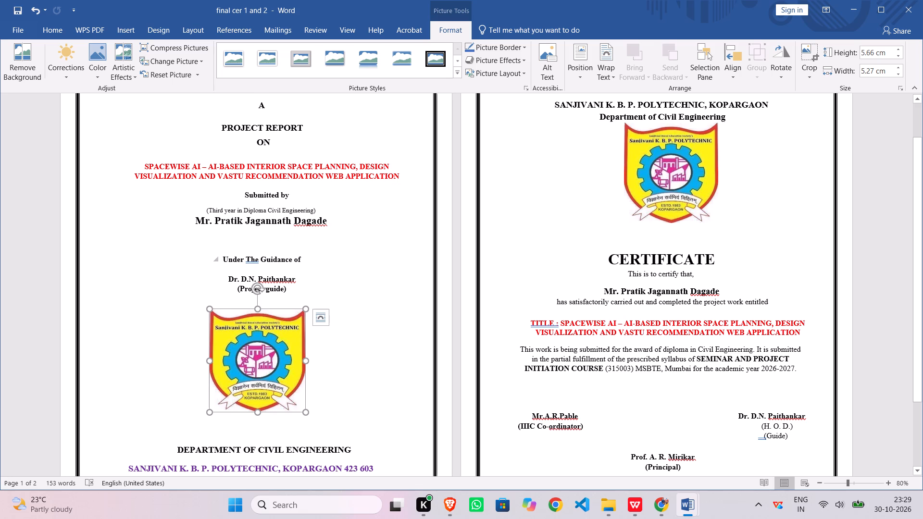
Remove the empty line above the "SANJIVANI RURAL EDUCATION SOCIETY'S" heading at the end of the cover page.
scroll(530, 367, up, 4)
scroll(530, 367, down, 8)
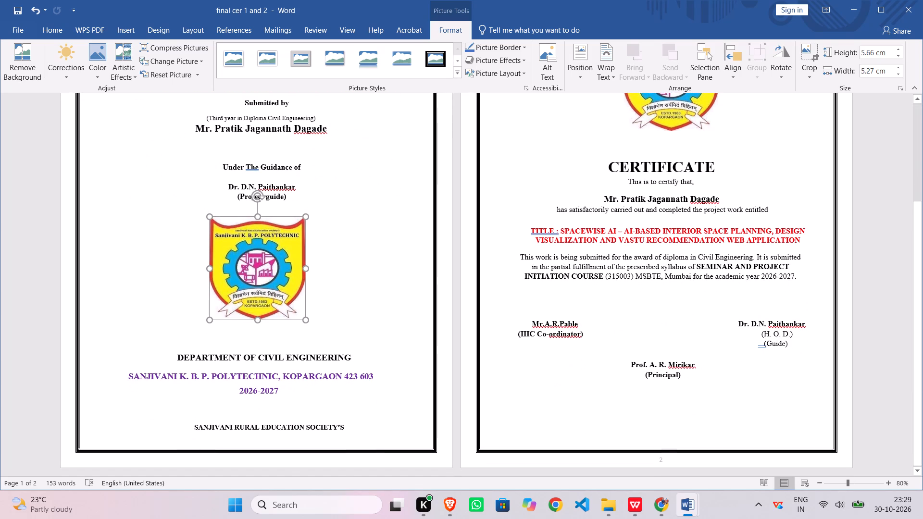
click(194, 425)
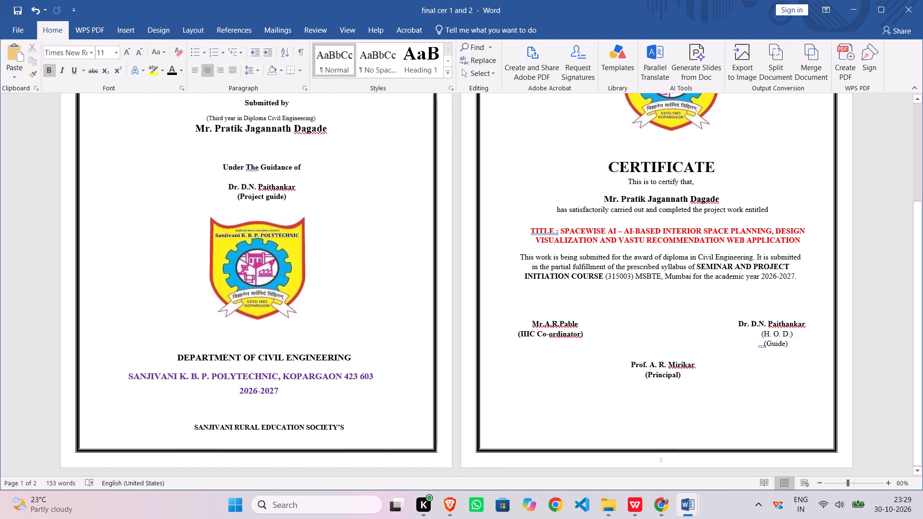
key(BackSpace)
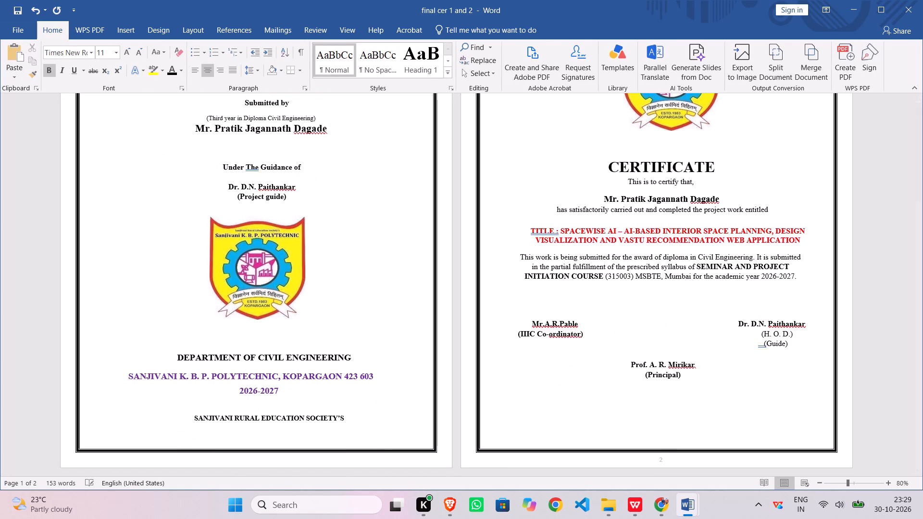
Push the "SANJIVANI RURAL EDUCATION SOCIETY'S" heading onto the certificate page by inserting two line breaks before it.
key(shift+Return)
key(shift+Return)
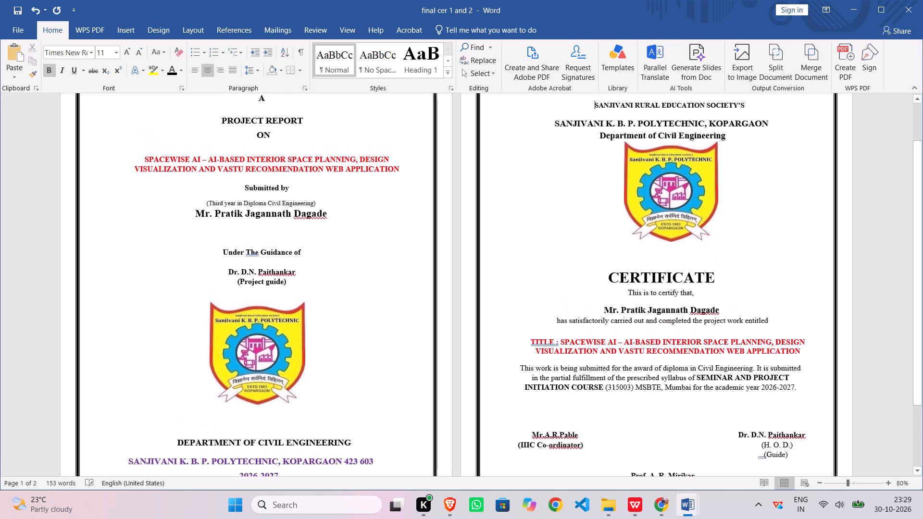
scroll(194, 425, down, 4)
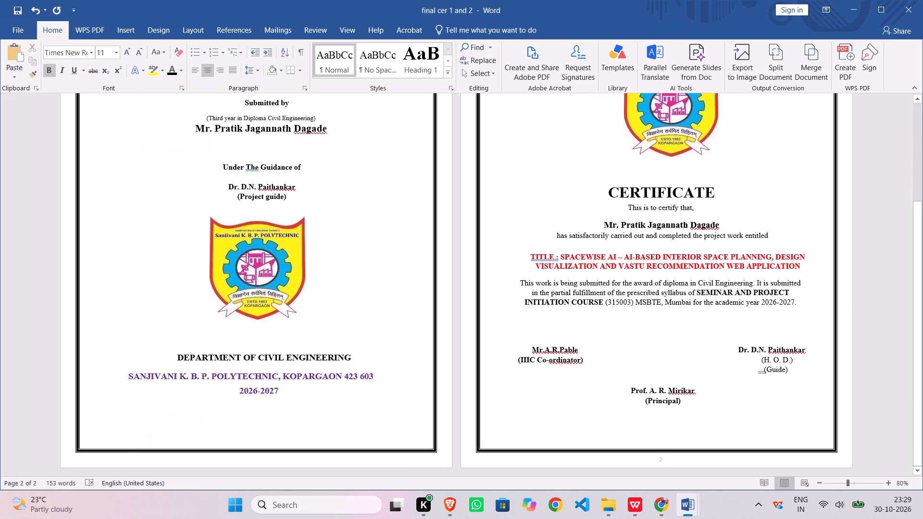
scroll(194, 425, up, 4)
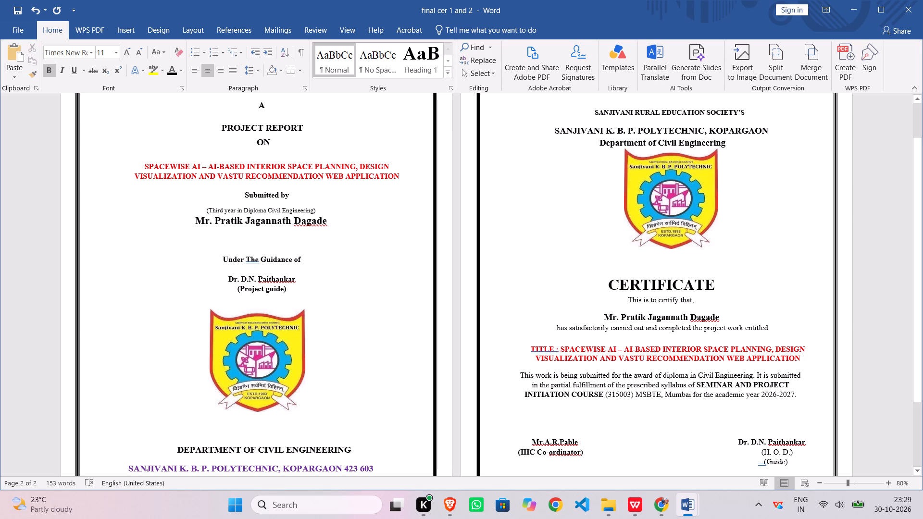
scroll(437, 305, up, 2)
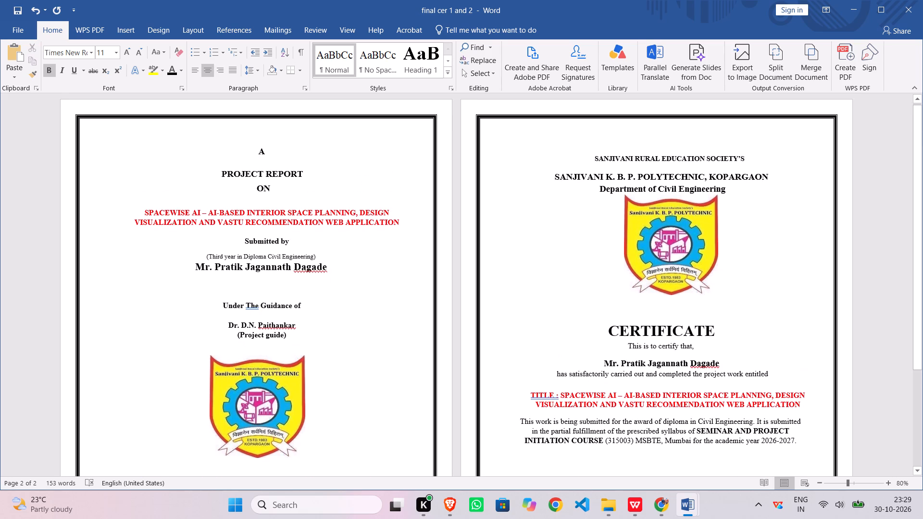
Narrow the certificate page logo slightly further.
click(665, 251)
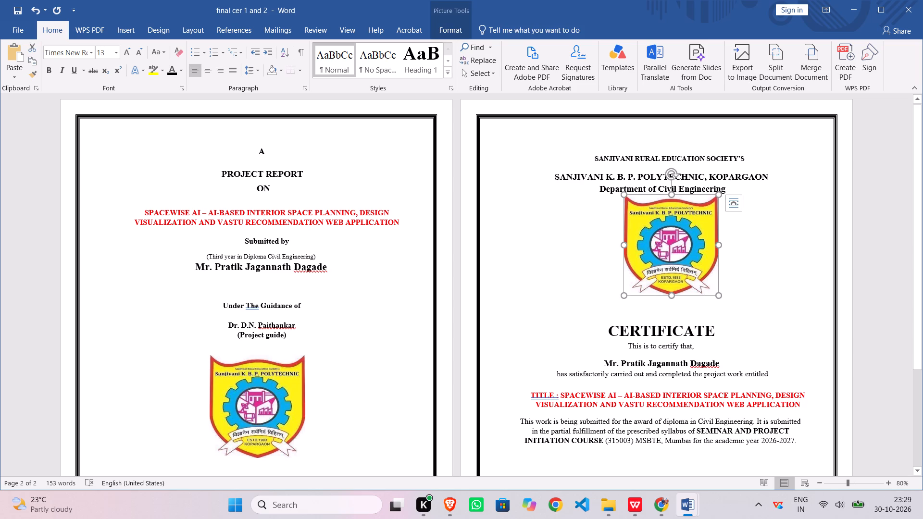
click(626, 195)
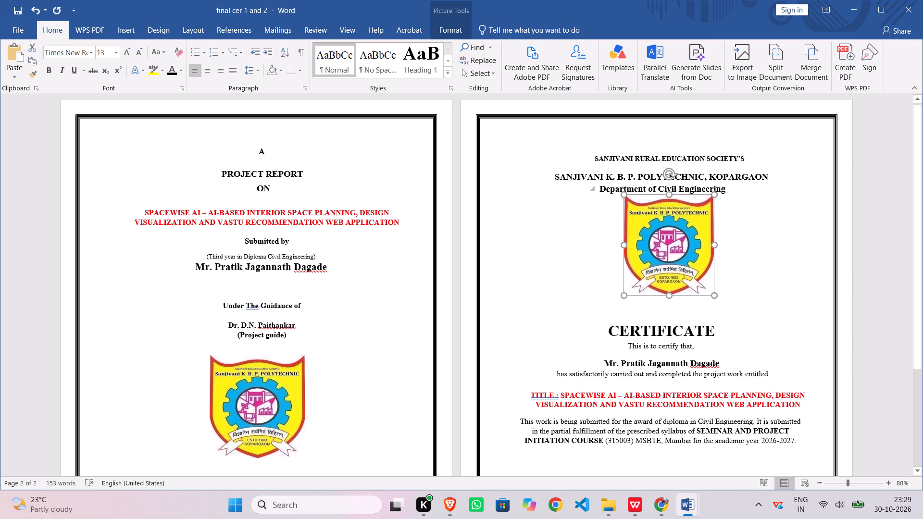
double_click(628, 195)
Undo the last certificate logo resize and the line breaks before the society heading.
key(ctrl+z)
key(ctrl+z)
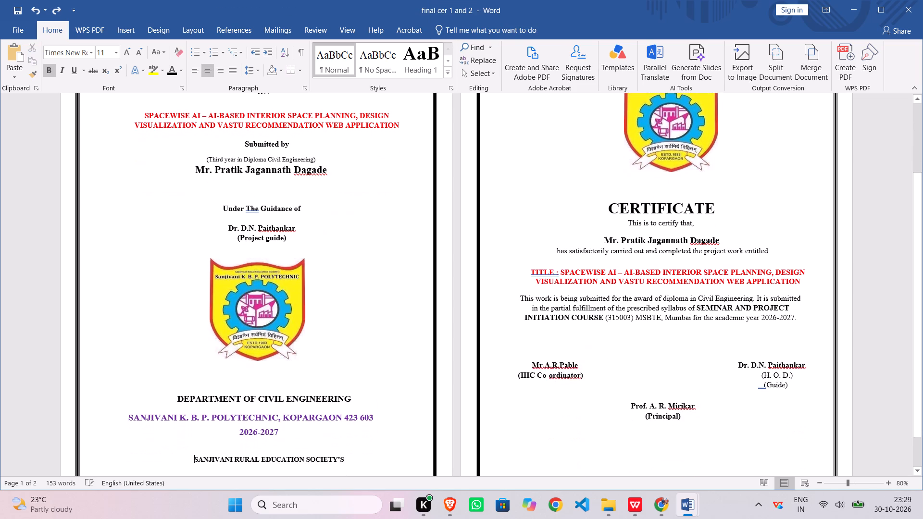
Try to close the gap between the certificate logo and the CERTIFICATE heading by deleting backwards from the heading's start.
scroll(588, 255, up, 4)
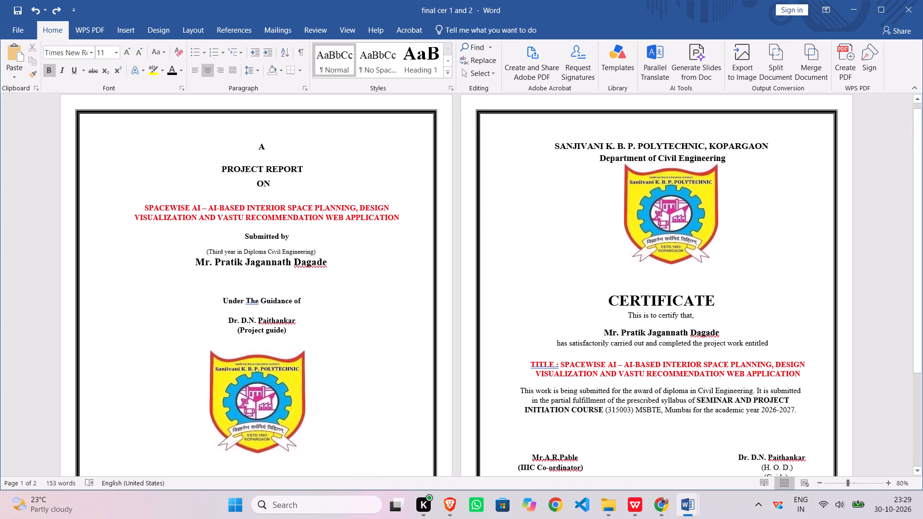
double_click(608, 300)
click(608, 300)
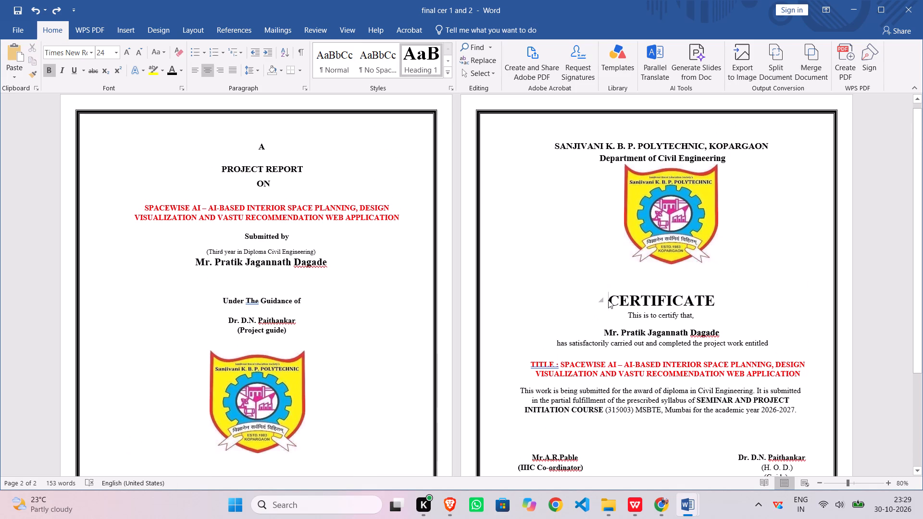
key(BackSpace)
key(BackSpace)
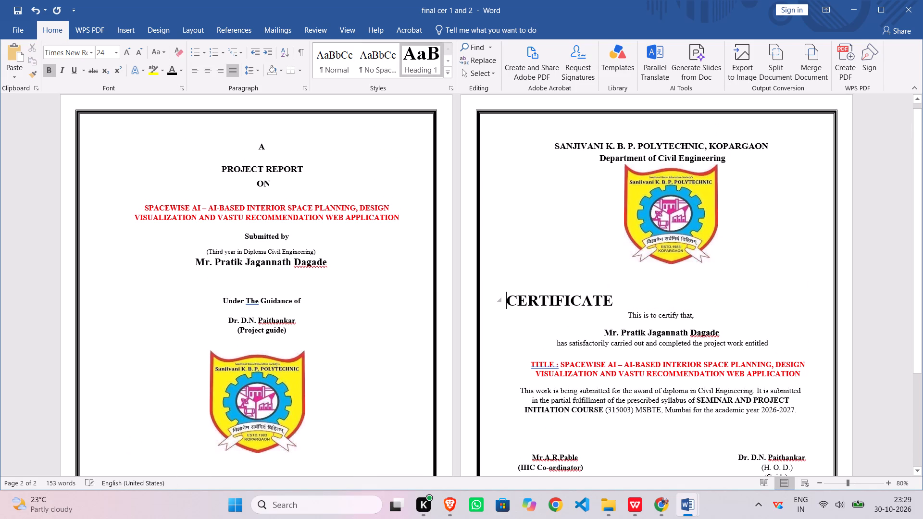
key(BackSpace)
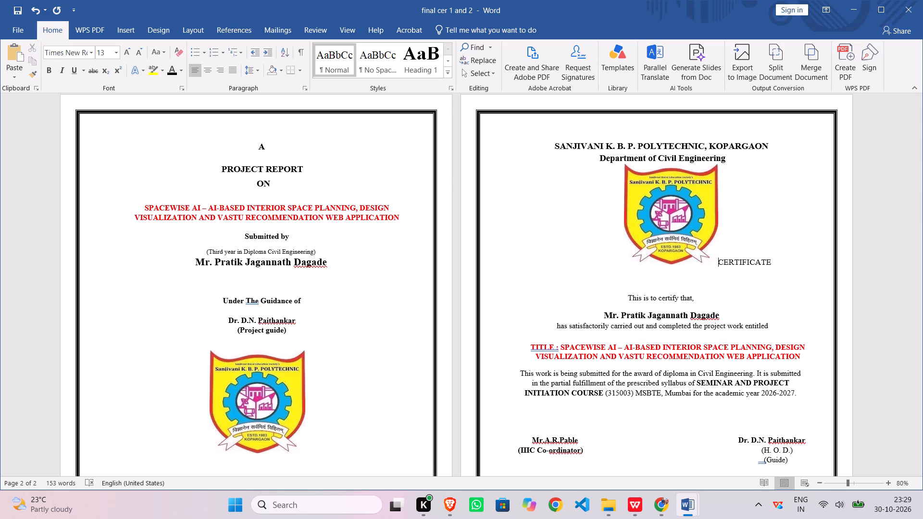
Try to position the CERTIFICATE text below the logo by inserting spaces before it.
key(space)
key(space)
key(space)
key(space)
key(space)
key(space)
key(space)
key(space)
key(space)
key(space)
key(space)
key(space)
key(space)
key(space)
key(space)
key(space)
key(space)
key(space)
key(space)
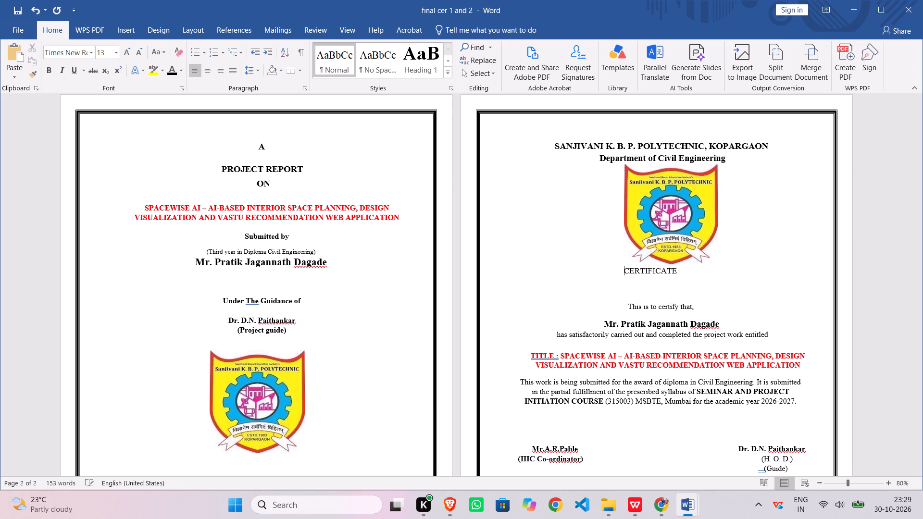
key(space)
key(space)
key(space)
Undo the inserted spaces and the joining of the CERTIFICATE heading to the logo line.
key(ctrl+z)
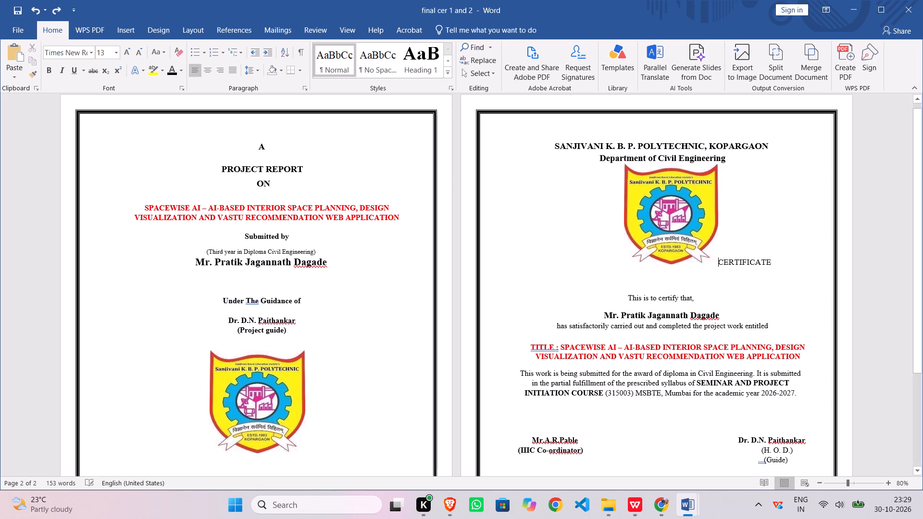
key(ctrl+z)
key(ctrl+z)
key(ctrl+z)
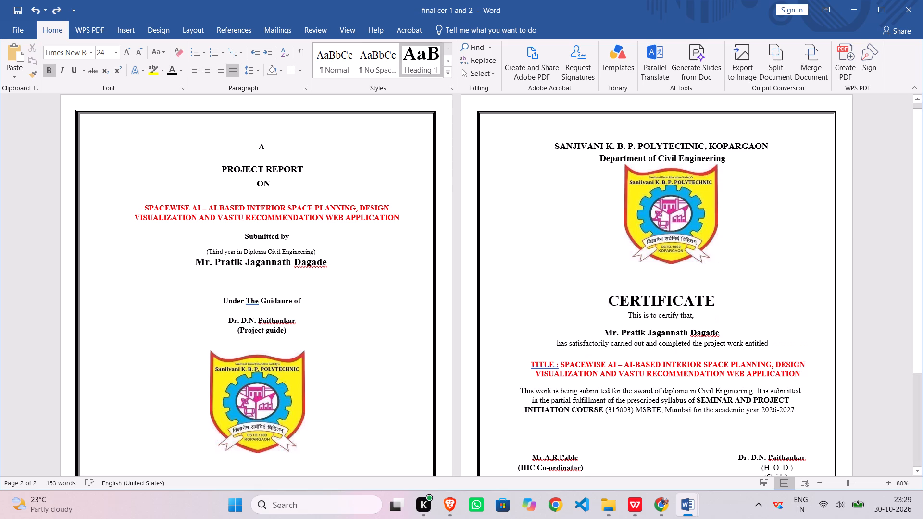
Insert two line breaks before the SANJIVANI RURAL EDUCATION SOCIETY'S heading to push it from the cover onto the certificate page.
scroll(614, 281, down, 5)
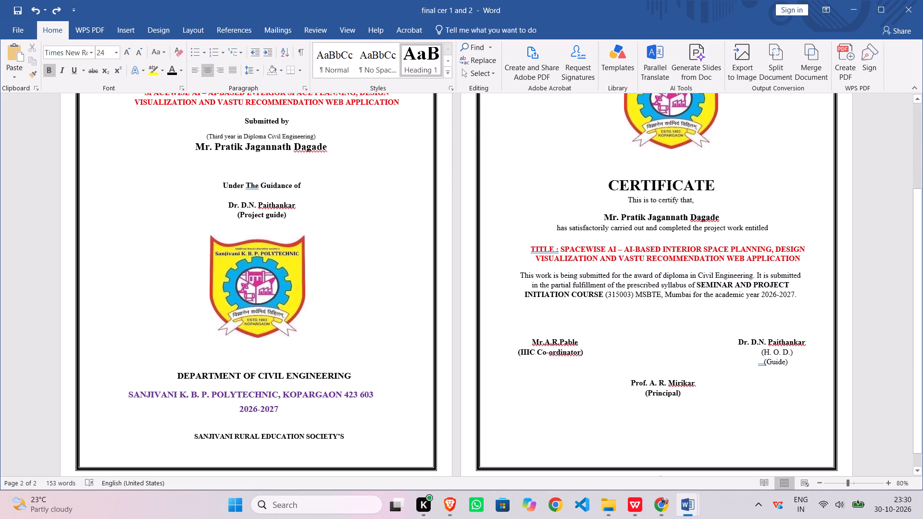
click(191, 434)
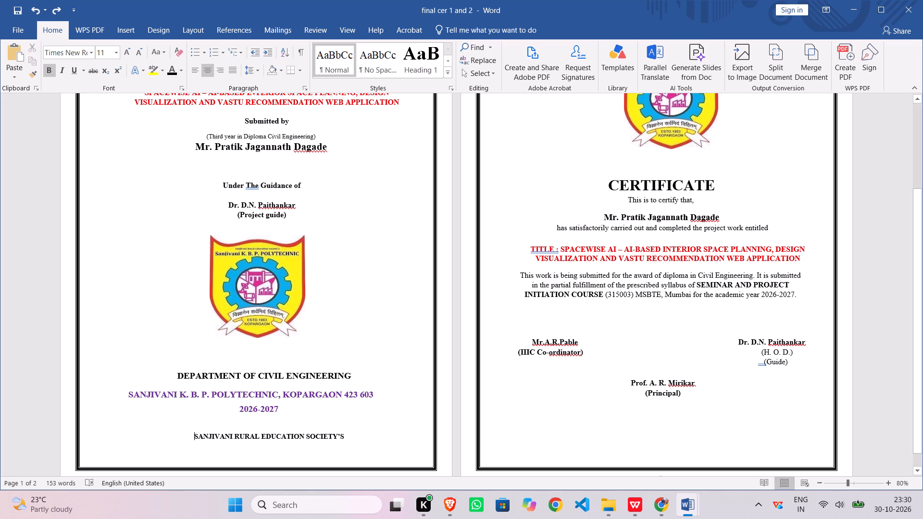
key(shift+Return)
key(shift+Return)
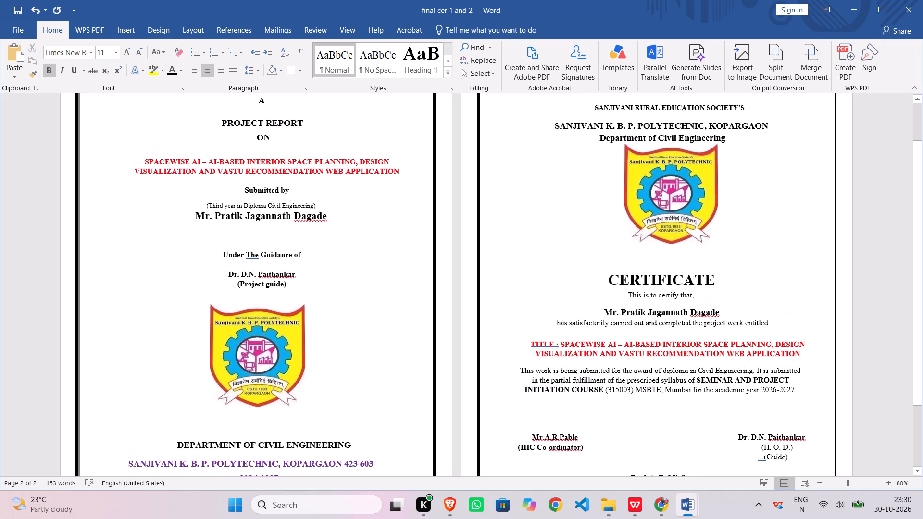
scroll(196, 395, up, 4)
scroll(197, 395, down, 5)
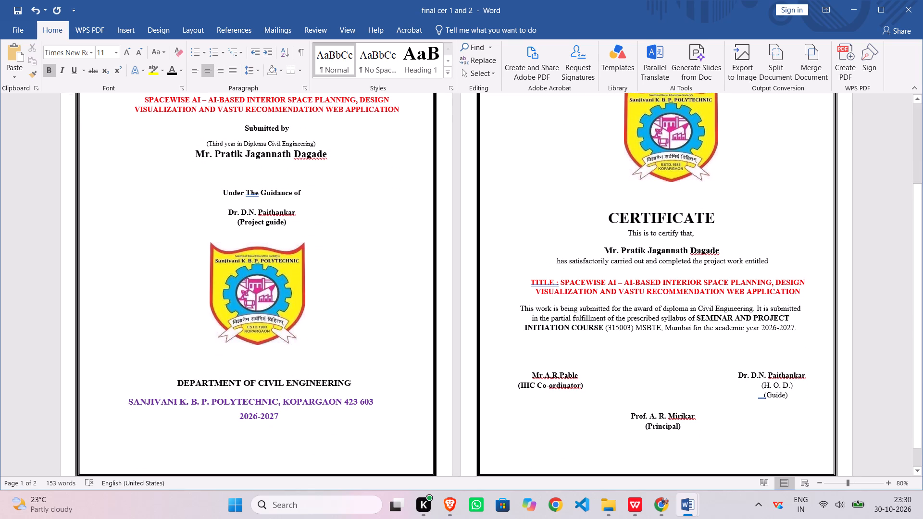
scroll(405, 446, up, 4)
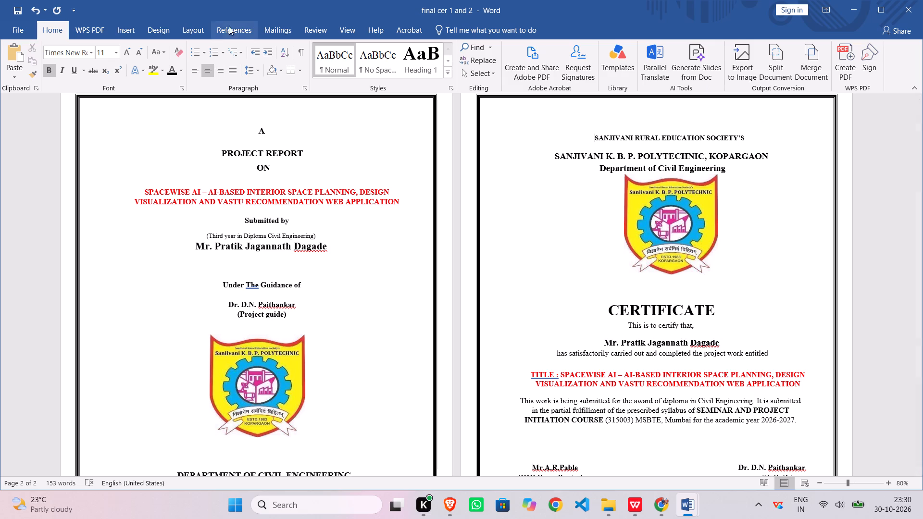
Save the edited cover and certificate document under its existing name.
click(17, 27)
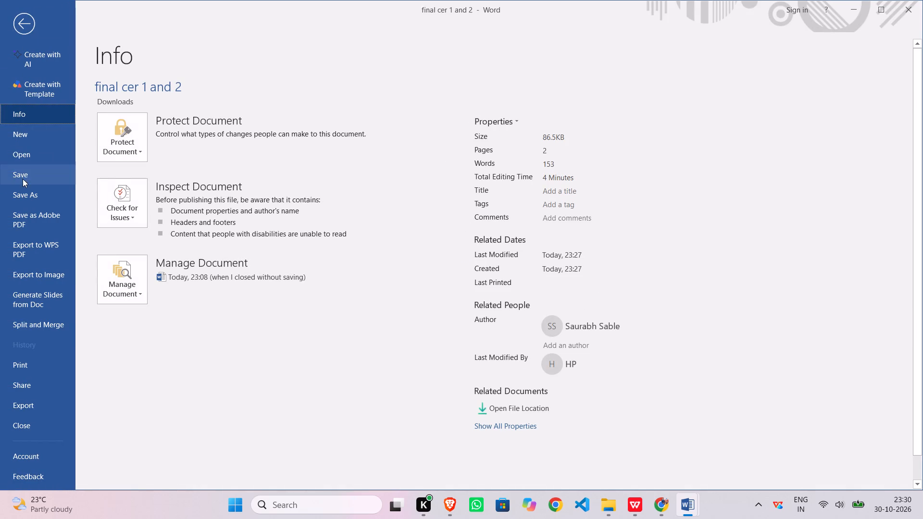
click(23, 179)
Start saving a copy of the document with Save As, choosing the Downloads folder as its destination.
click(15, 28)
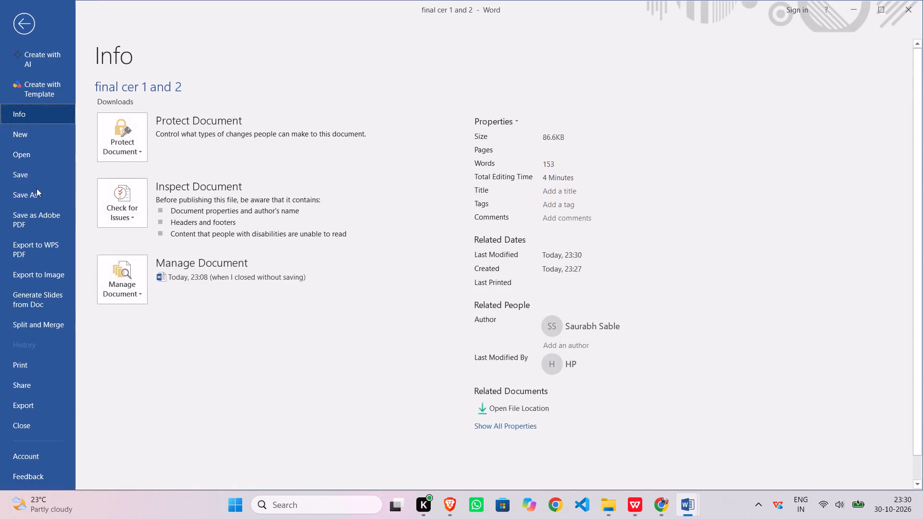
double_click(28, 203)
click(386, 185)
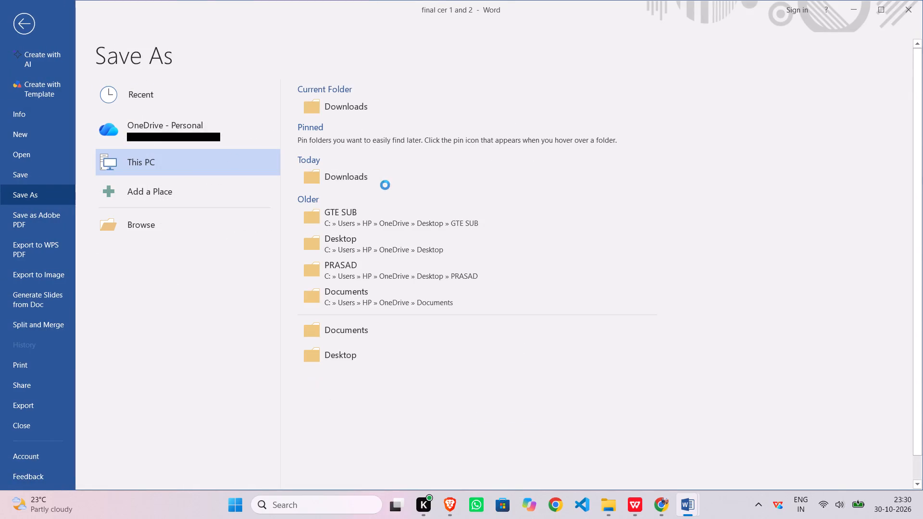
click(369, 286)
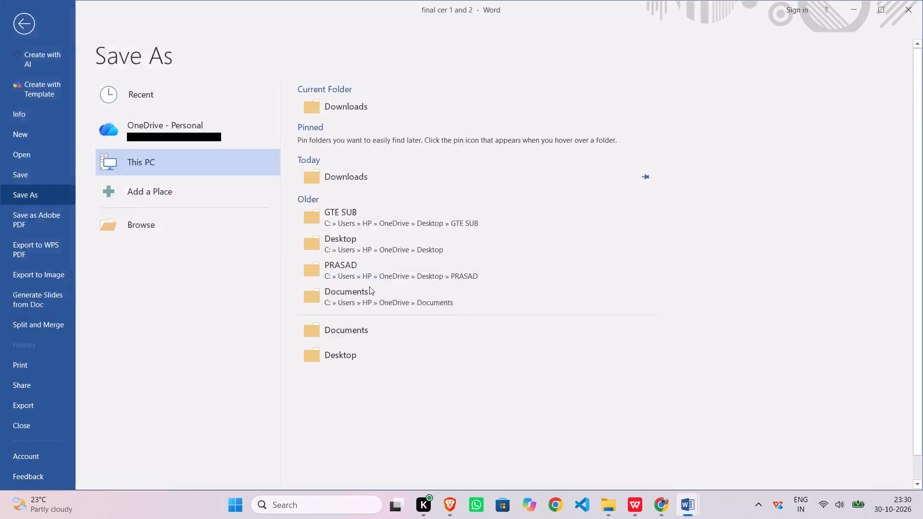
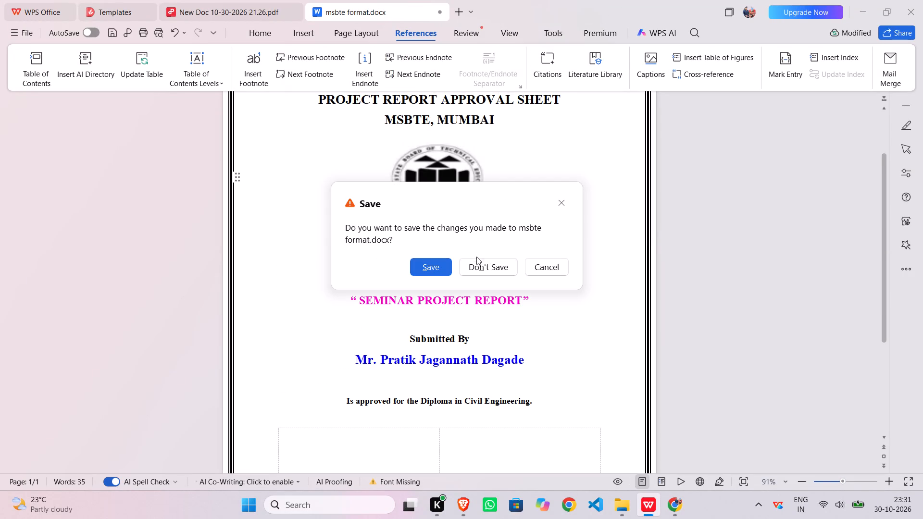
Close the msbte format.docx document, discarding its unsaved changes.
double_click(480, 266)
Examine the ACKNOWLEDGMENT page in the scanned reference PDF, enlarging it enough to read its wording and layout.
scroll(511, 266, down, 3)
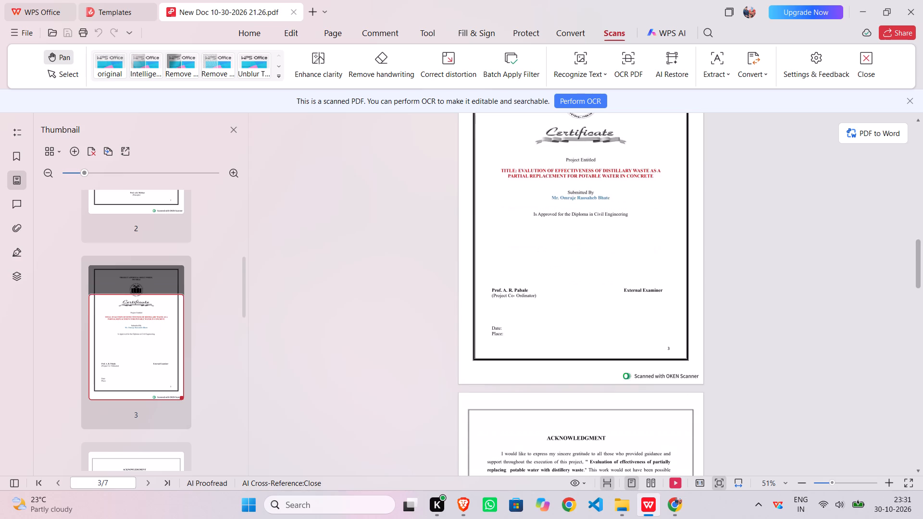
scroll(511, 266, down, 3)
scroll(573, 333, down, 1)
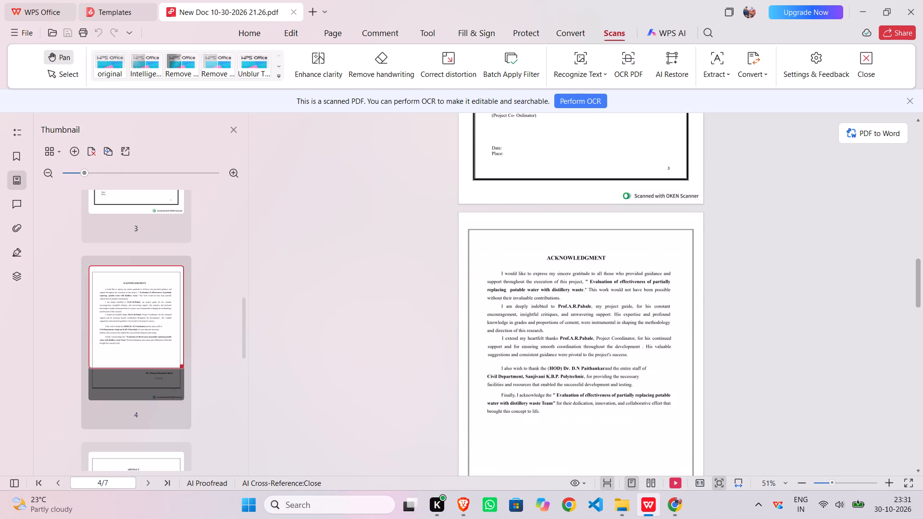
ctrl+scroll(565, 319, up, 4)
scroll(565, 319, down, 2)
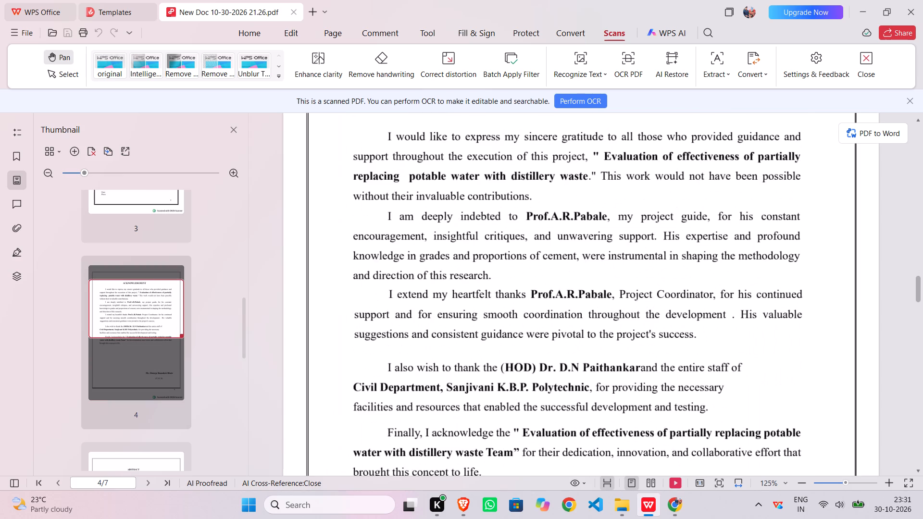
ctrl+scroll(565, 319, down, 1)
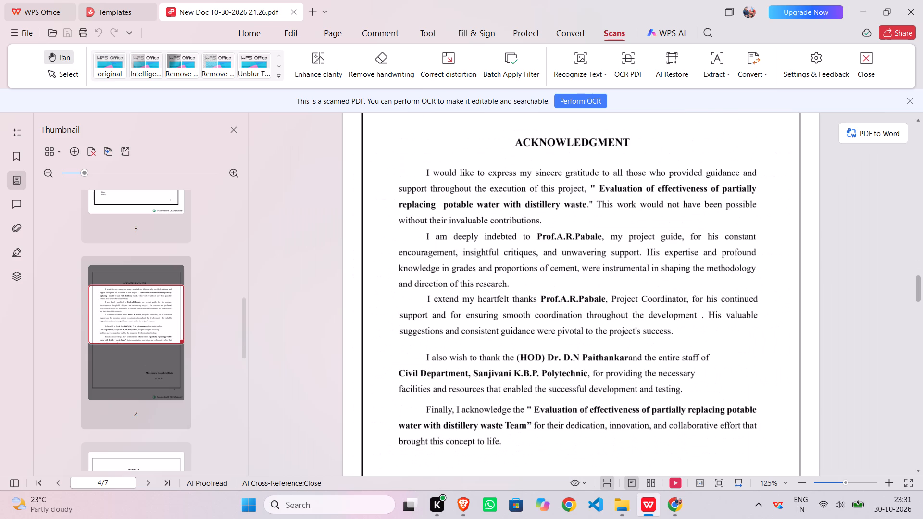
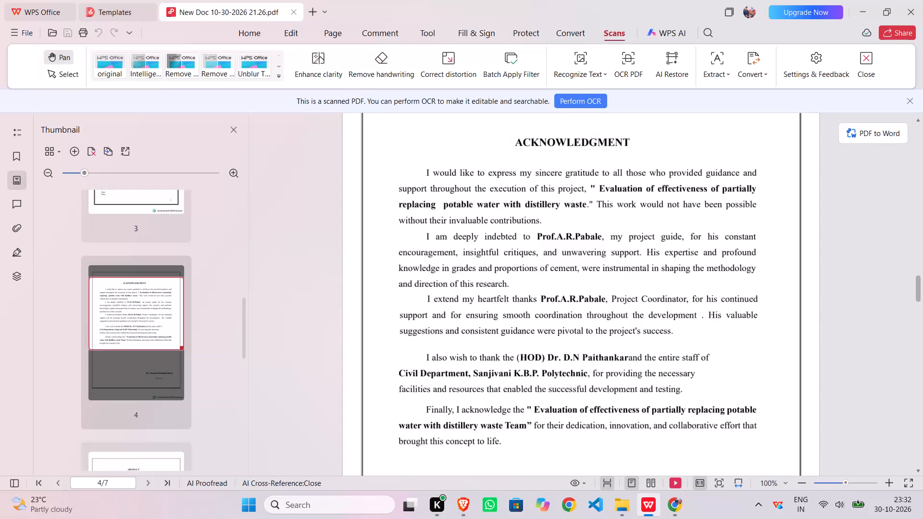
Capture a rectangular screen snip of the reference PDF's ACKNOWLEDGMENT page, from the heading down to the closing paragraph.
key(shift+super+s)
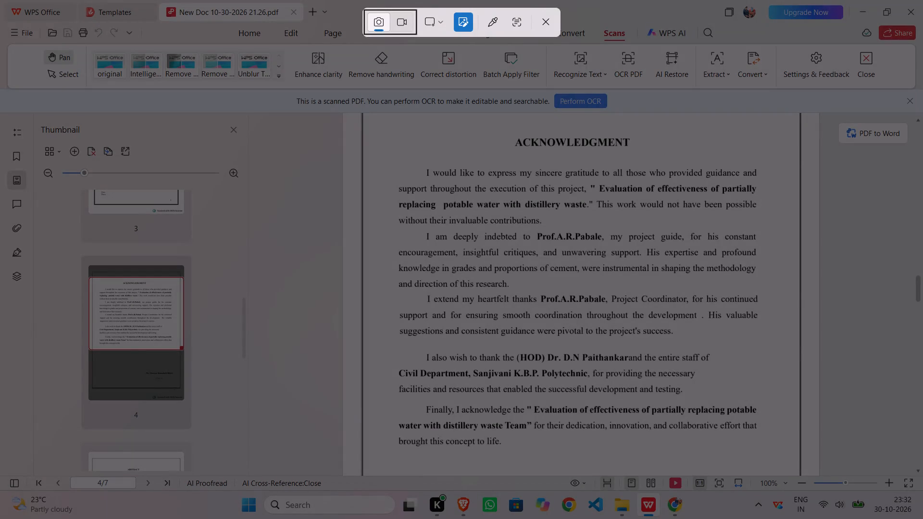
drag(376, 123, 778, 468)
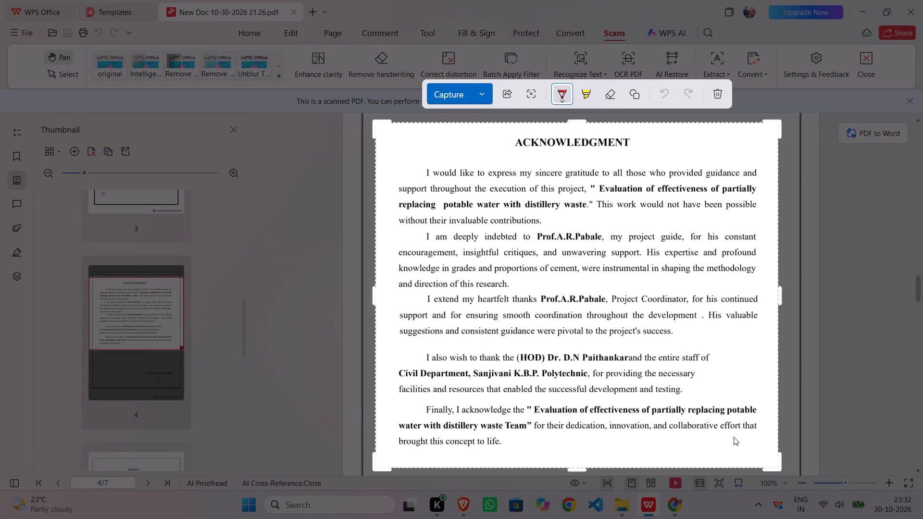
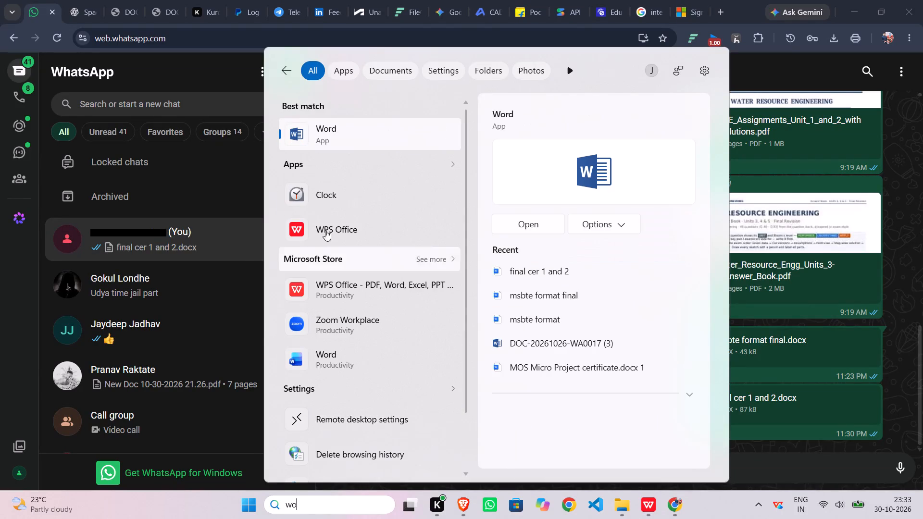
Launch Word and create a new blank document.
double_click(336, 135)
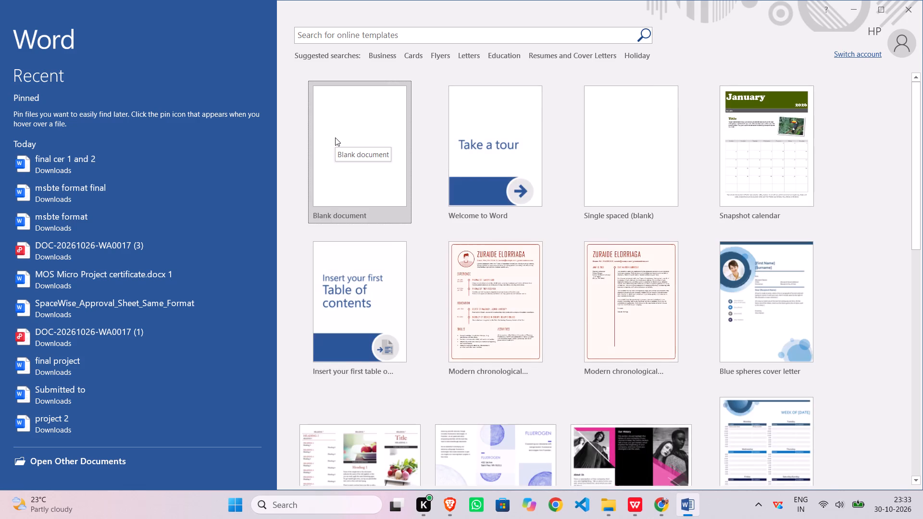
click(346, 165)
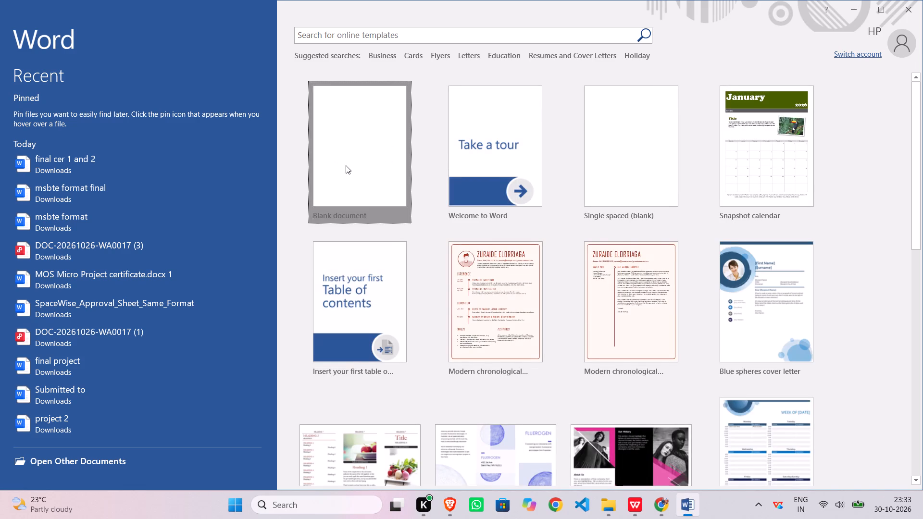
Bring up the Open file dialog for browsing from the Documents folder on This PC.
double_click(17, 23)
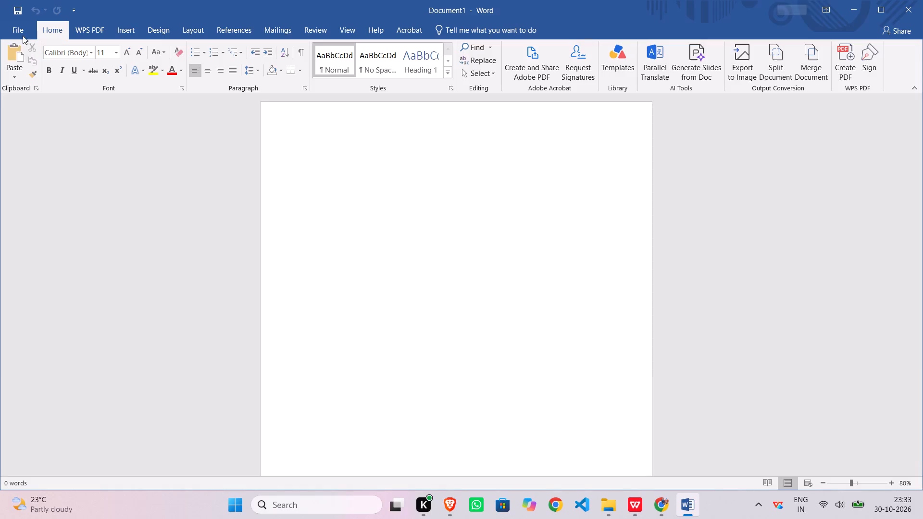
click(20, 37)
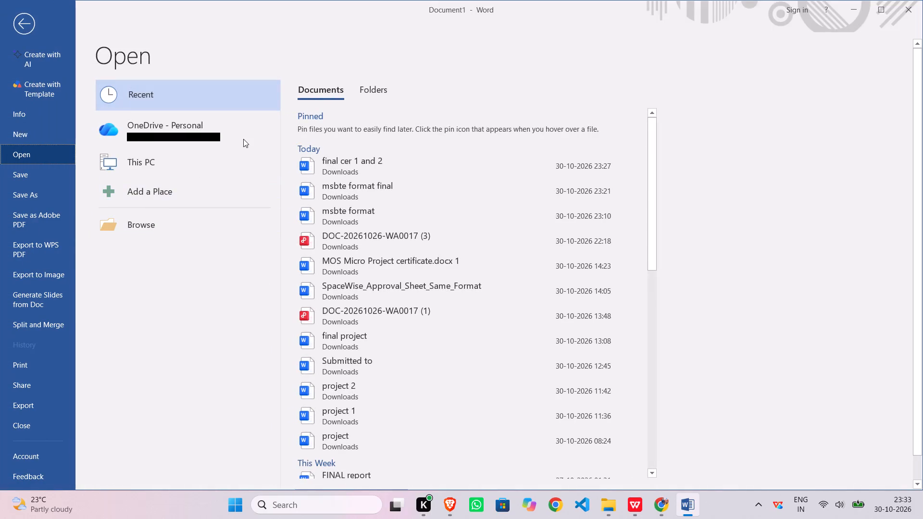
click(198, 160)
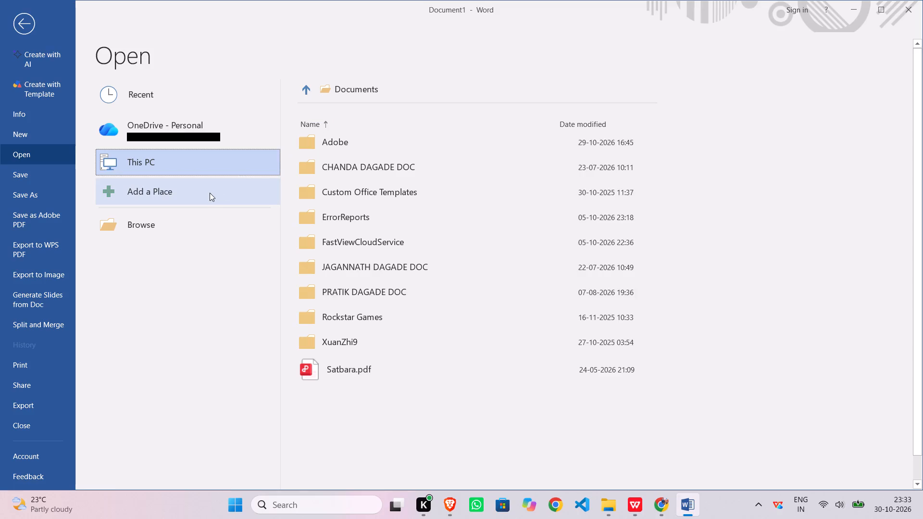
click(336, 94)
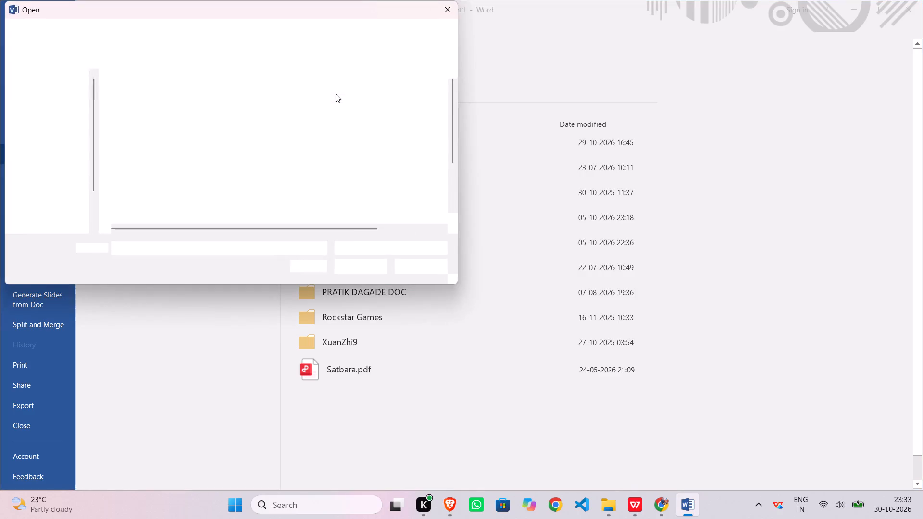
Open the existing document "final project" from the Downloads folder.
double_click(51, 167)
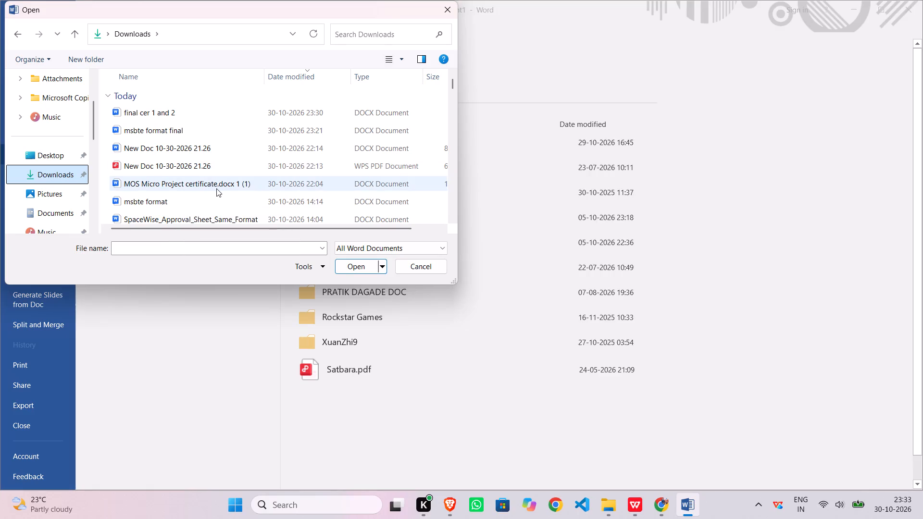
scroll(214, 194, down, 2)
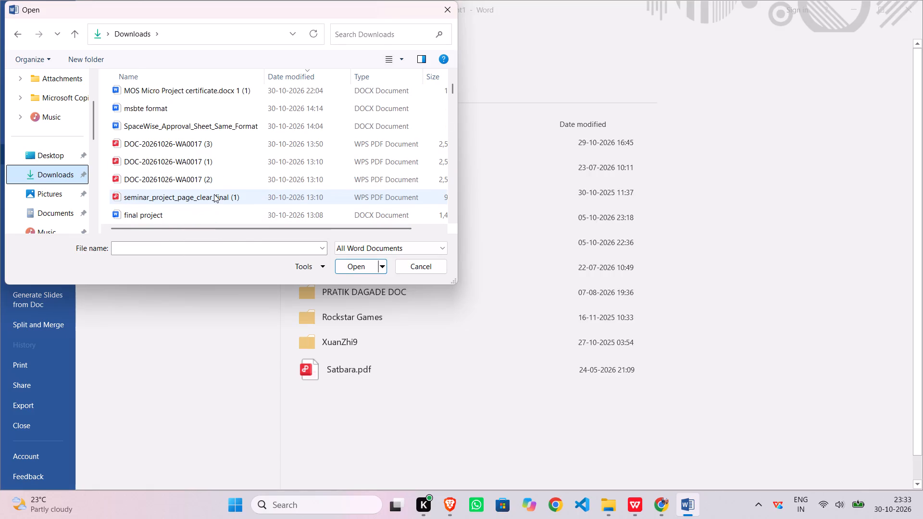
double_click(161, 215)
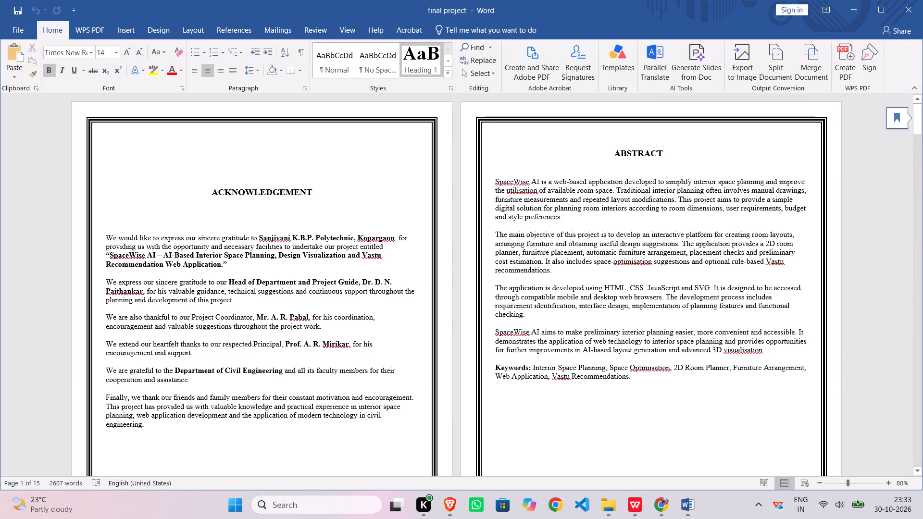
Look through the document's opening pages, from the acknowledgement and abstract to the index and Chapter 1.
scroll(256, 283, down, 19)
scroll(253, 265, down, 3)
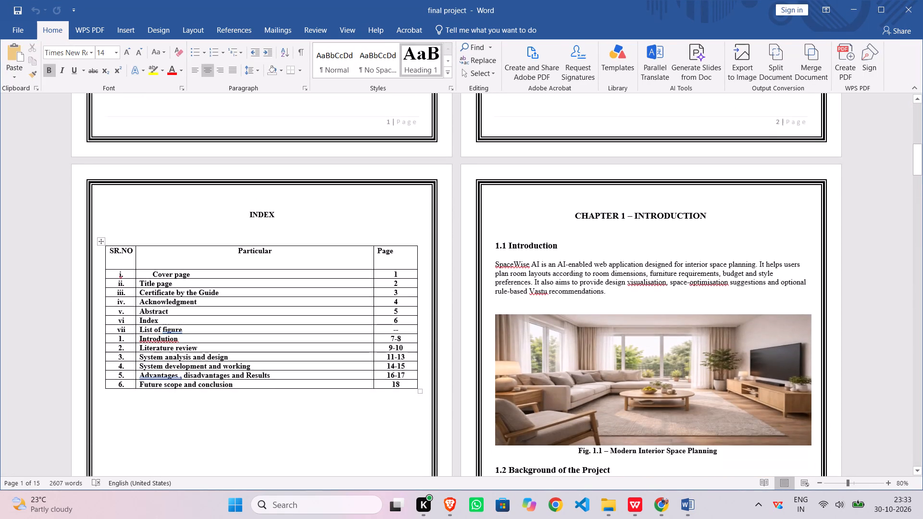
scroll(253, 265, up, 4)
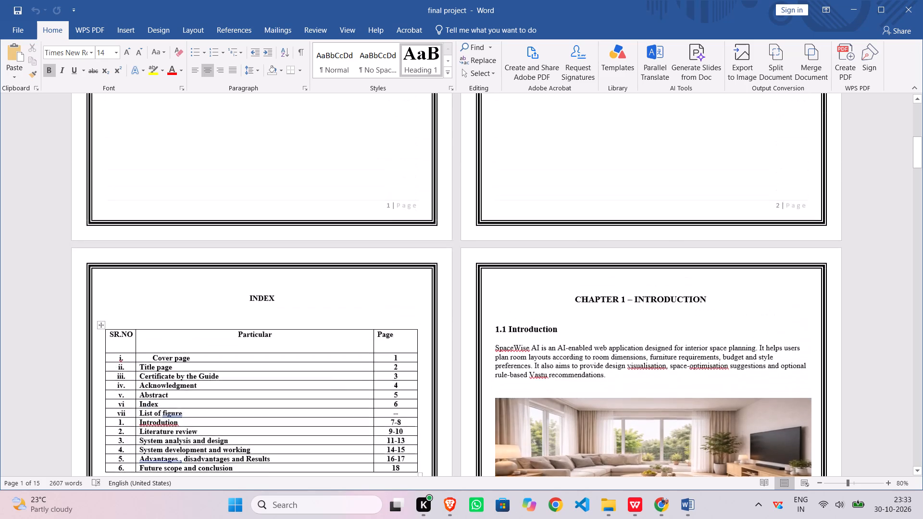
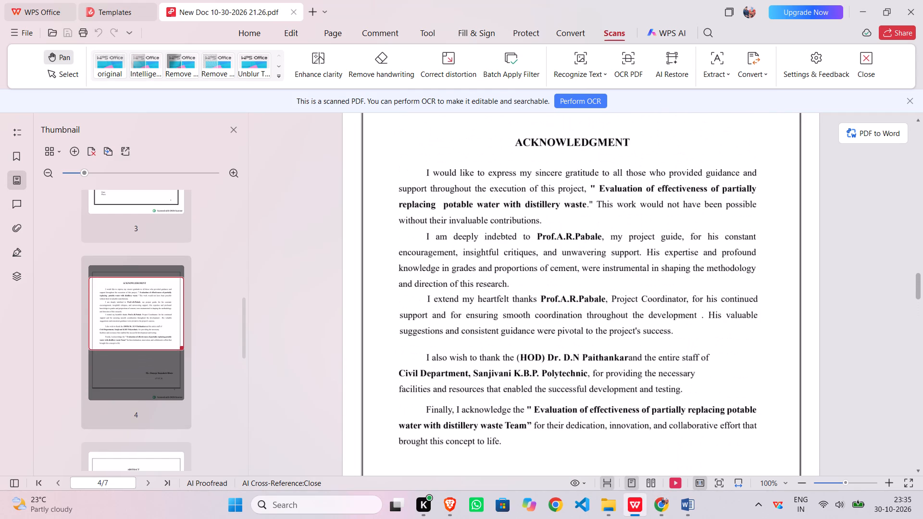
scroll(495, 420, down, 2)
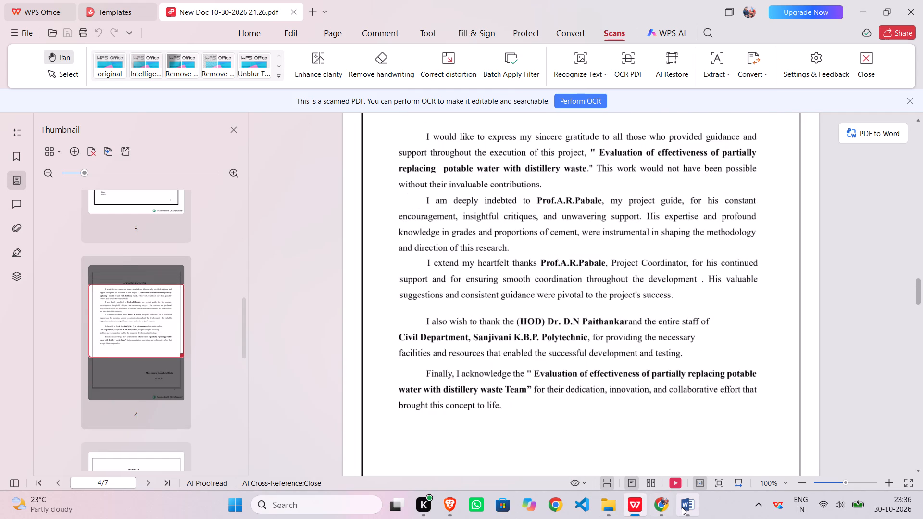
Return to ChatGPT in Chrome and copy the generated acknowledgement text.
triple_click(665, 508)
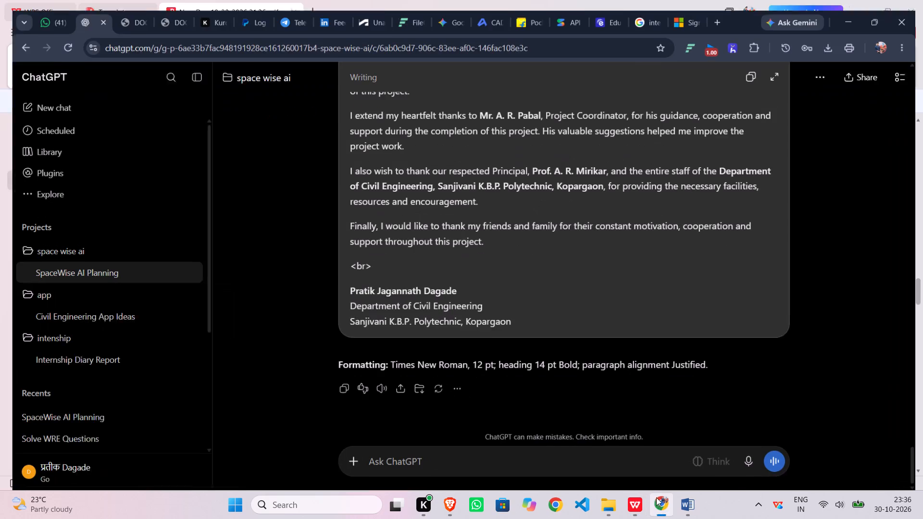
scroll(638, 342, up, 2)
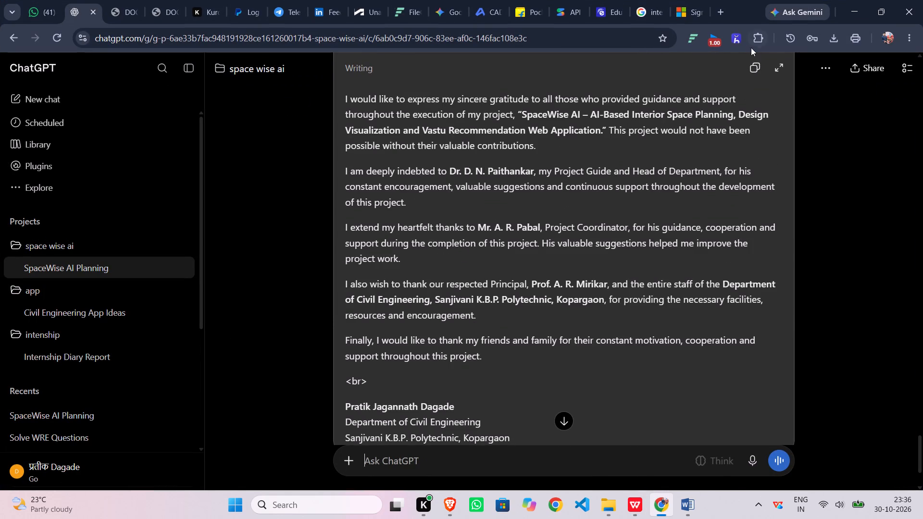
double_click(755, 62)
In Word, replace the existing acknowledgement heading and paragraphs of the "final project" document with the copied acknowledgement.
click(685, 513)
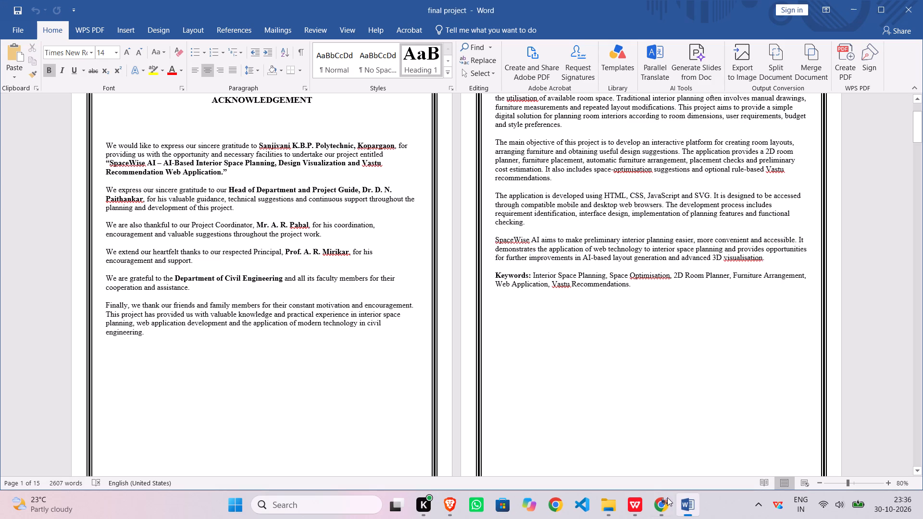
scroll(286, 352, up, 3)
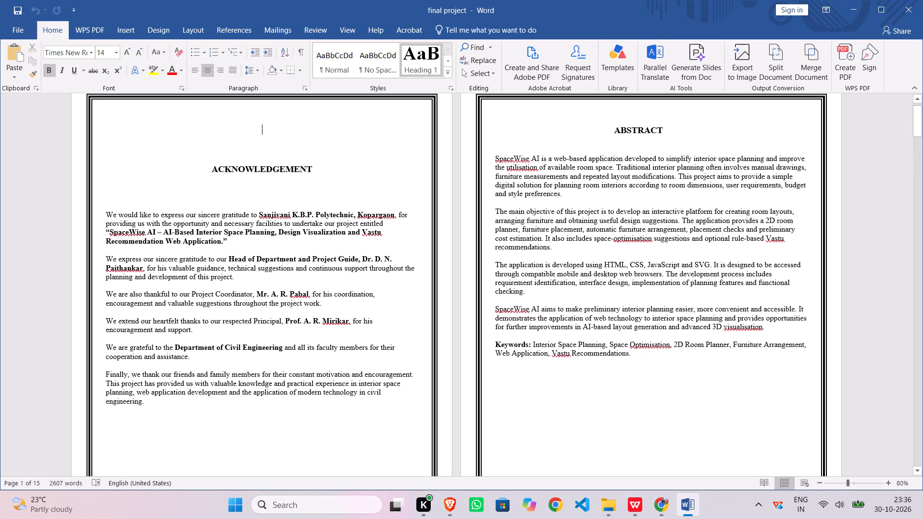
click(213, 166)
drag(213, 166, 283, 193)
drag(299, 201, 364, 343)
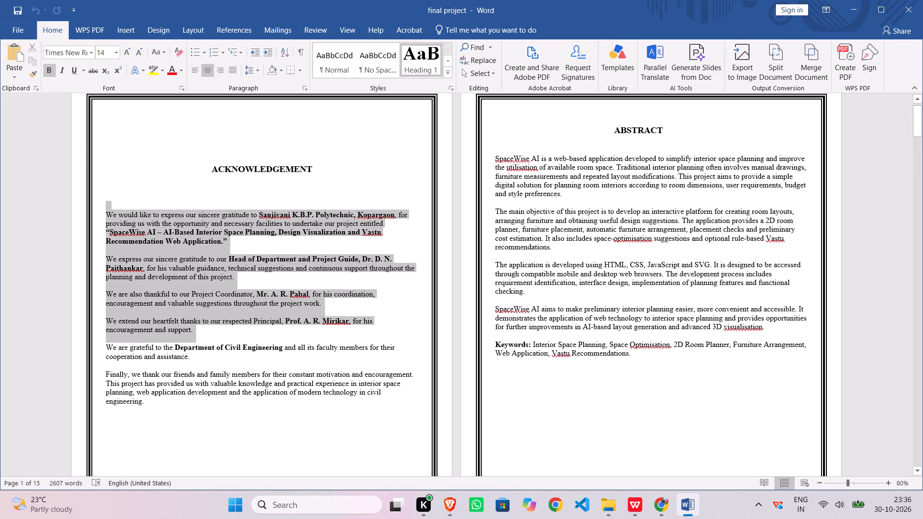
drag(364, 343, 374, 410)
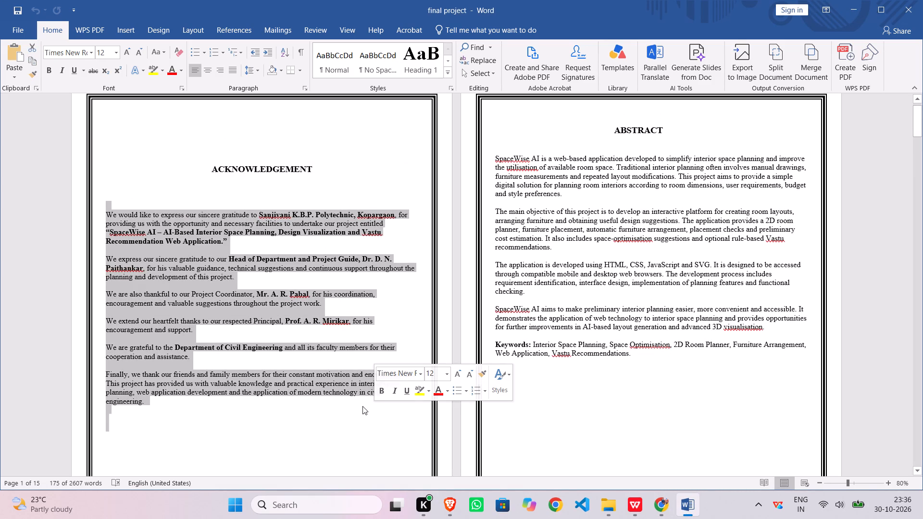
double_click(141, 371)
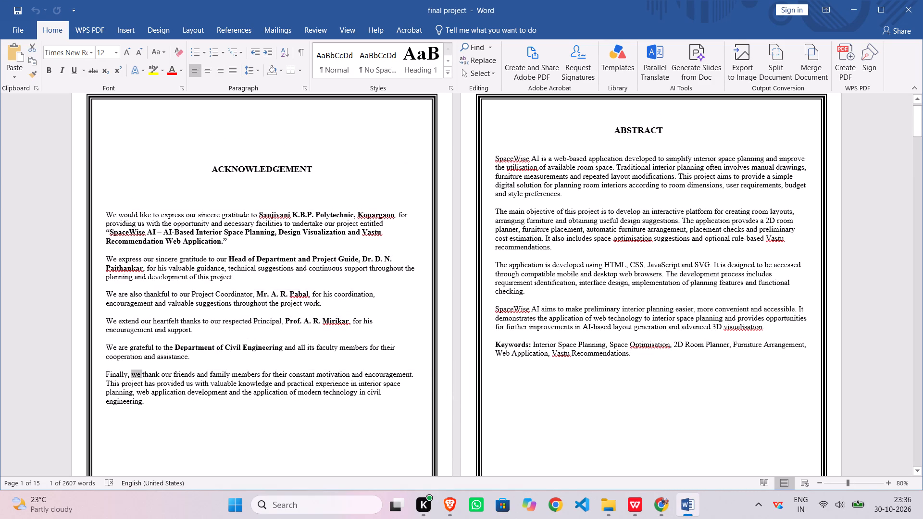
click(210, 162)
drag(210, 162, 304, 224)
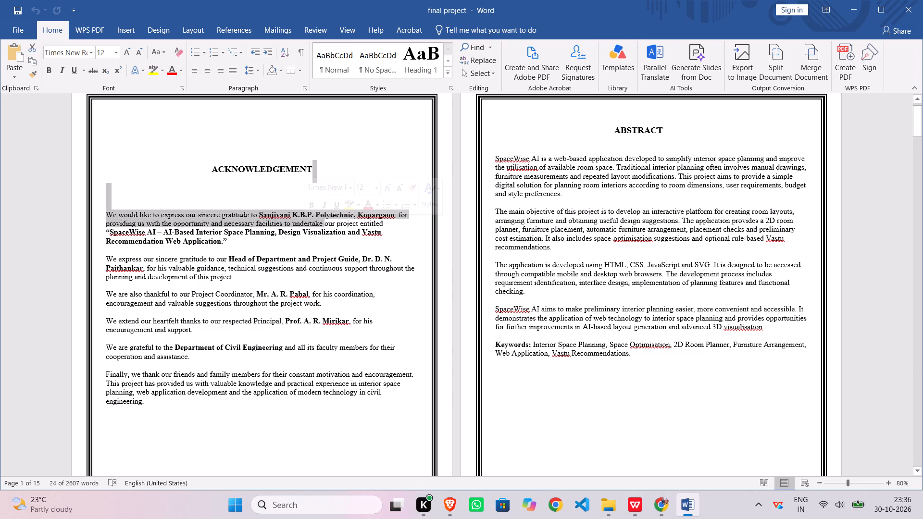
drag(211, 168, 260, 177)
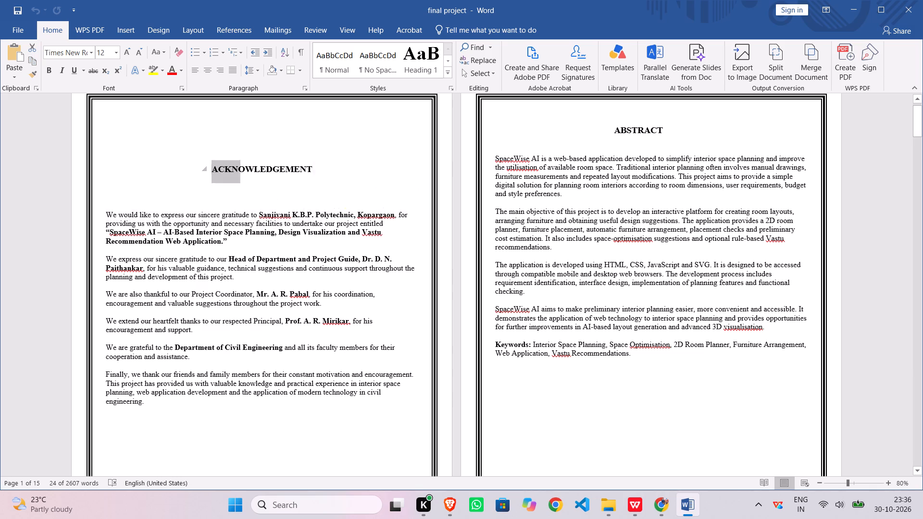
drag(260, 177, 381, 391)
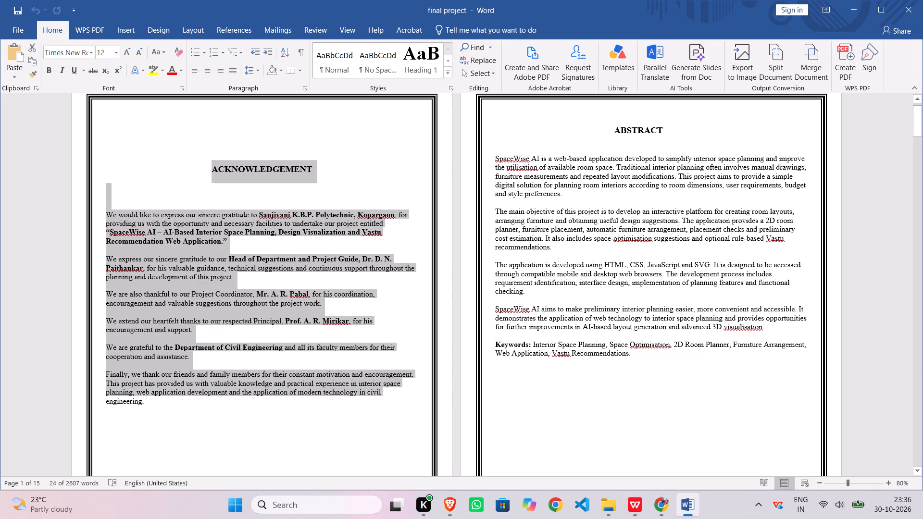
drag(381, 391, 382, 393)
key(Delete)
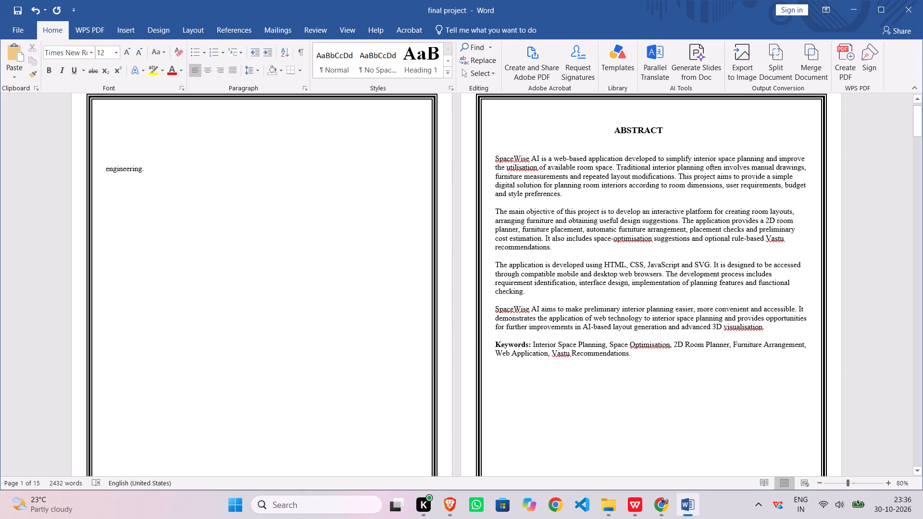
key(ctrl+v)
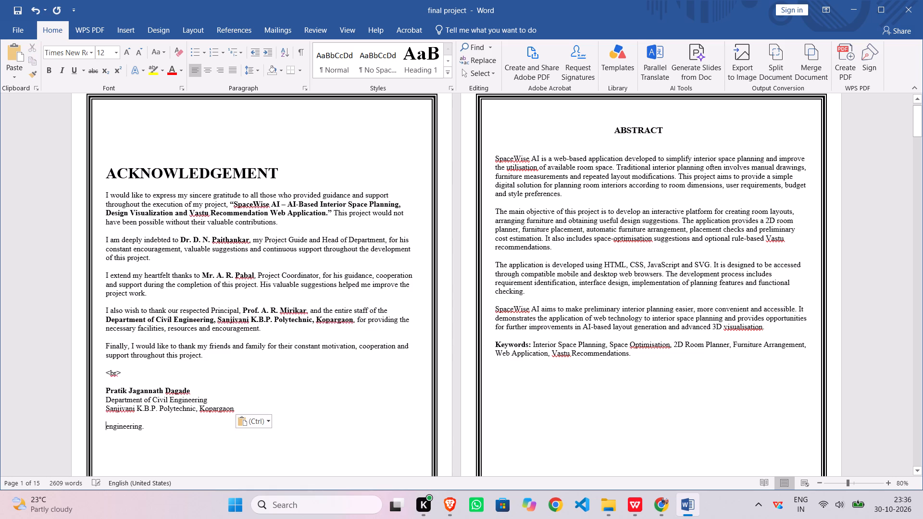
Delete the leftover word "engineering." below the pasted acknowledgement.
drag(103, 429, 137, 431)
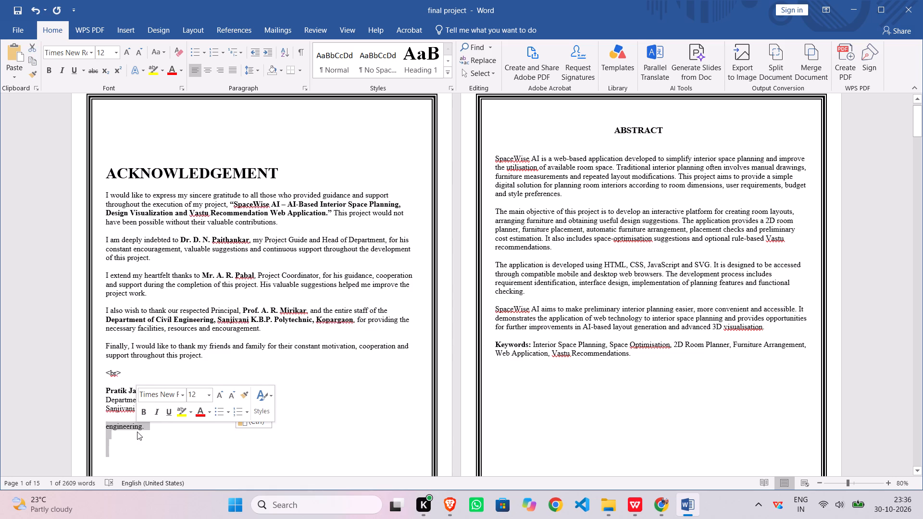
key(Delete)
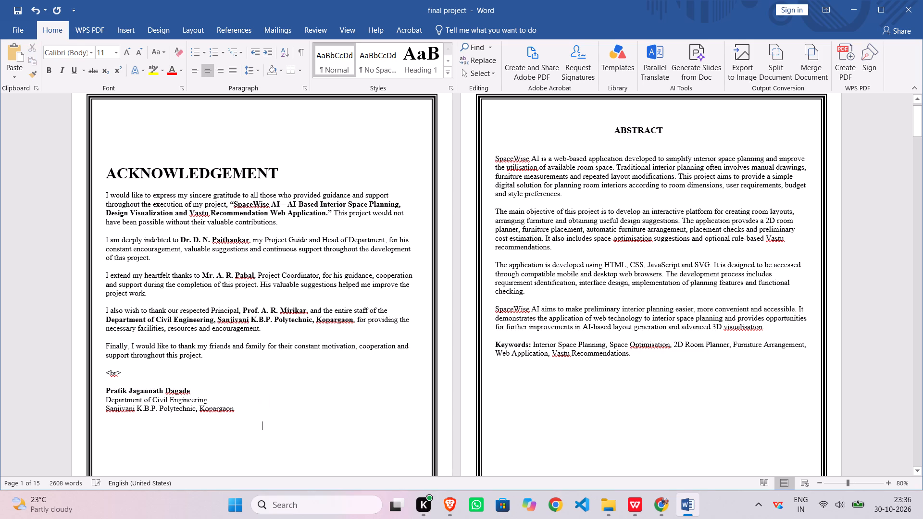
Shift the ACKNOWLEDGEMENT heading toward the page centre by adding 12 leading spaces.
click(108, 176)
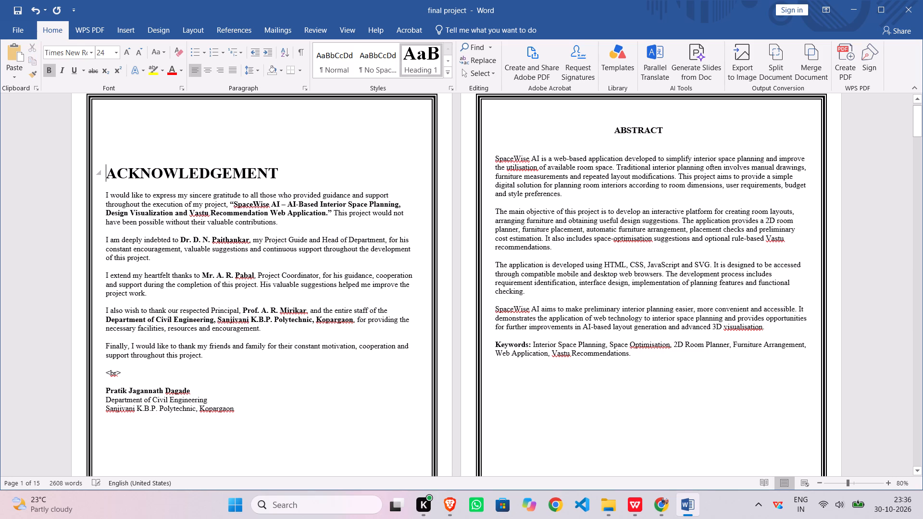
key(space)
key(space)
key(space)
key(space)
key(space)
key(space)
key(space)
key(space)
key(space)
key(space)
key(space)
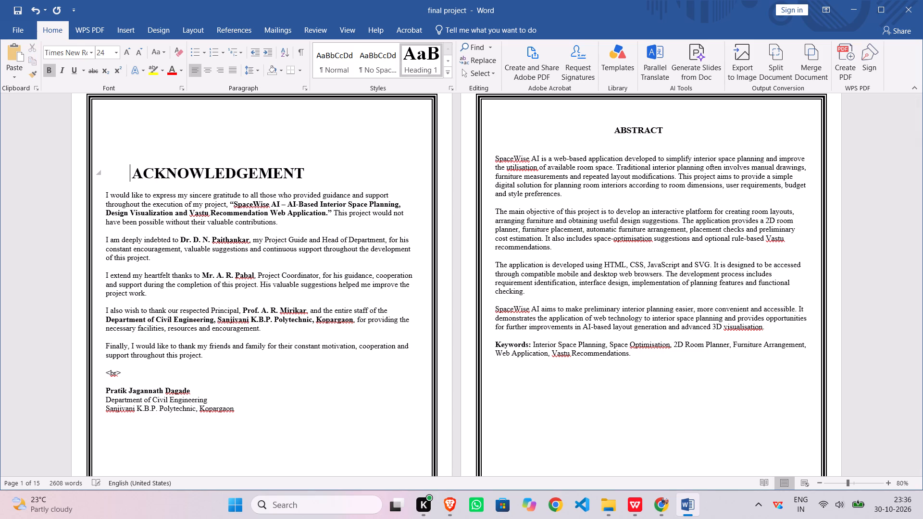
key(space)
Set the ACKNOWLEDGEMENT heading's font size to 14.
click(148, 174)
drag(148, 174, 252, 169)
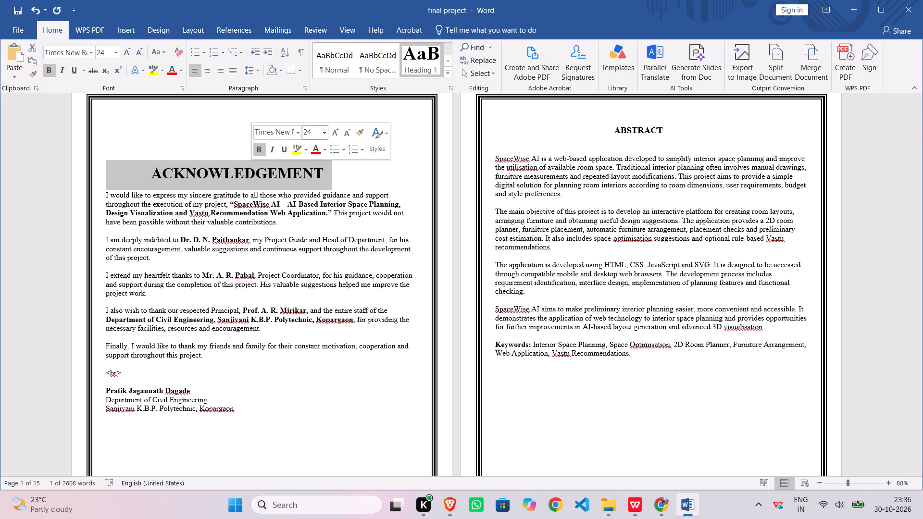
click(310, 135)
key(1)
key(4)
key(Return)
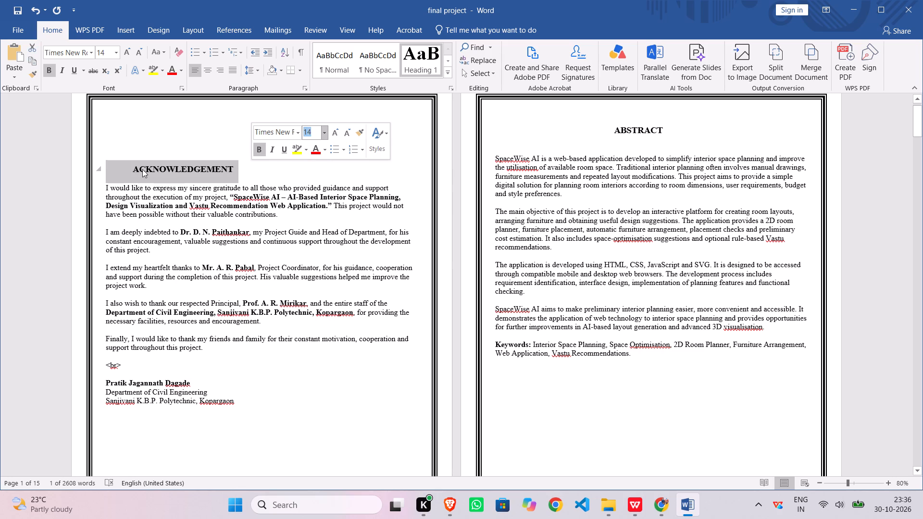
Remove the spaces before the ACKNOWLEDGEMENT heading and the empty space above it, bringing it level with the ABSTRACT heading.
click(127, 169)
key(BackSpace)
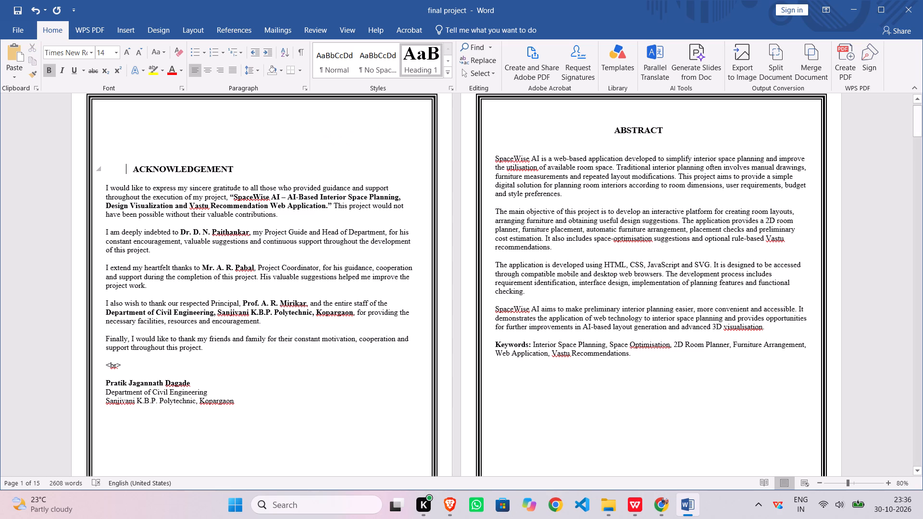
key(BackSpace)
key(BackSpace)
key(BackSpace)
key(BackSpace)
key(BackSpace)
key(BackSpace)
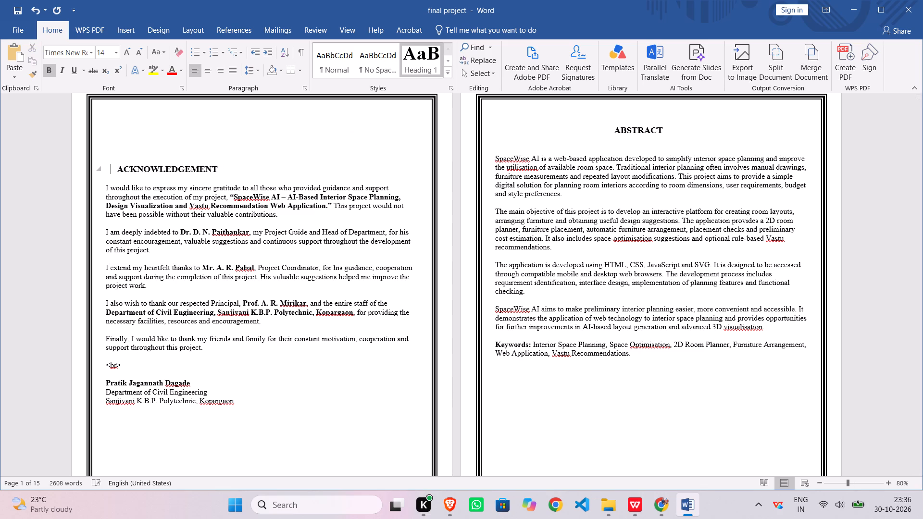
key(BackSpace)
key(BackSpace)
key(BackSpace)
key(BackSpace)
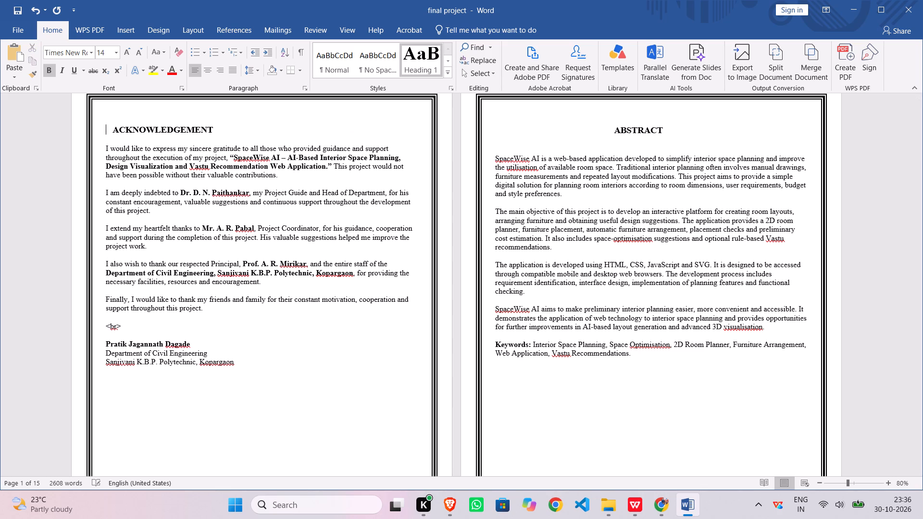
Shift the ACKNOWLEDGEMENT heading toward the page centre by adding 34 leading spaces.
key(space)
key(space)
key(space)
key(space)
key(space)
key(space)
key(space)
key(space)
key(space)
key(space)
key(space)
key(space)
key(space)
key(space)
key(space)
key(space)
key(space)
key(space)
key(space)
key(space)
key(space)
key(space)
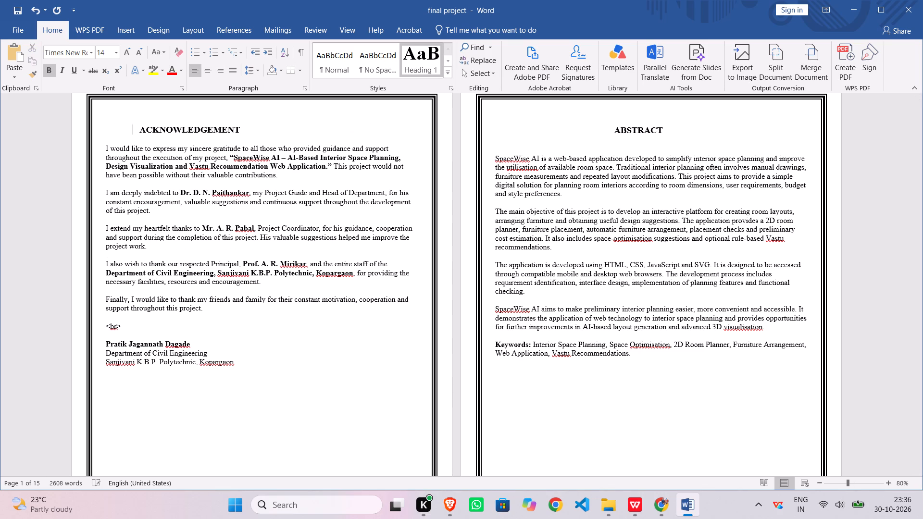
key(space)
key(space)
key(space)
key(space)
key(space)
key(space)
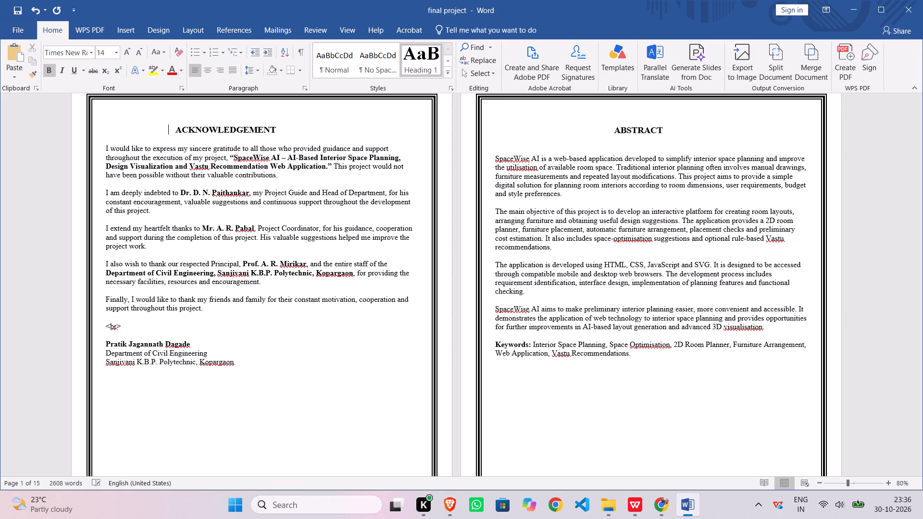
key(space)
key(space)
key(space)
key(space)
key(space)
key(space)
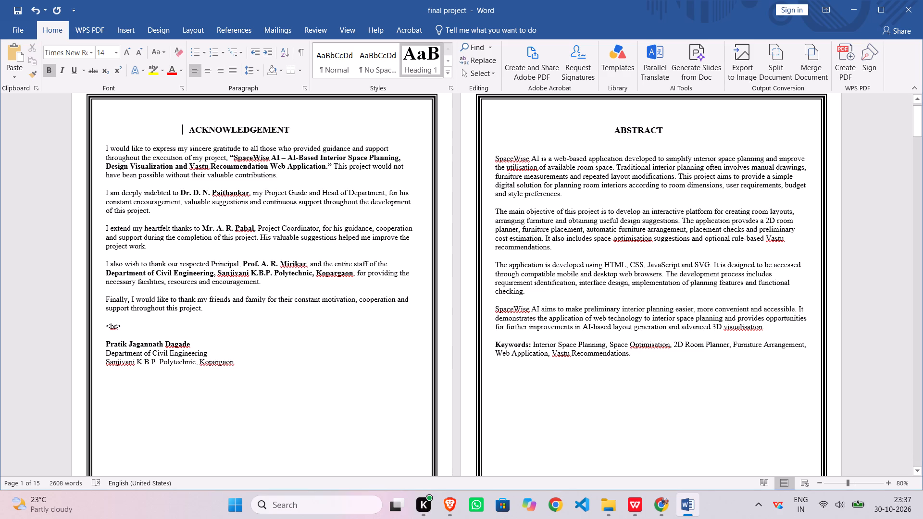
Centre-align the ACKNOWLEDGEMENT heading.
click(188, 129)
drag(188, 129, 279, 133)
click(213, 72)
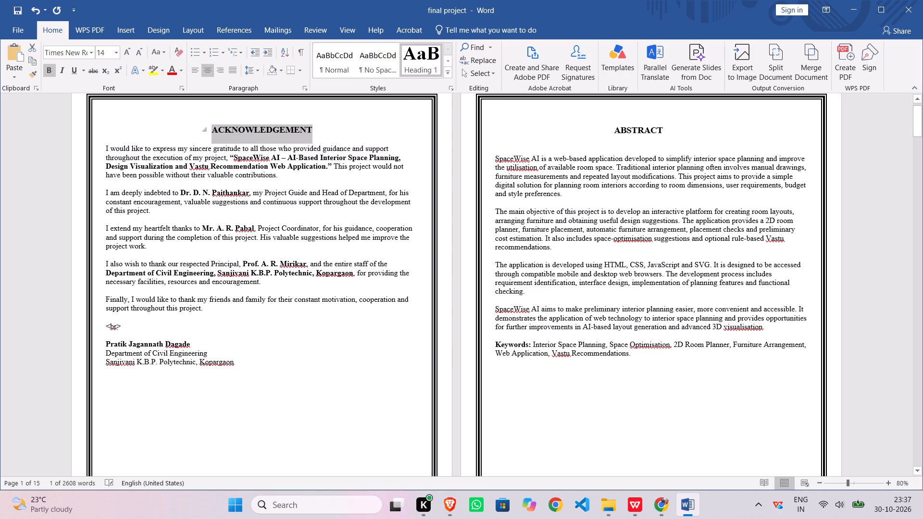
Insert one line break before the first acknowledgement paragraph to widen the gap below the heading.
double_click(103, 148)
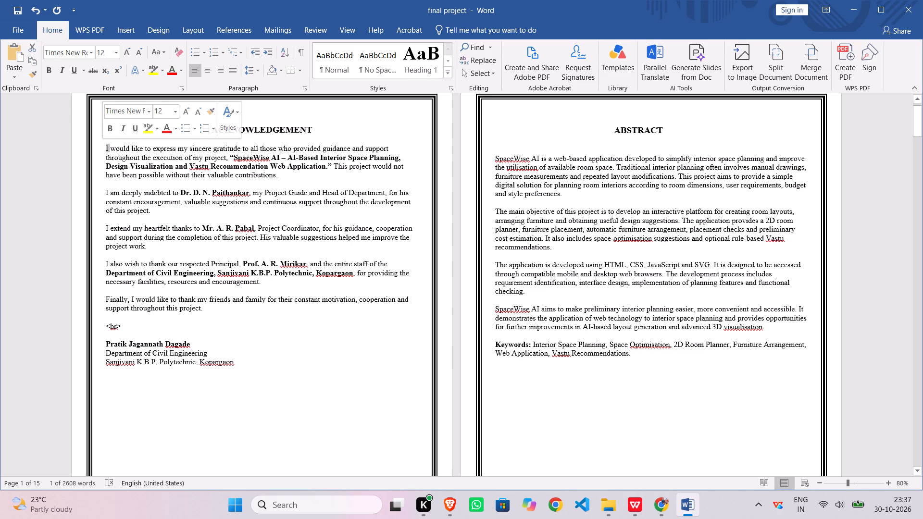
double_click(102, 156)
click(103, 149)
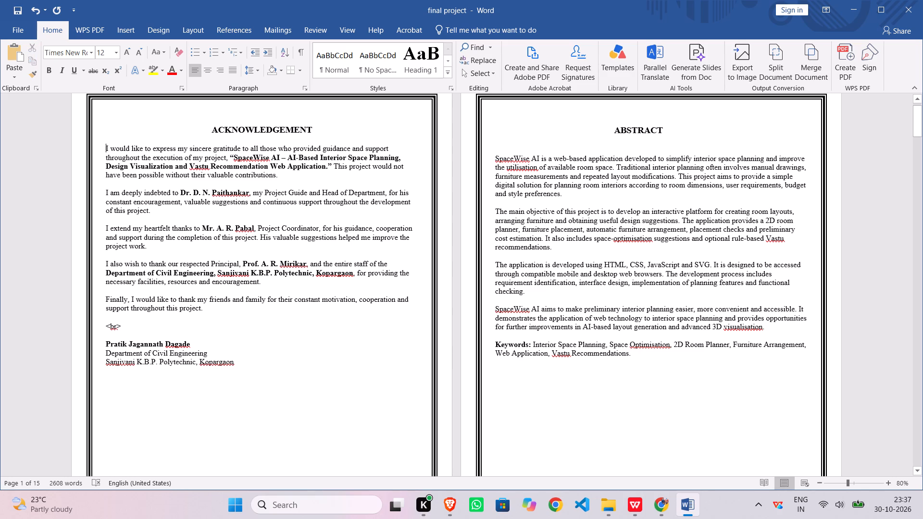
drag(609, 130, 637, 130)
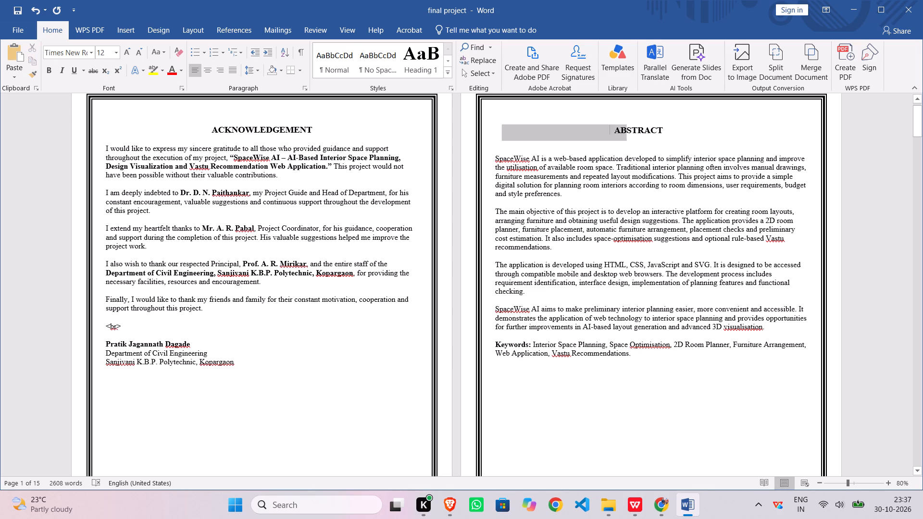
drag(637, 130, 664, 131)
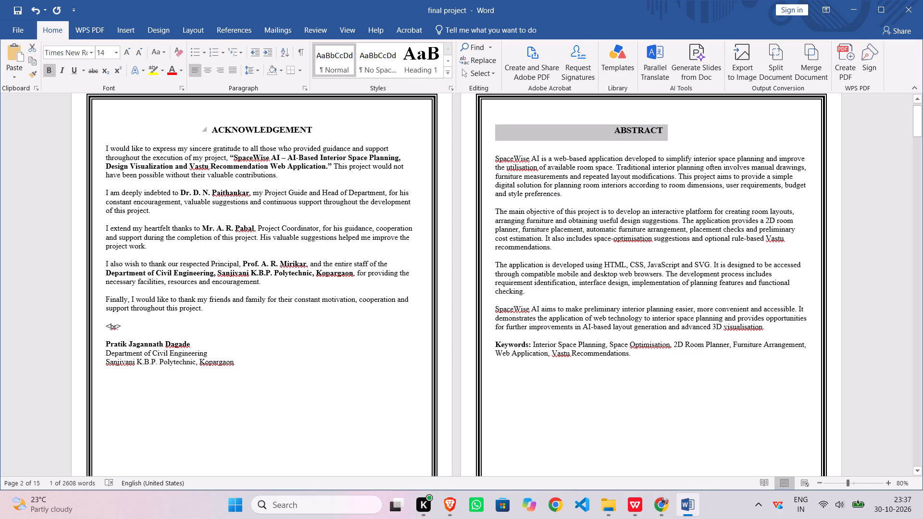
click(104, 148)
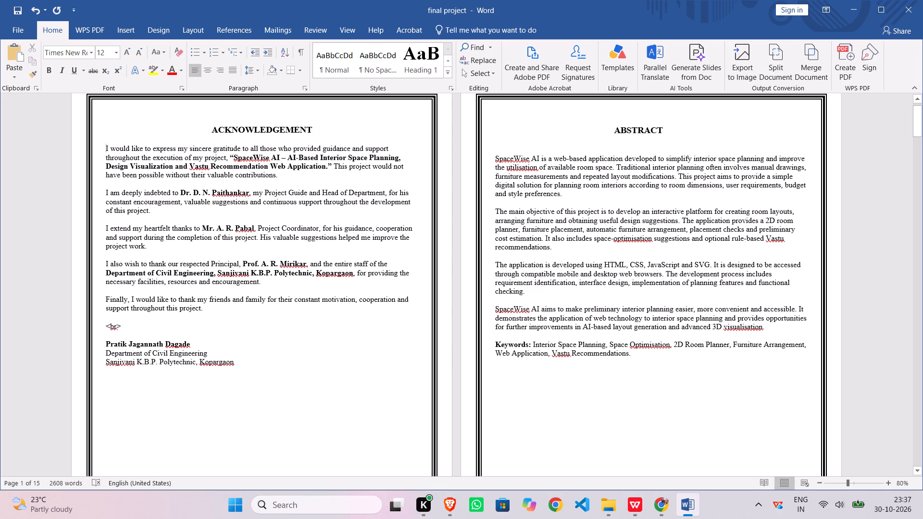
key(shift+Return)
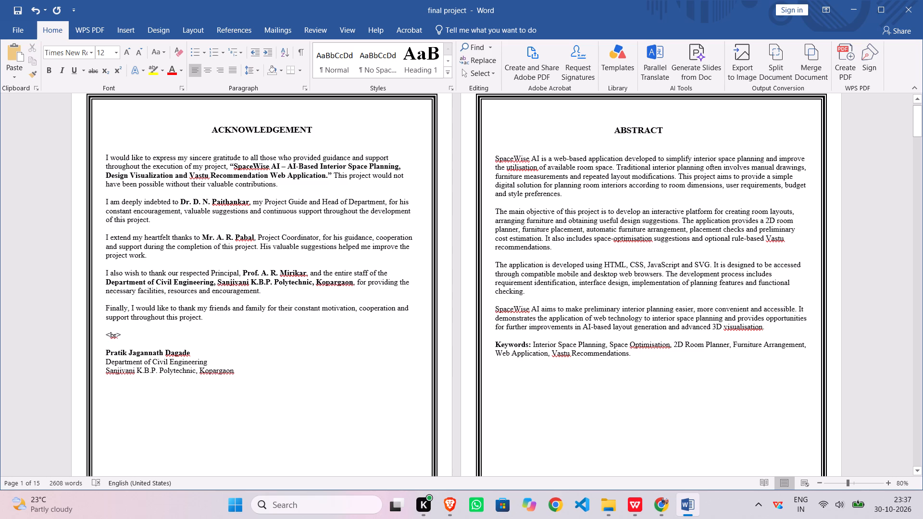
Delete the stray "<br>" tag and the signature lines with name, department and college below the acknowledgement.
click(105, 334)
drag(105, 334, 222, 370)
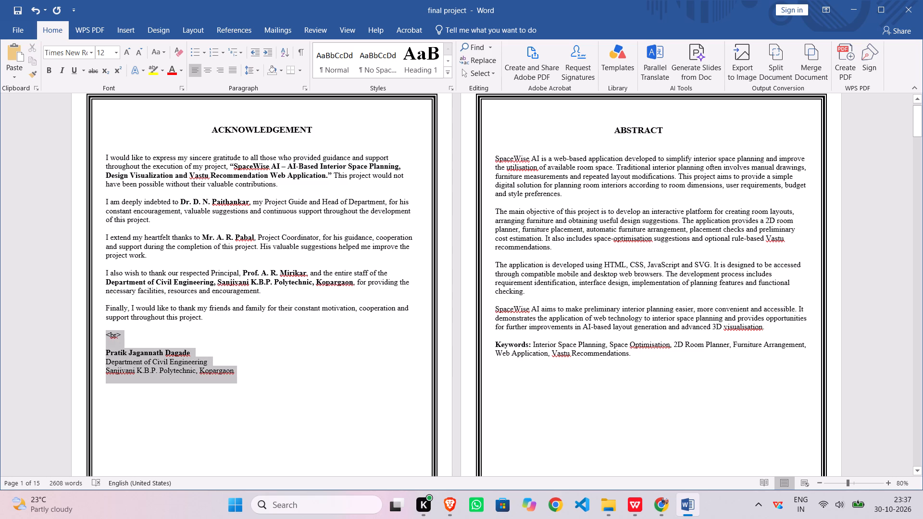
drag(222, 370, 230, 374)
double_click(119, 353)
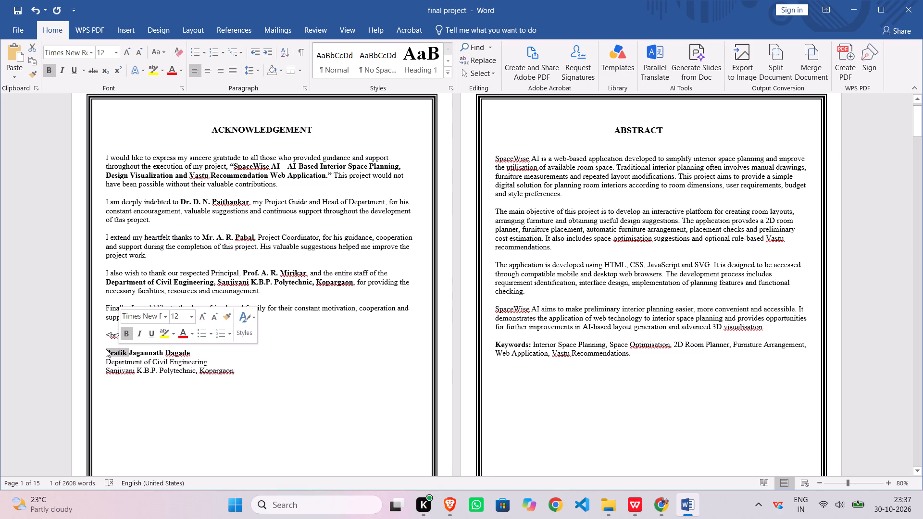
click(106, 349)
drag(104, 335, 206, 365)
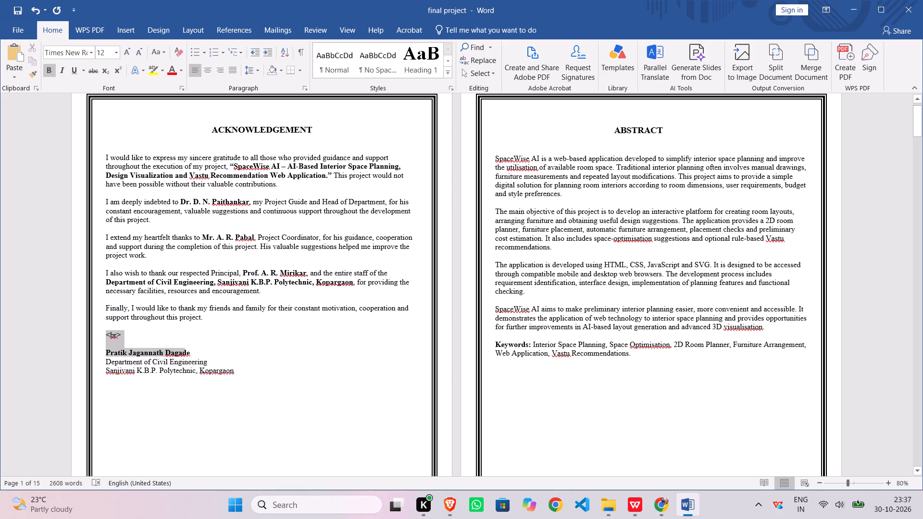
drag(206, 365, 223, 371)
key(Delete)
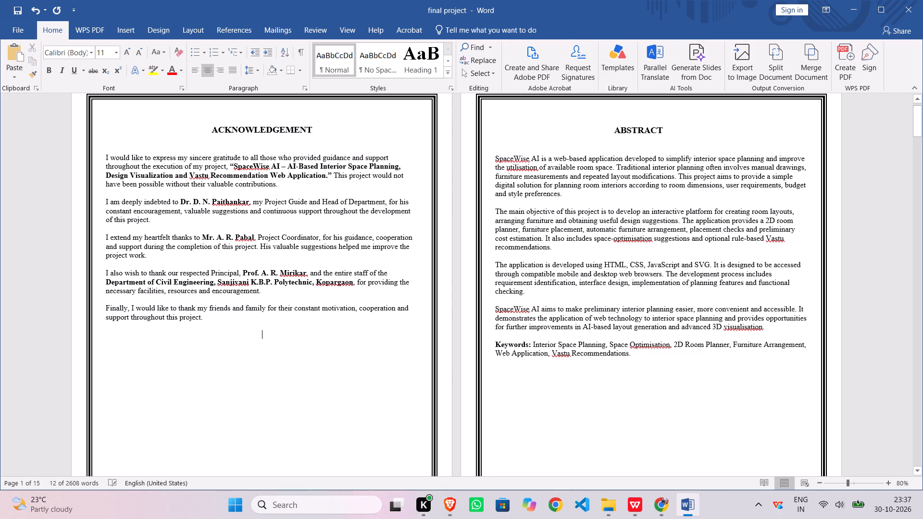
Add 16 line breaks below the last acknowledgement paragraph to move the insertion point toward the bottom of page 1.
scroll(262, 374, down, 1)
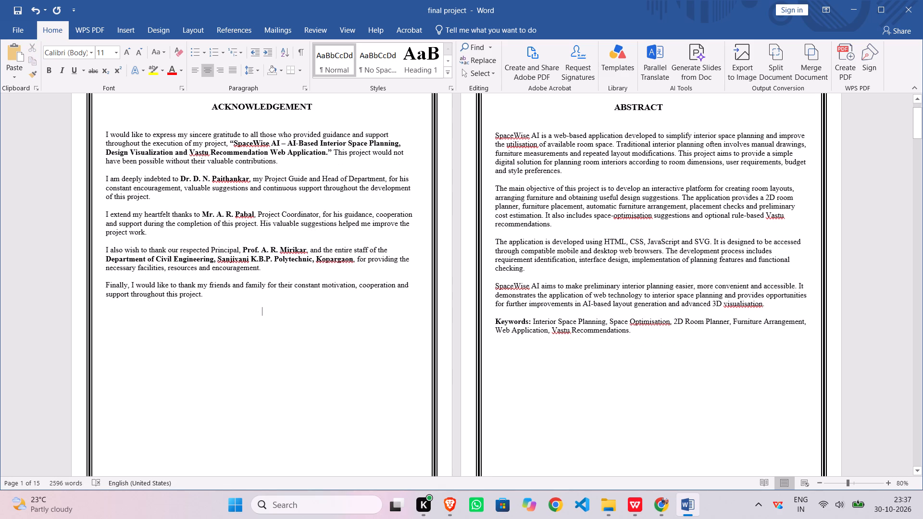
key(shift+Return)
key(shift+Return)
key(shift+Return)
key(shift+Return)
key(shift+Return)
key(shift+Return)
key(shift+Return)
key(shift+Return)
key(shift+Return)
key(shift+Return)
key(shift+Return)
key(shift+Return)
key(shift+Return)
key(shift+Return)
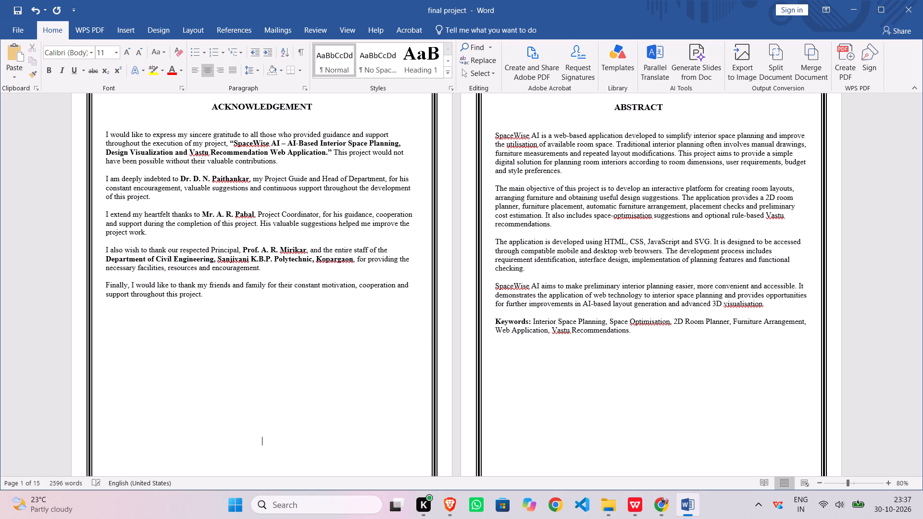
scroll(262, 374, down, 2)
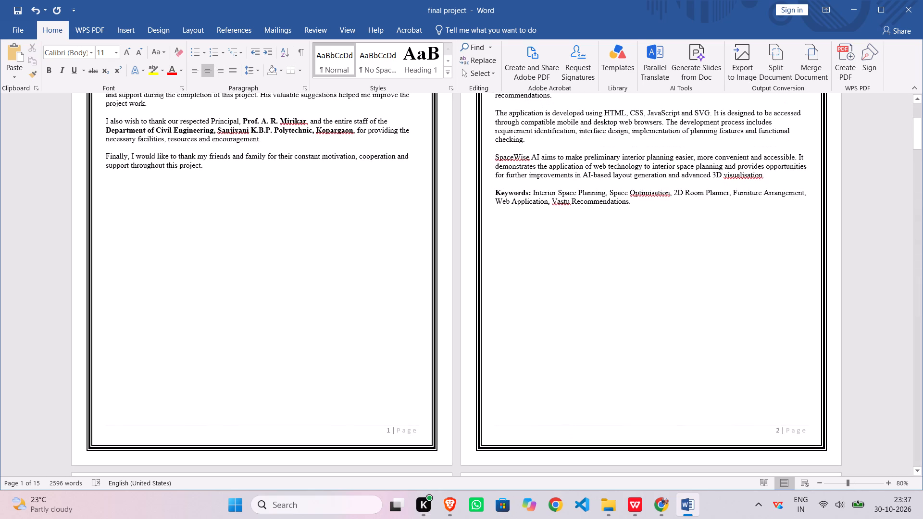
key(shift+Return)
key(shift+Return)
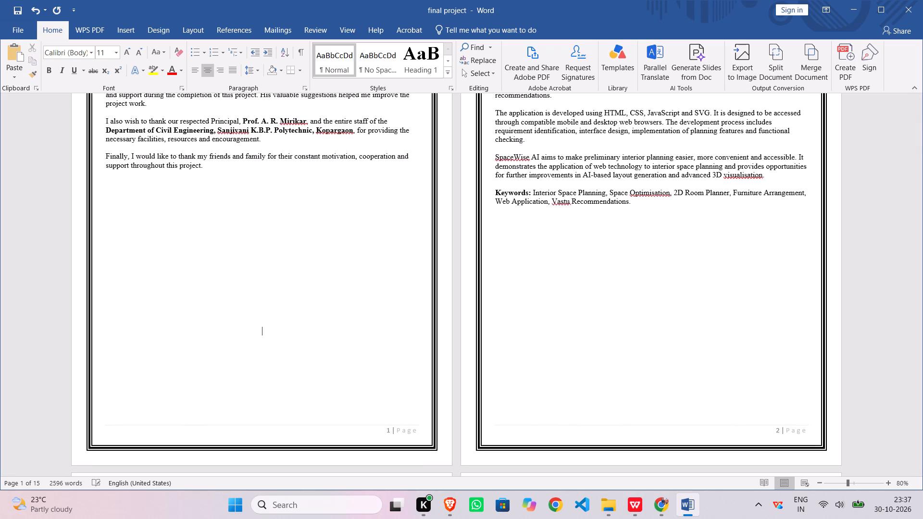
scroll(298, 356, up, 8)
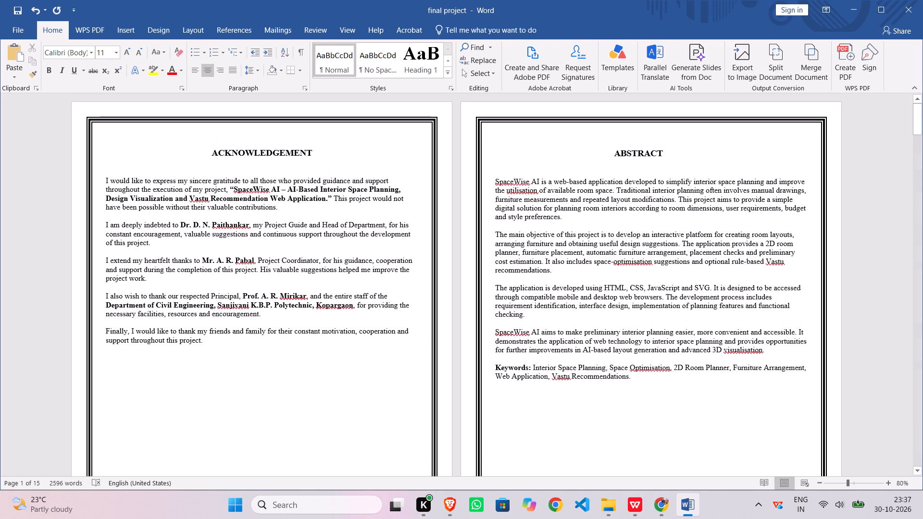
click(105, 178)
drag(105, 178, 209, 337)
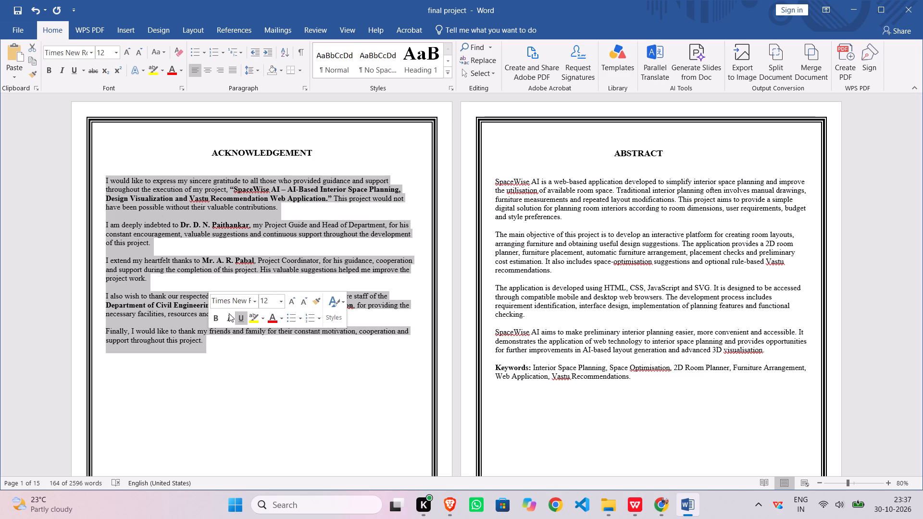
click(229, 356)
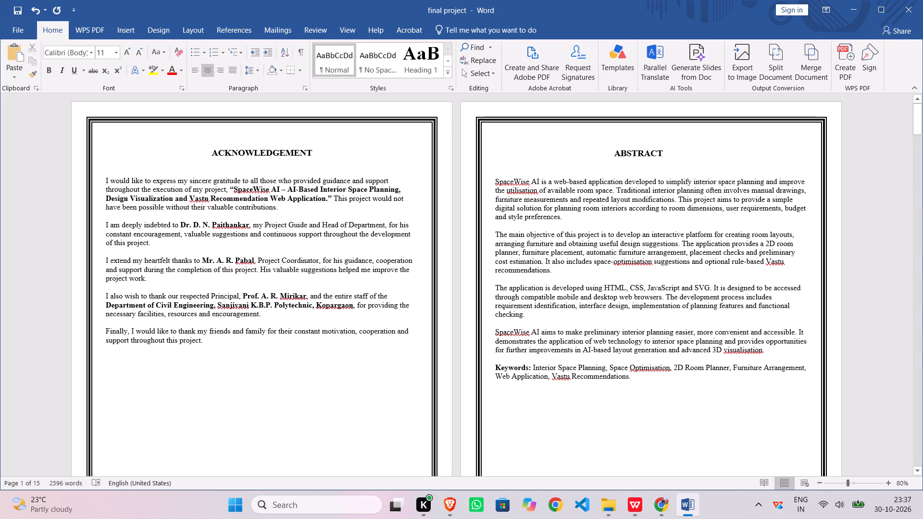
Switch to the scanned sample PDF in WPS Office and examine the layout of its acknowledgement page.
click(628, 508)
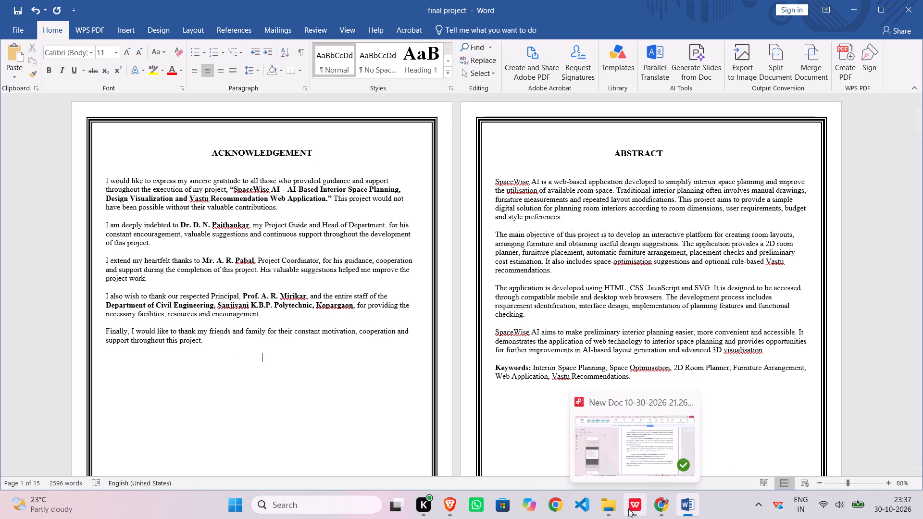
scroll(519, 346, down, 5)
scroll(519, 346, up, 7)
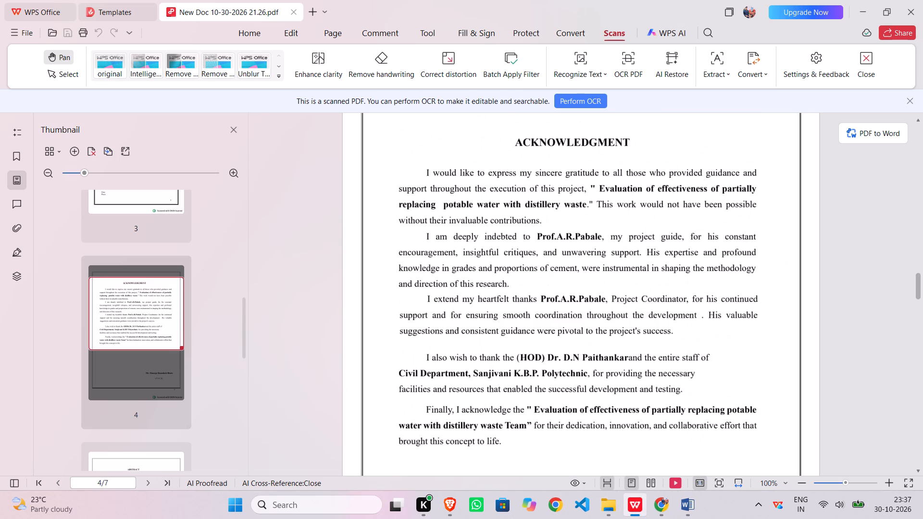
scroll(519, 346, down, 2)
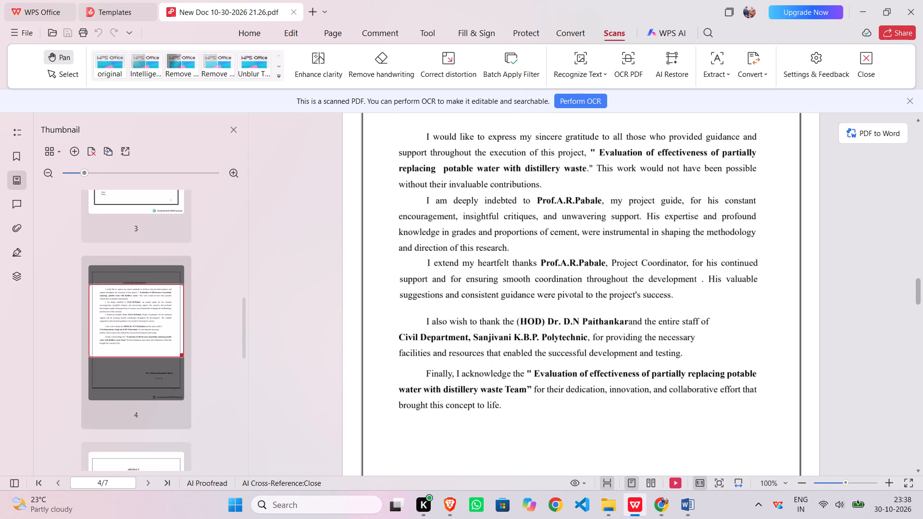
scroll(601, 413, down, 3)
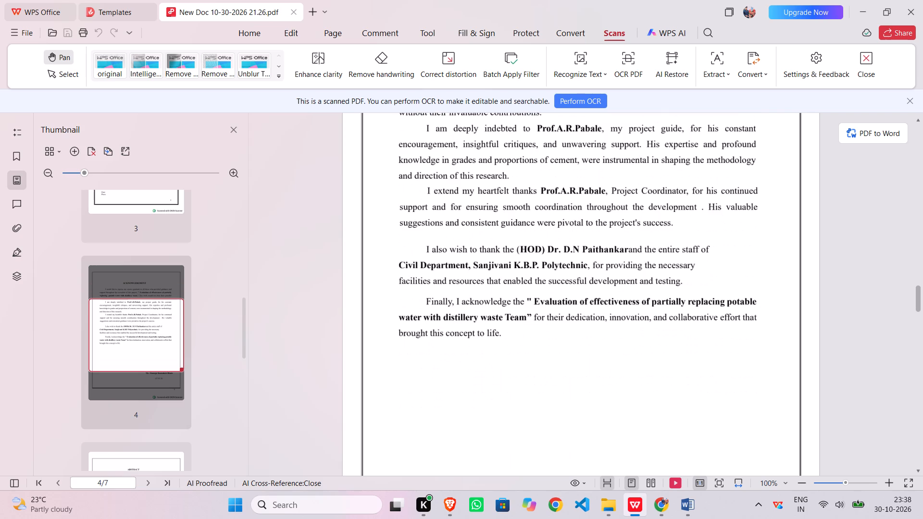
Switch back to the "final project" document in Word.
click(683, 505)
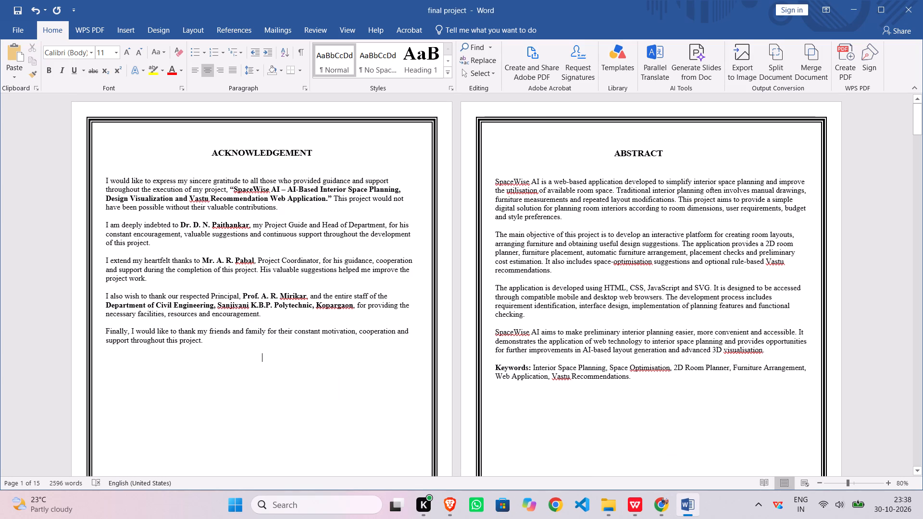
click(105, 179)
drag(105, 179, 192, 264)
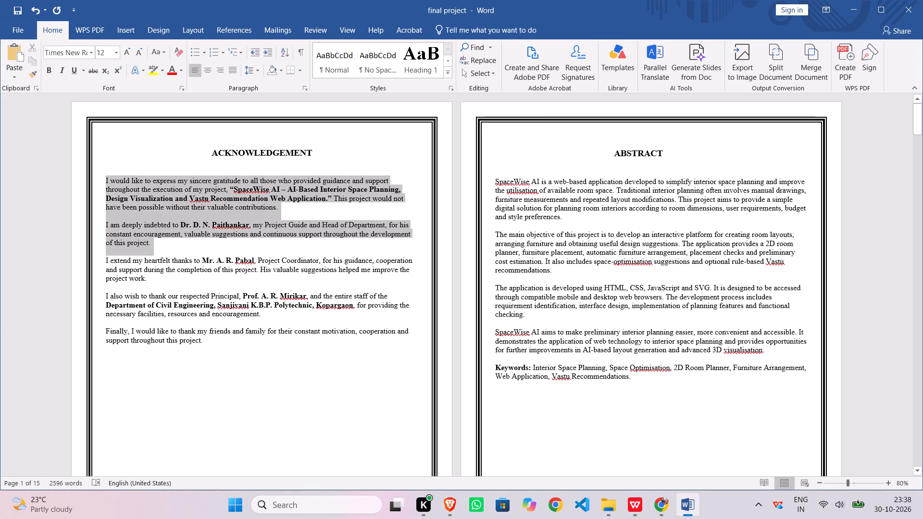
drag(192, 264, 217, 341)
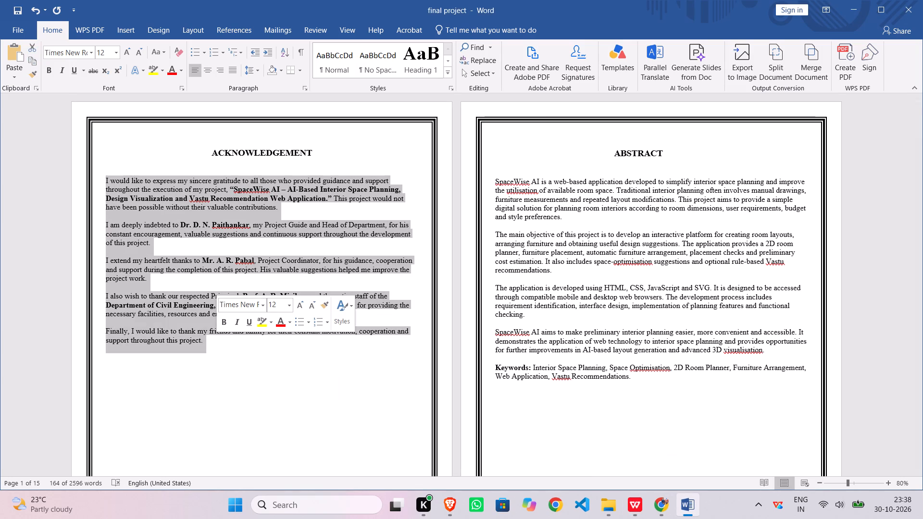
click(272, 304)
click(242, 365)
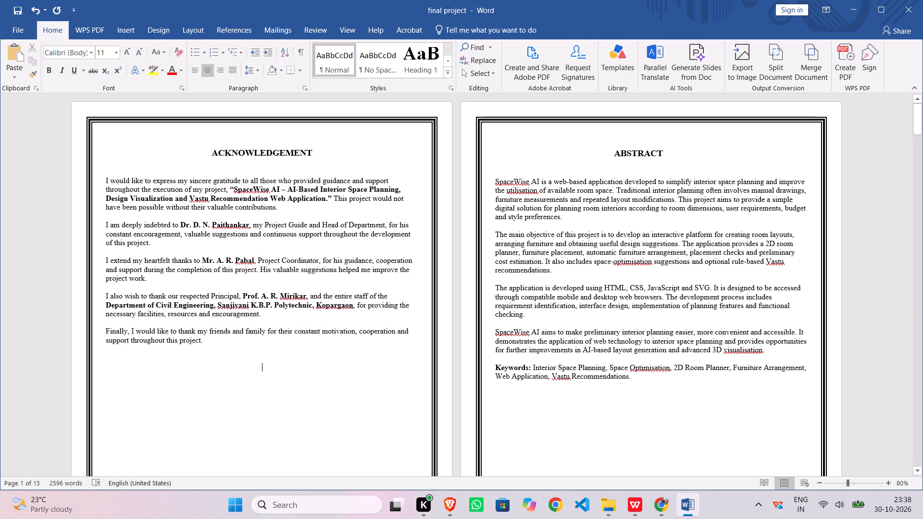
Add 17 line breaks below the last acknowledgement paragraph to move the insertion point toward the bottom of page 1.
scroll(260, 355, down, 8)
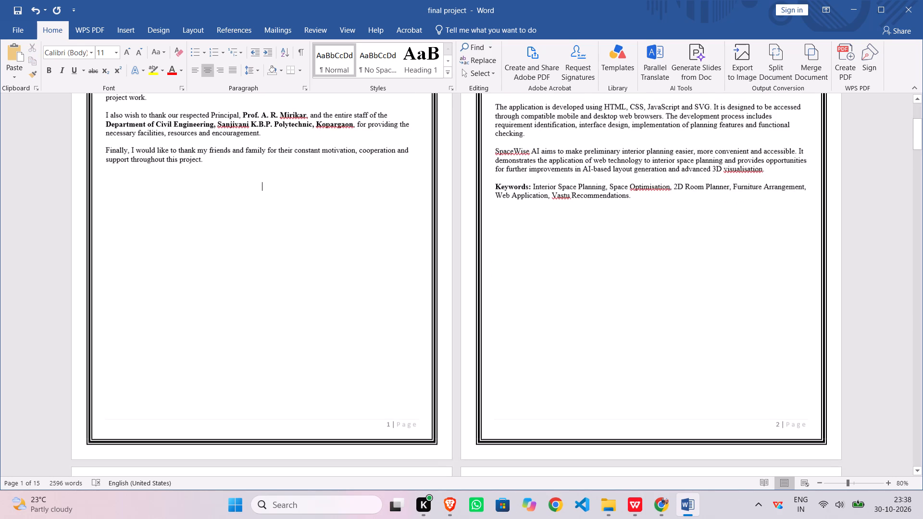
scroll(282, 352, up, 10)
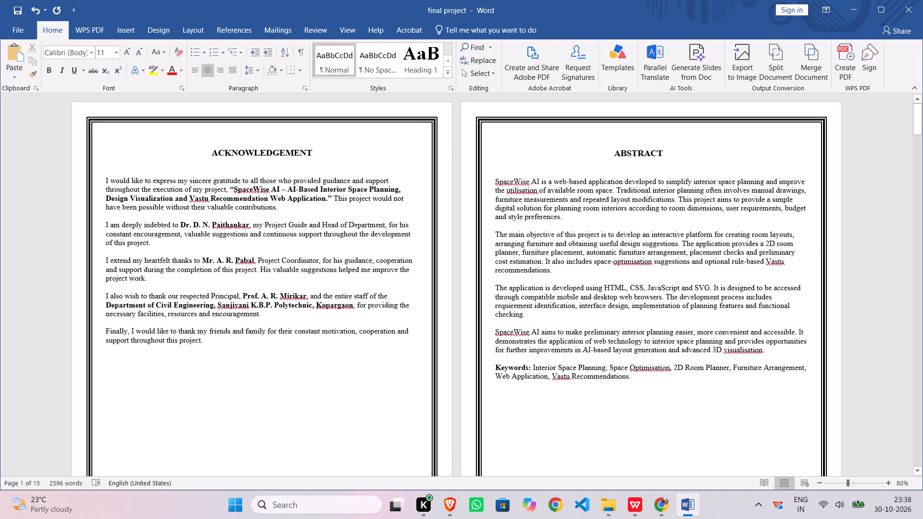
scroll(284, 348, down, 6)
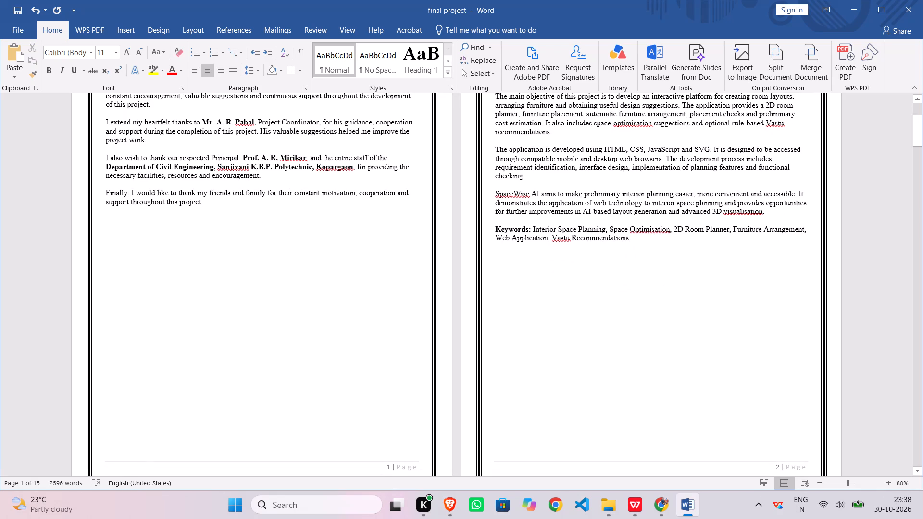
key(shift+Return)
key(shift+Return)
key(shift+Return)
key(shift+Return)
key(shift+Return)
key(shift+Return)
key(shift+Return)
key(shift+Return)
key(shift+Return)
key(shift+Return)
key(shift+Return)
key(shift+Return)
key(shift+Return)
key(shift+Return)
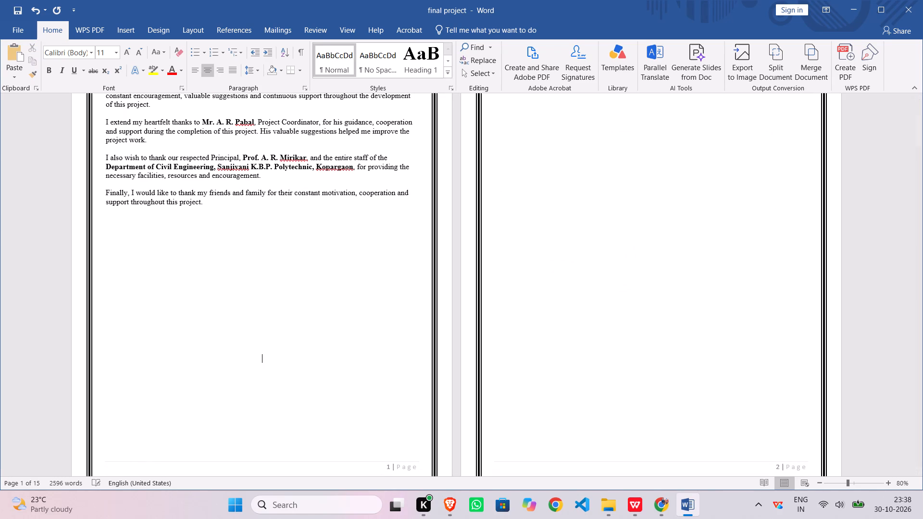
key(shift+Return)
key(shift+Return)
key(shift+Return)
Check the signature block in the scanned sample PDF, and enter "Mr." with the student's full name as the acknowledgement's signature line in Word.
click(638, 511)
scroll(621, 432, down, 1)
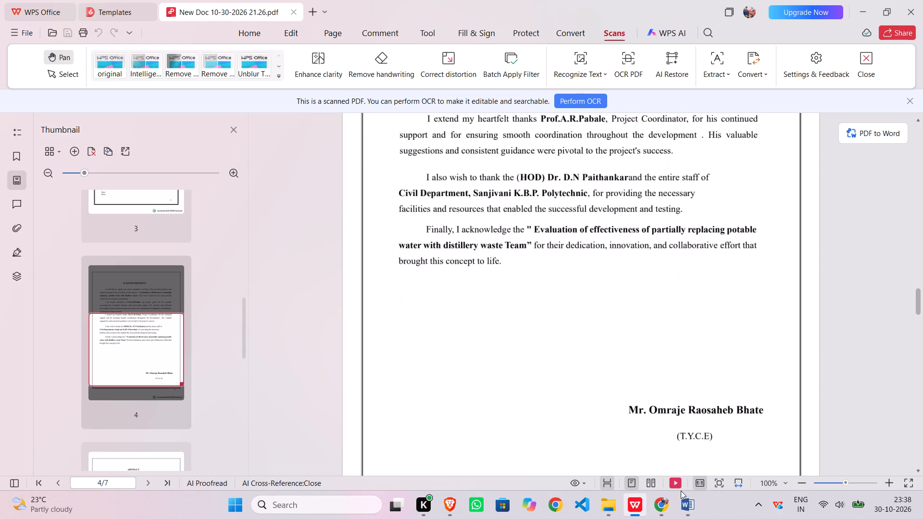
double_click(688, 506)
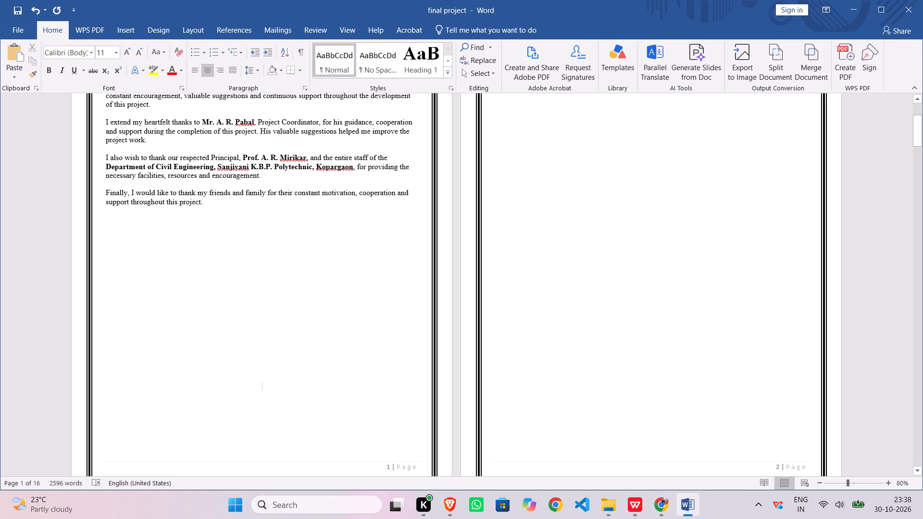
key(m)
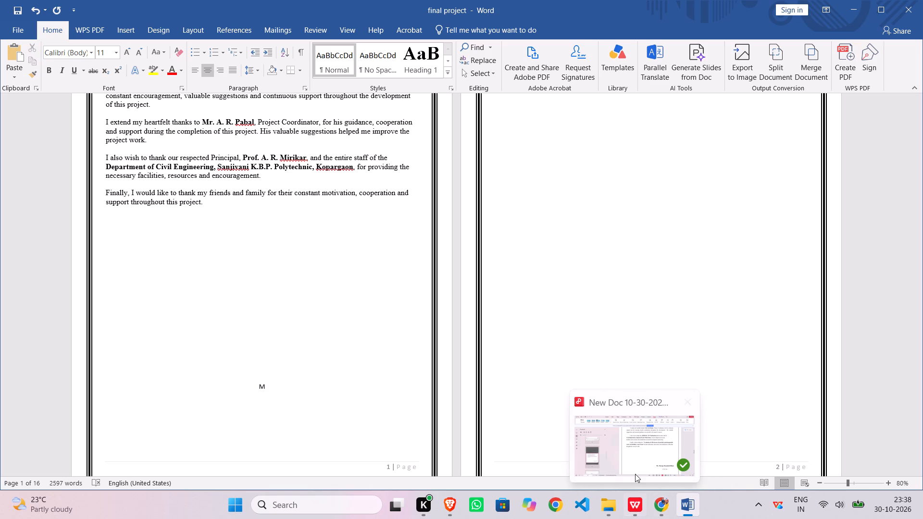
click(674, 448)
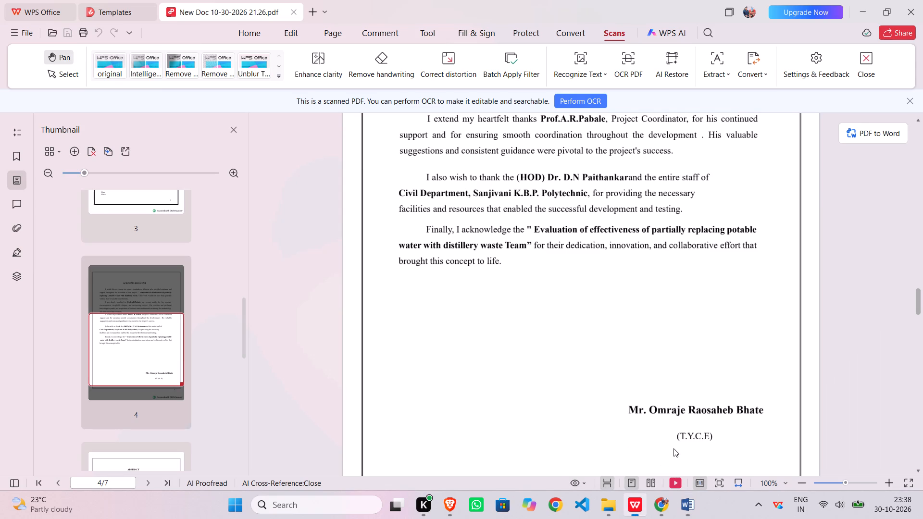
click(680, 509)
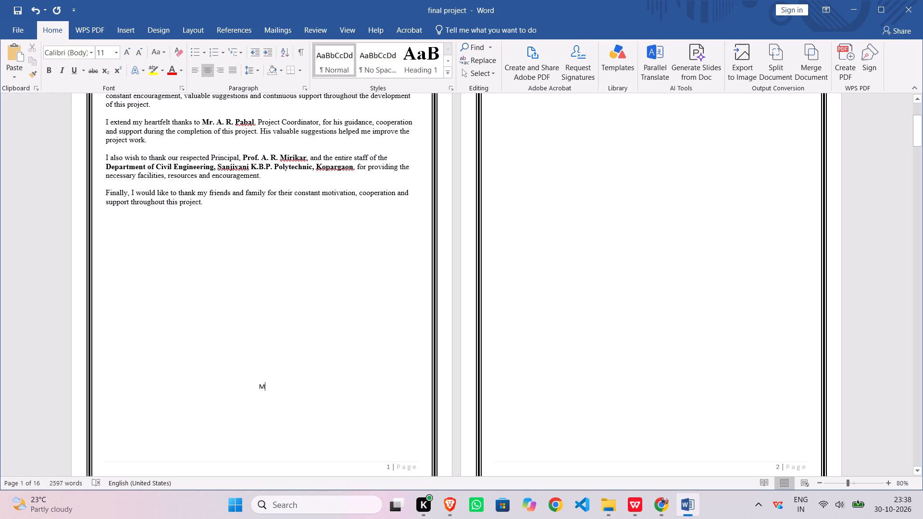
key(period)
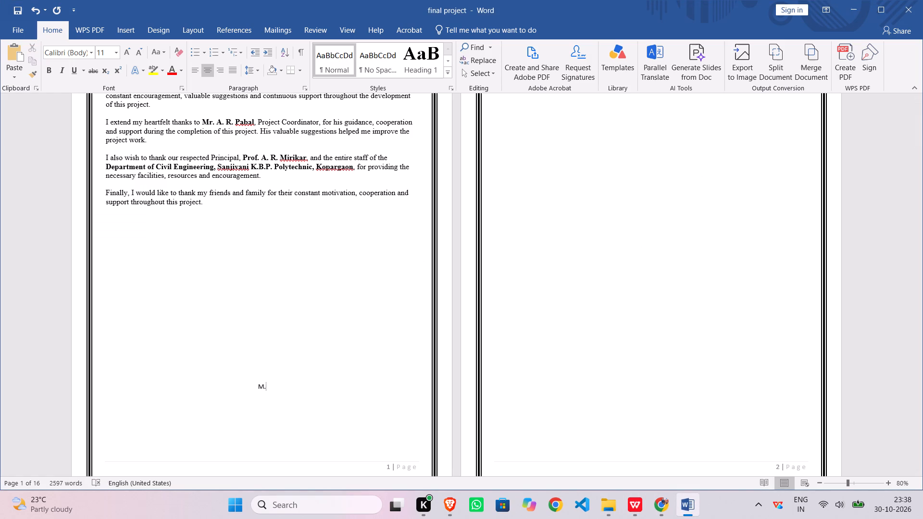
key(BackSpace)
key(r)
key(period)
key(p)
text(ra)
text(tik)
key(space)
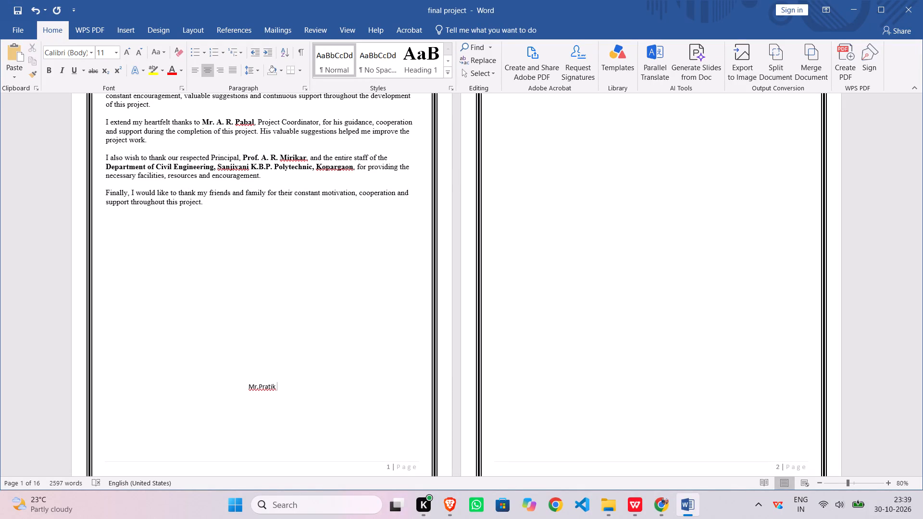
Complete the acknowledgement's signature line with the student's middle name and surname after the first name.
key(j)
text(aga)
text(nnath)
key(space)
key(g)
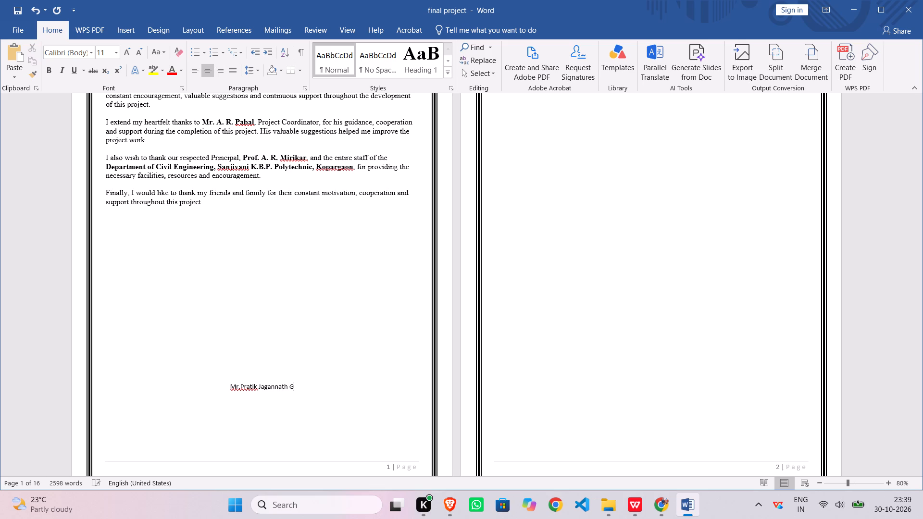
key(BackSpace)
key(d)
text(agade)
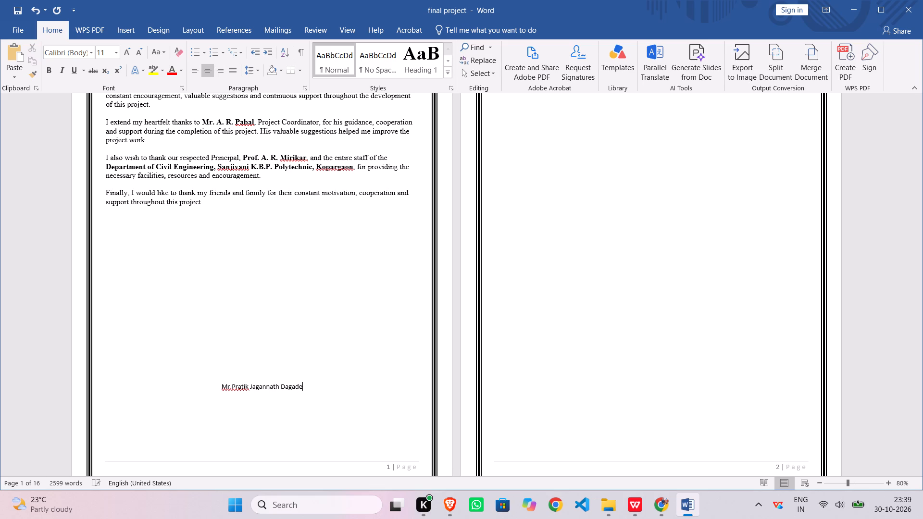
Insert a space after "Mr." and an extra space before the surname in the acknowledgement's signature line.
click(229, 386)
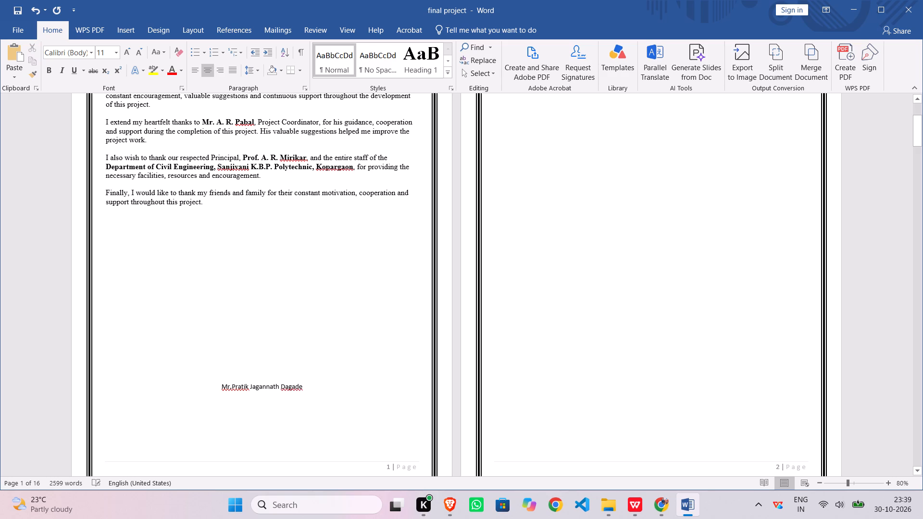
click(232, 386)
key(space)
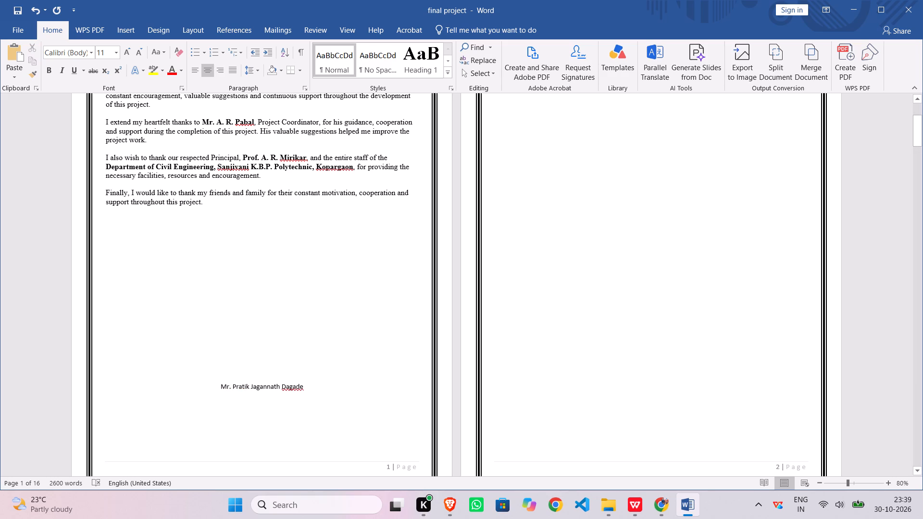
click(282, 386)
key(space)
click(308, 386)
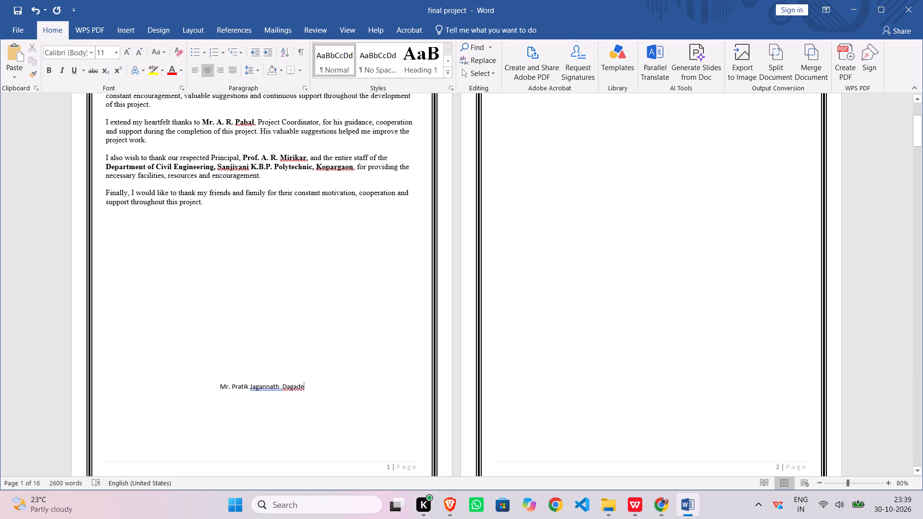
Select the student's whole name line, including "Mr.", below the acknowledgement text and open its font choices.
click(249, 387)
drag(220, 385, 297, 384)
click(305, 391)
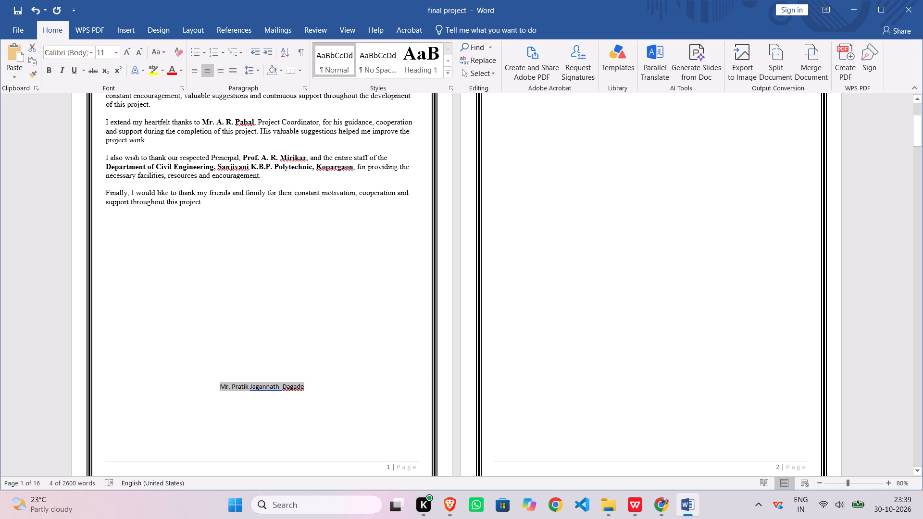
drag(220, 387, 282, 390)
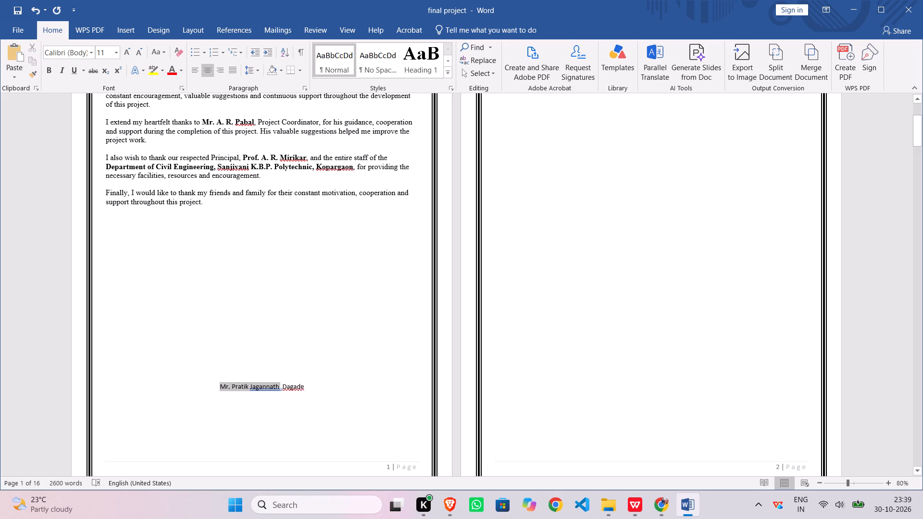
drag(282, 390, 305, 390)
click(349, 355)
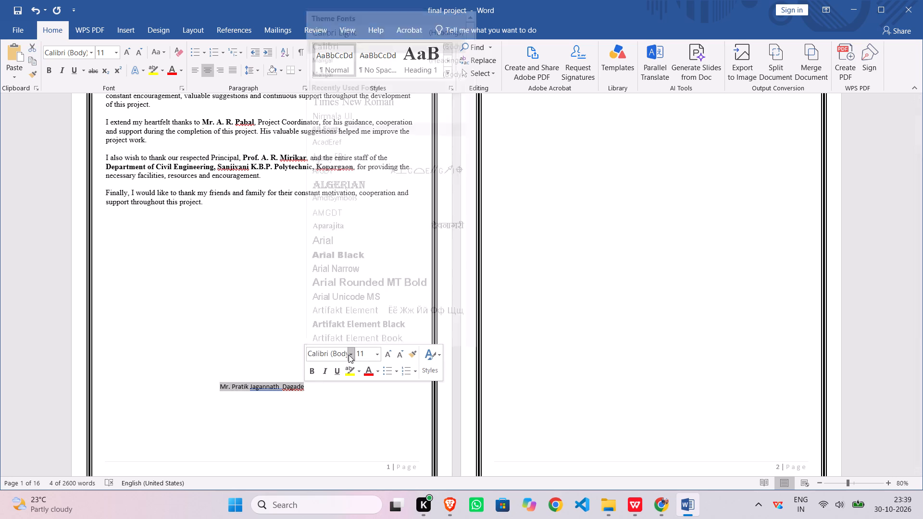
Format the signature name in Times New Roman, size 14, bold.
click(367, 91)
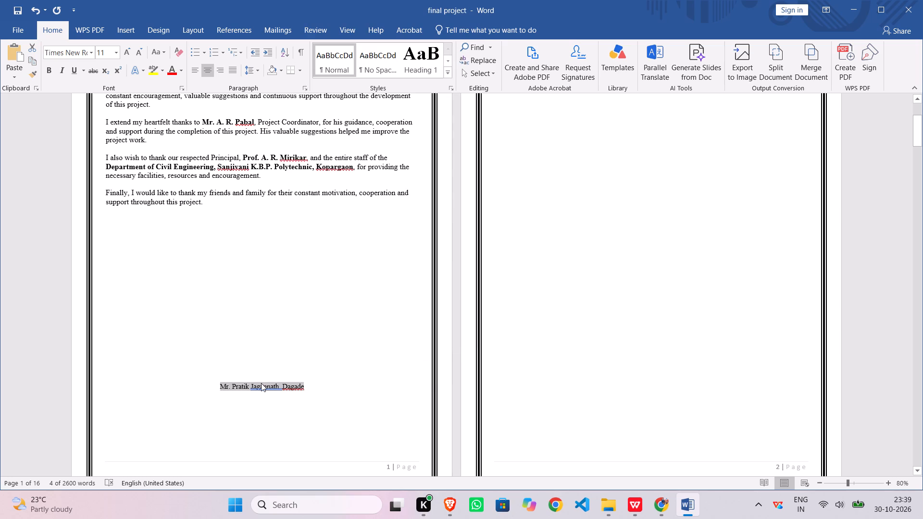
click(104, 53)
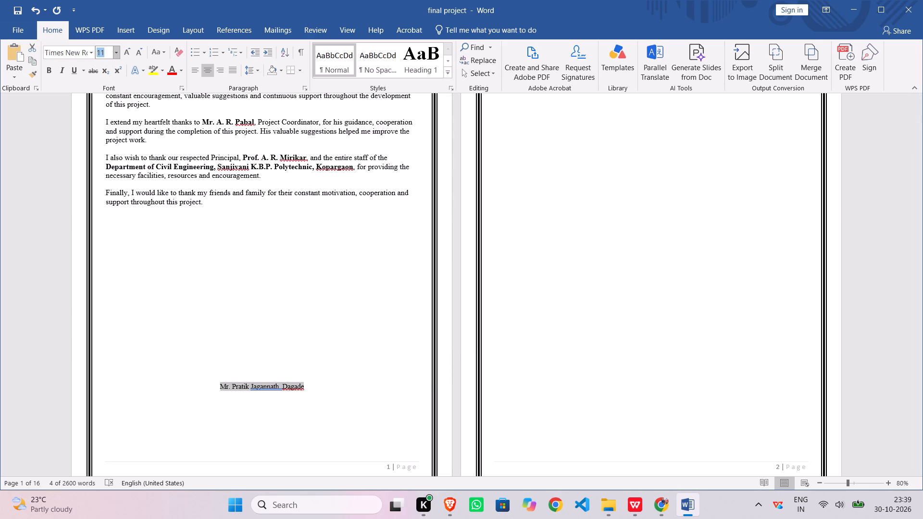
text(14)
key(Return)
click(54, 73)
click(326, 387)
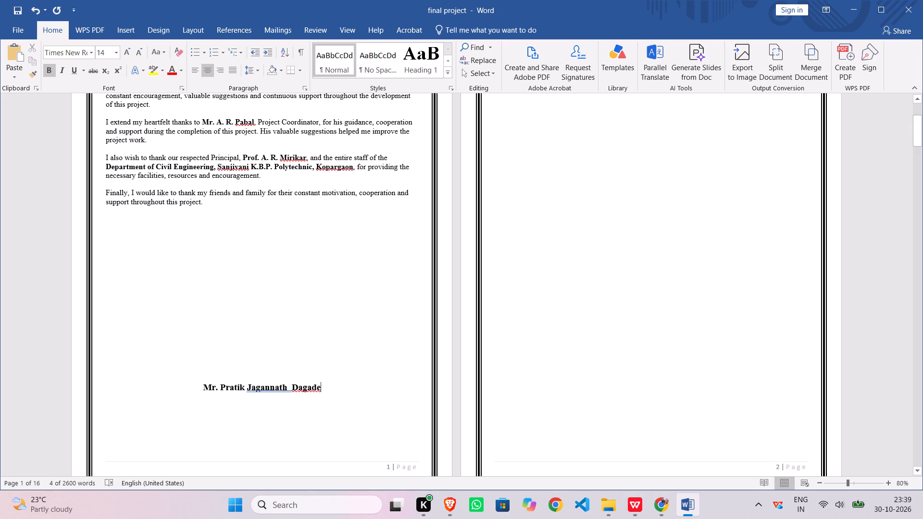
Add the class designation "(TYCE)" on a new line below the signature name.
key(shift+Return)
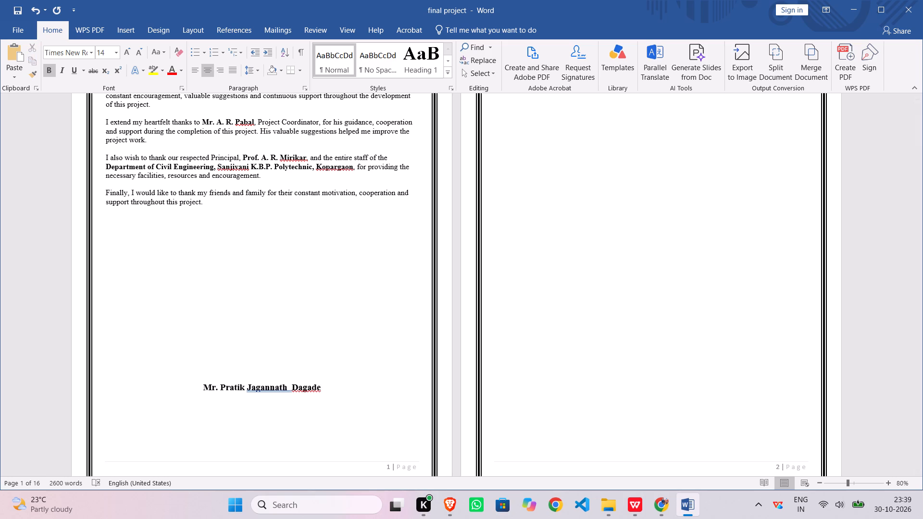
key(shift+parenleft)
key(t)
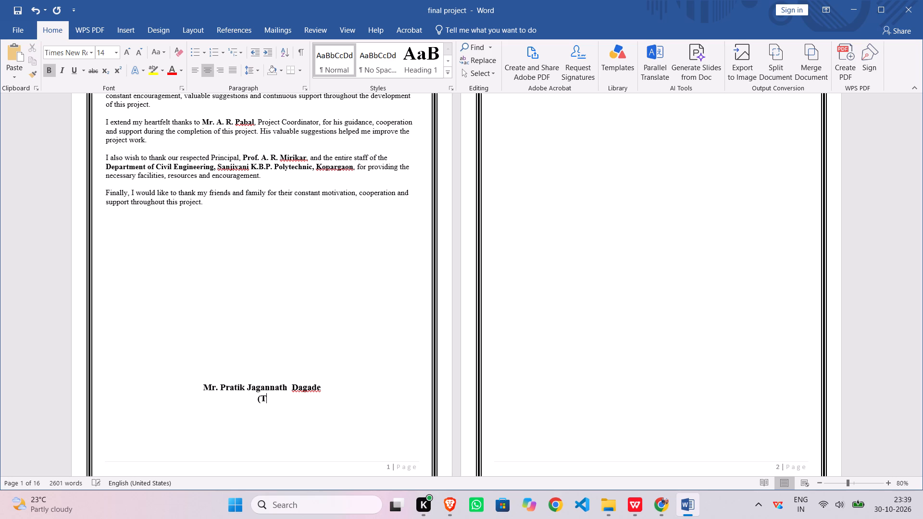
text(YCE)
Complete the class designation "(TYCE)" below the signature name with its closing parenthesis.
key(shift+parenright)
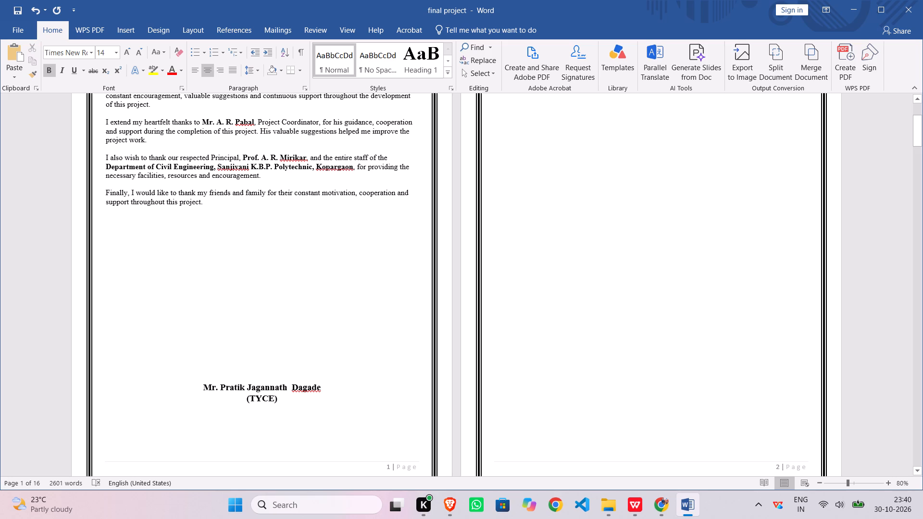
Shift the acknowledgement's signature name toward the page's right margin by adding 41 spaces in front of "Mr.".
click(203, 385)
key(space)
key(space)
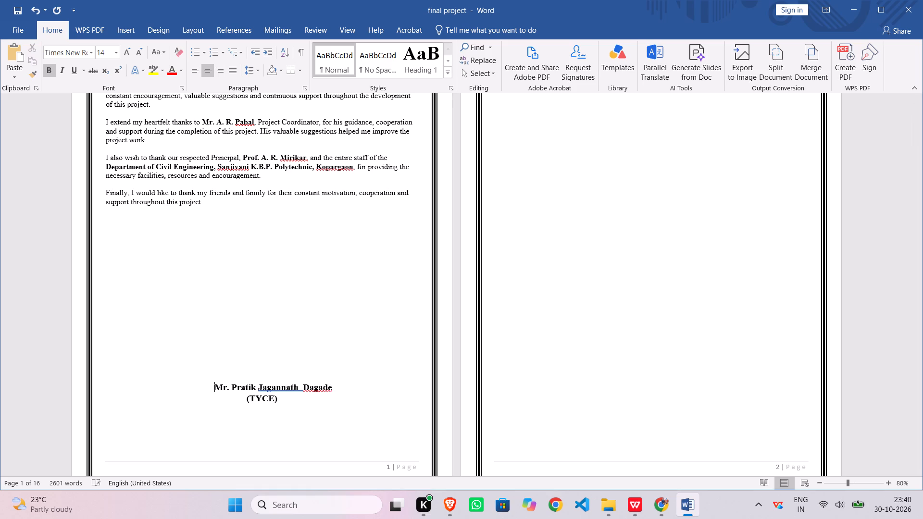
triple_click(217, 387)
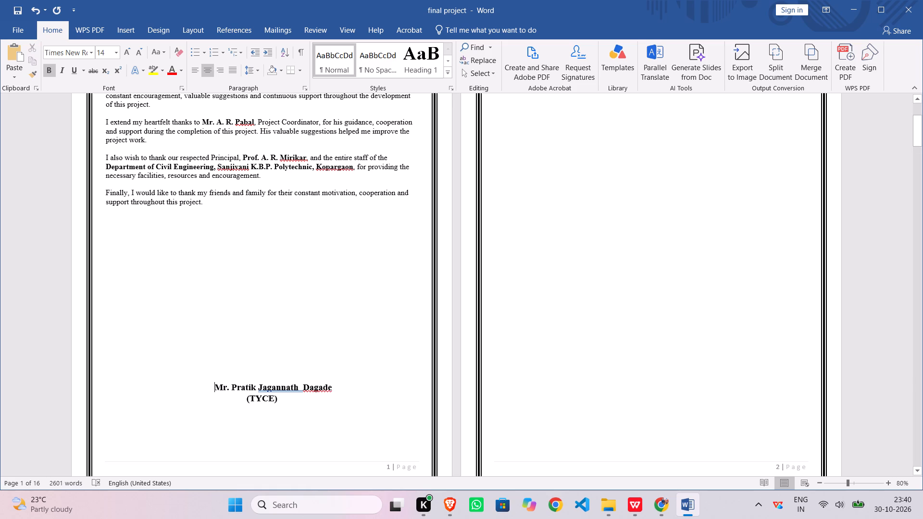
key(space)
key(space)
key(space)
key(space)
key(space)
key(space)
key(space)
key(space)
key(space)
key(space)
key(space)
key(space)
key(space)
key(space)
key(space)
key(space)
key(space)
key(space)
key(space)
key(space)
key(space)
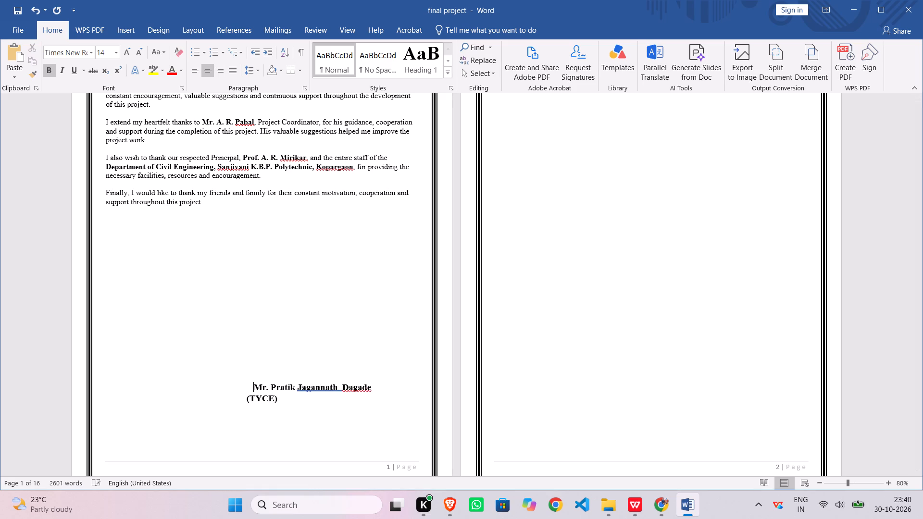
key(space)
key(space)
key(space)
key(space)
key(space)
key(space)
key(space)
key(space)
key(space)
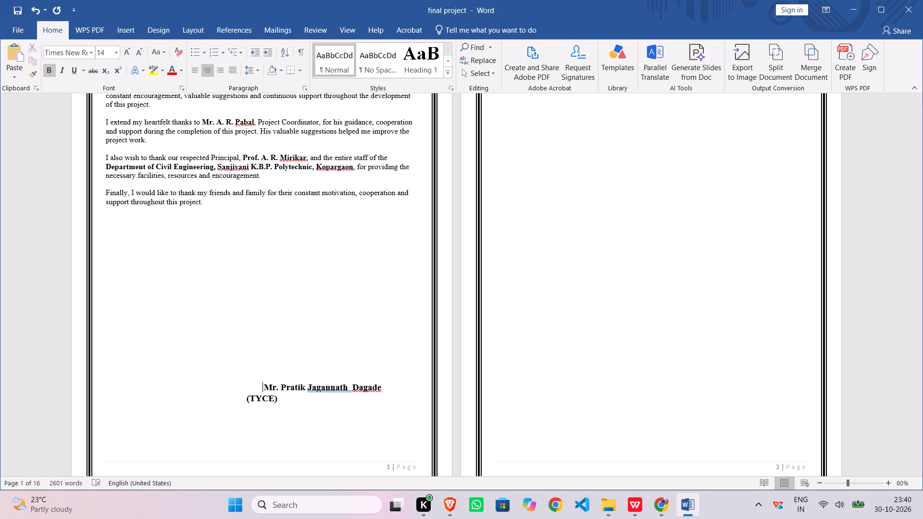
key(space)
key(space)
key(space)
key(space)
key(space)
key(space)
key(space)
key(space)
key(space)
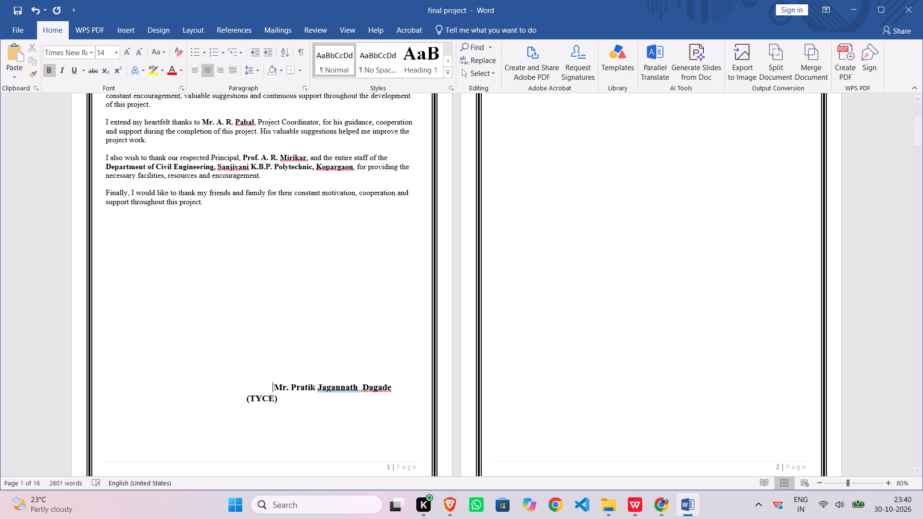
Shift "(TYCE)" rightward with 36 leading spaces so it sits centred beneath the signature name.
click(243, 397)
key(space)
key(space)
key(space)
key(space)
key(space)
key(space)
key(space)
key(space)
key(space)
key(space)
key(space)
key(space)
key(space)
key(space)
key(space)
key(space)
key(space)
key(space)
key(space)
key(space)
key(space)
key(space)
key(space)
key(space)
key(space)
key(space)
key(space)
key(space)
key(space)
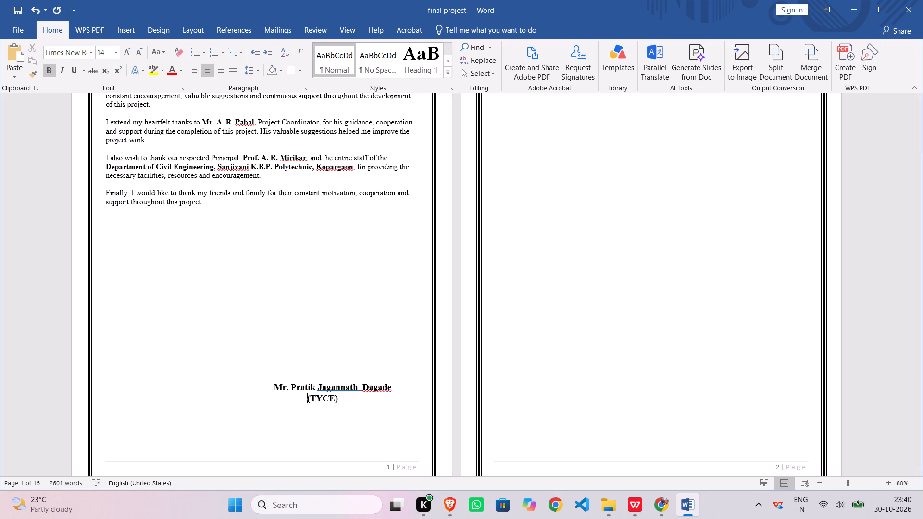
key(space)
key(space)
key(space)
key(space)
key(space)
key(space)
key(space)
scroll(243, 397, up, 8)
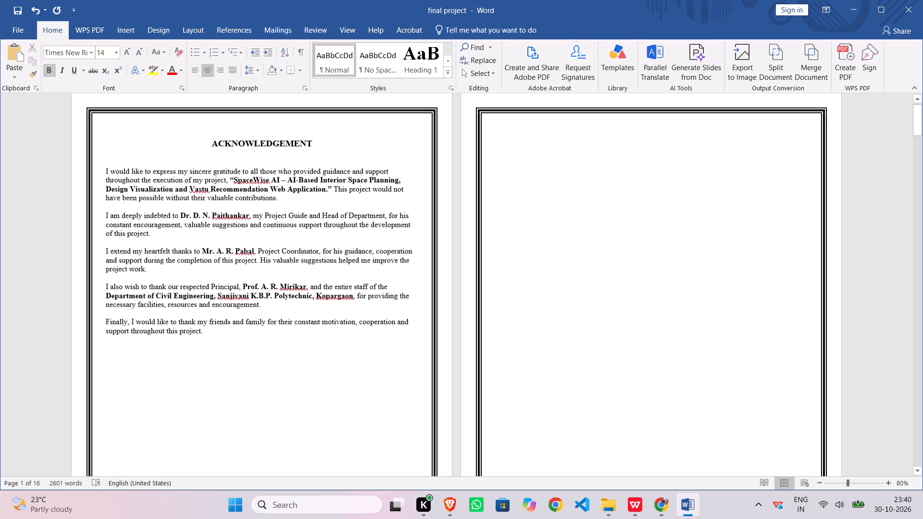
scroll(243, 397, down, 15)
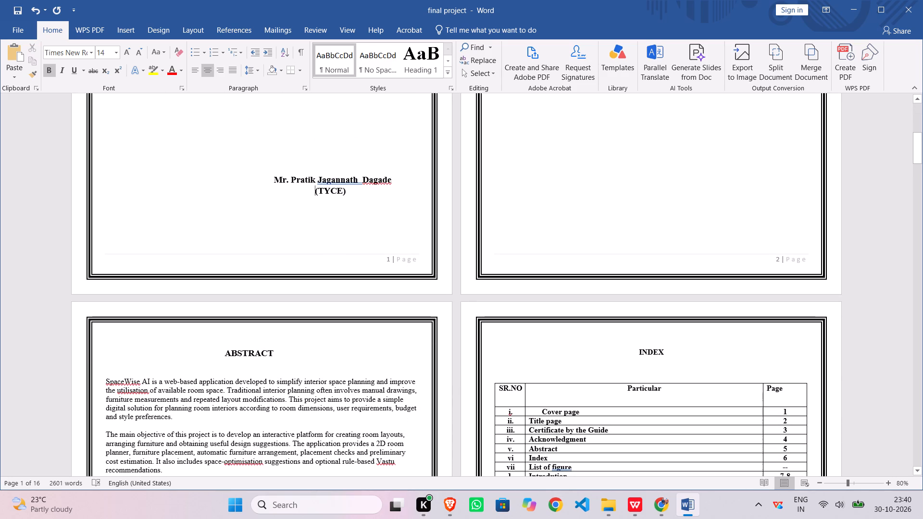
Delete surplus blank lines and the break on the empty page 2 to bring the ABSTRACT section up onto that page.
scroll(243, 397, down, 5)
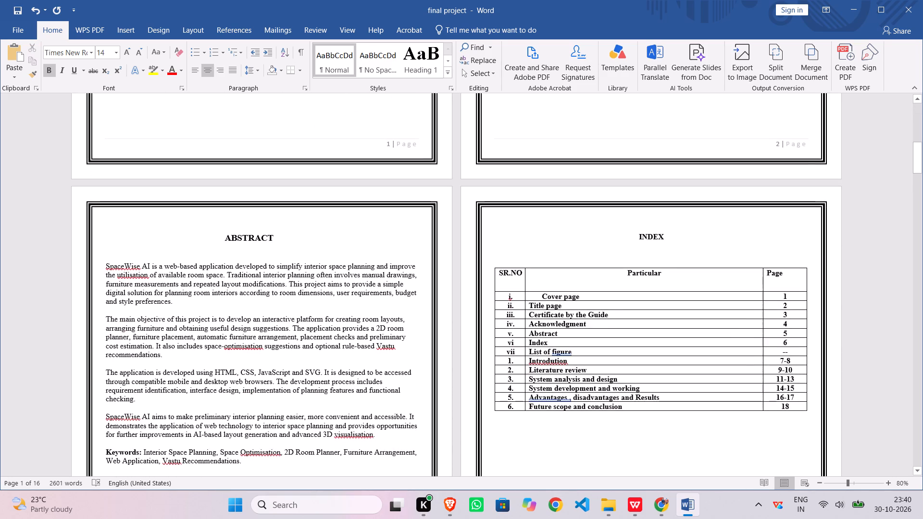
scroll(243, 397, down, 3)
scroll(243, 397, up, 17)
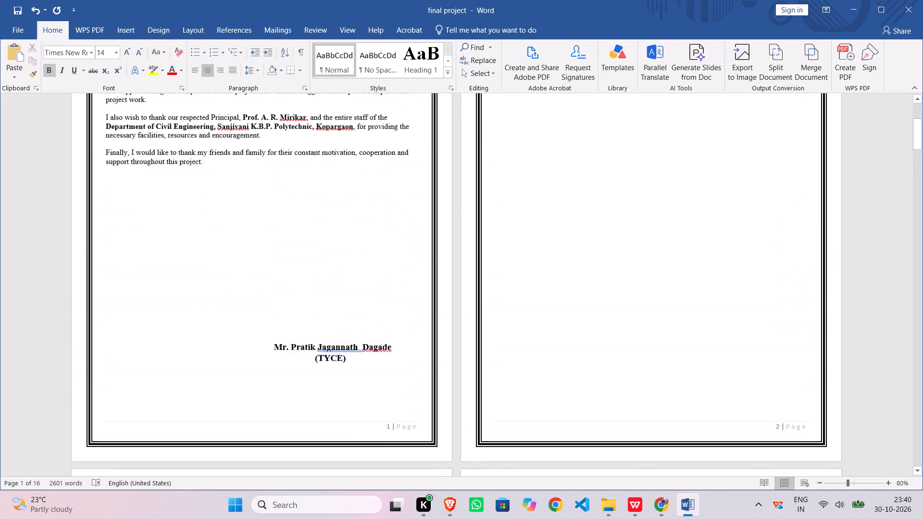
scroll(243, 397, up, 5)
click(549, 287)
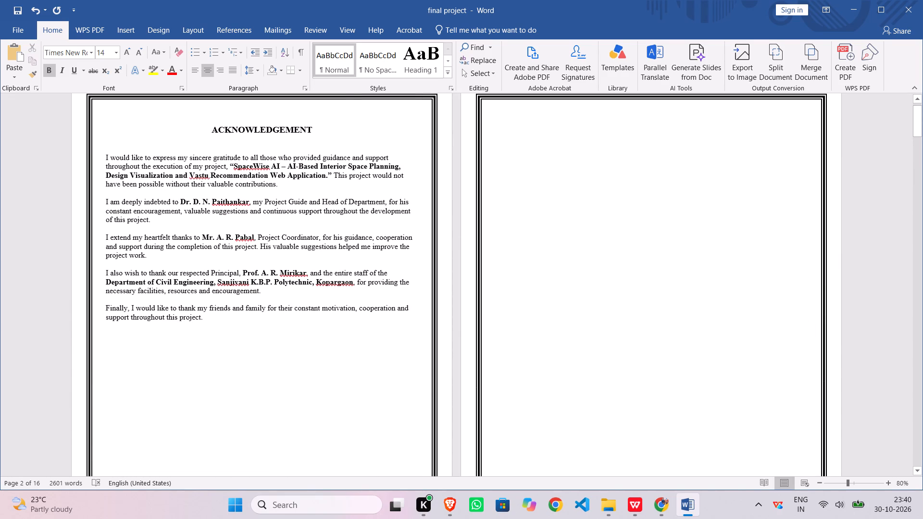
key(ctrl+BackSpace)
key(ctrl+BackSpace)
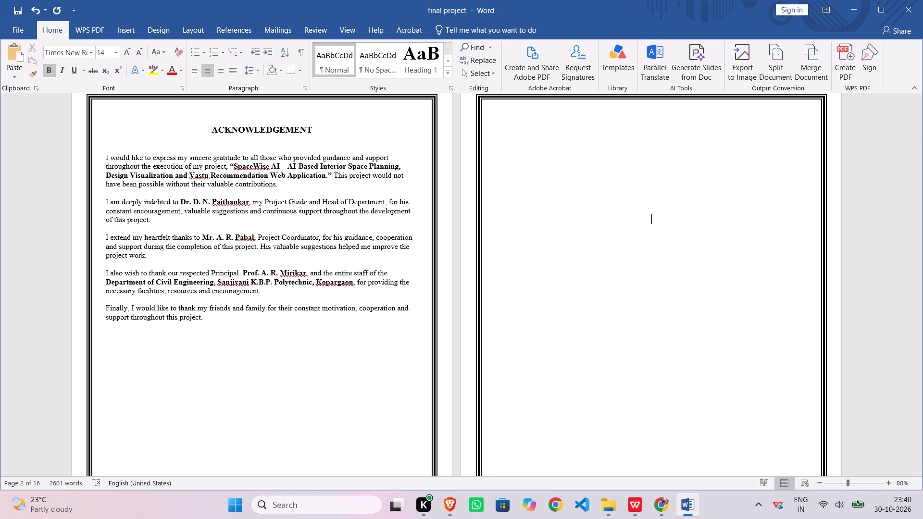
key(ctrl+BackSpace)
key(ctrl+Delete)
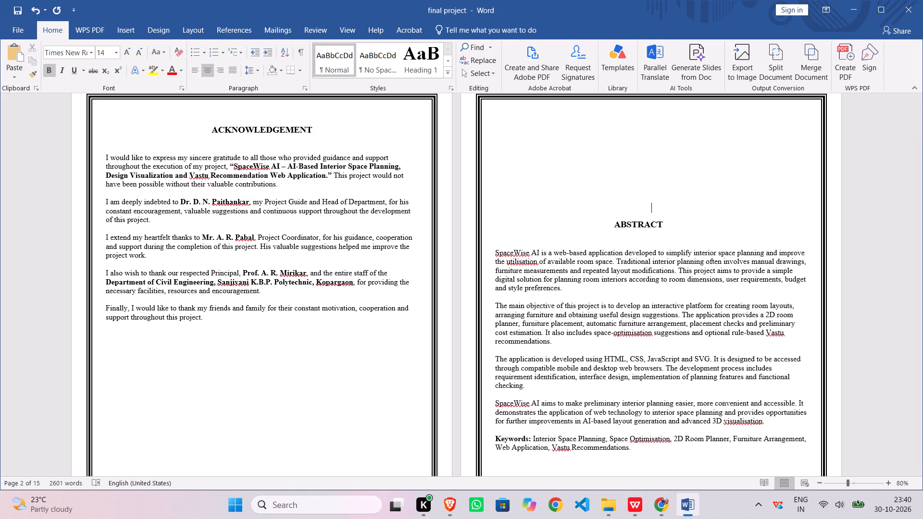
scroll(549, 287, down, 16)
scroll(564, 297, up, 6)
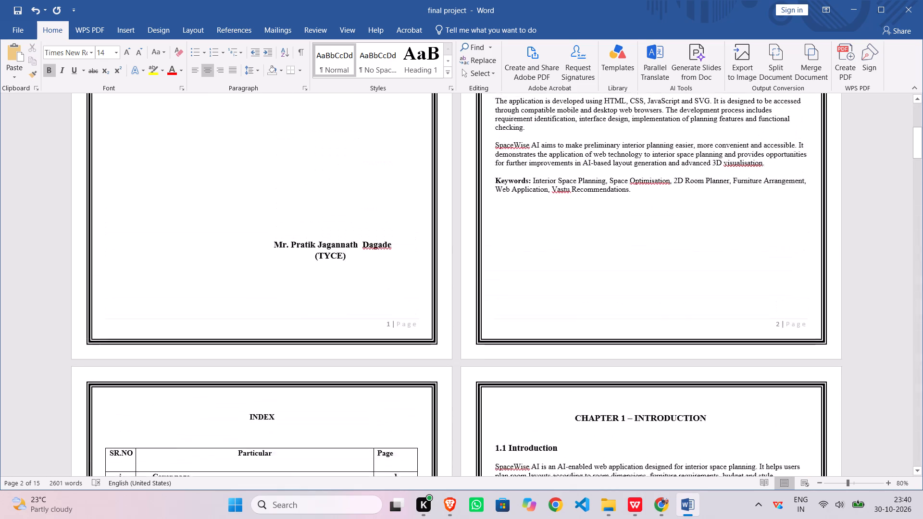
Delete the surplus spaces and blank lines before the ABSTRACT heading, keeping it at the top of page 2 one line down.
scroll(564, 297, up, 9)
double_click(611, 202)
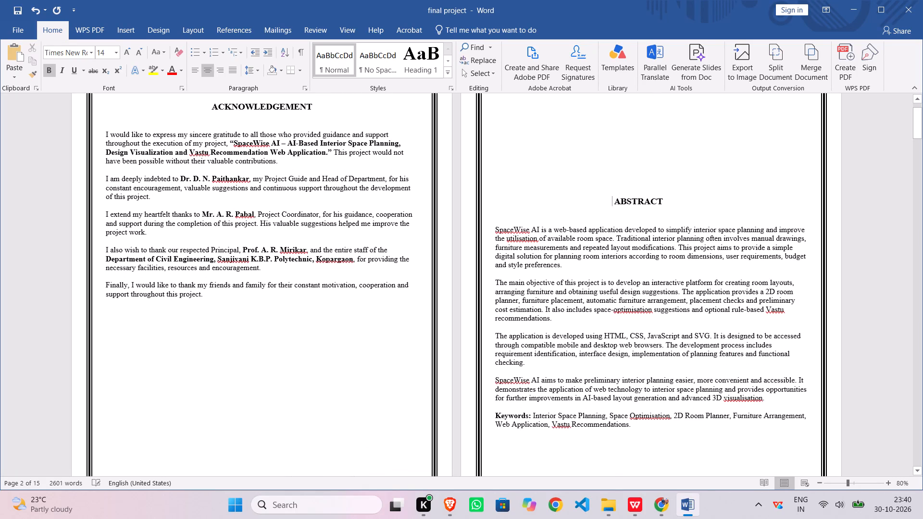
click(611, 202)
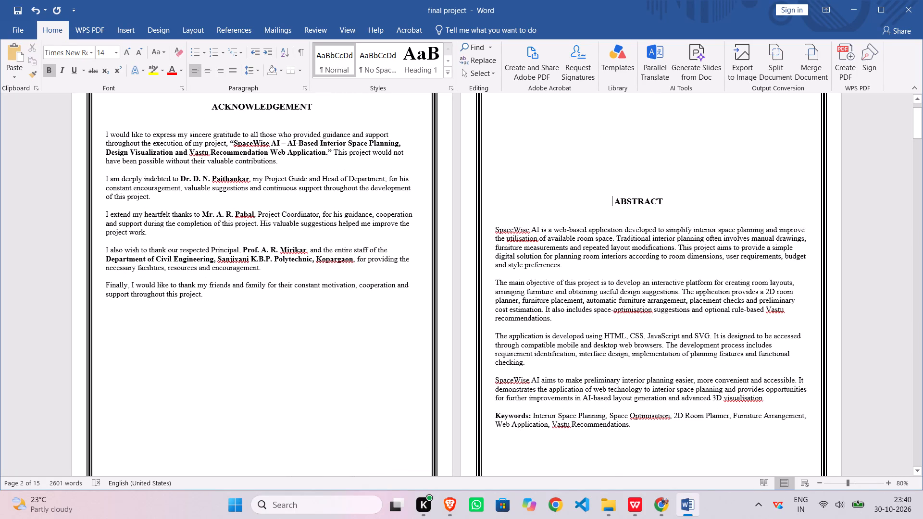
key(BackSpace)
key(BackSpace)
key(BackSpace)
key(BackSpace)
key(BackSpace)
key(BackSpace)
key(BackSpace)
key(BackSpace)
key(BackSpace)
key(BackSpace)
key(BackSpace)
key(BackSpace)
key(BackSpace)
key(BackSpace)
key(BackSpace)
key(BackSpace)
key(BackSpace)
key(BackSpace)
key(BackSpace)
key(BackSpace)
key(BackSpace)
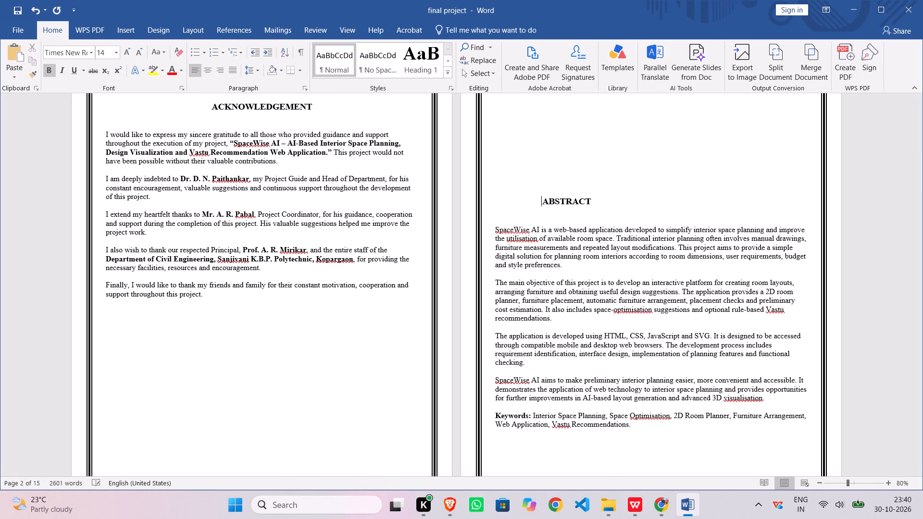
key(BackSpace)
key(BackSpace)
key(BackSpace)
key(BackSpace)
key(BackSpace)
key(BackSpace)
key(BackSpace)
key(BackSpace)
key(BackSpace)
key(BackSpace)
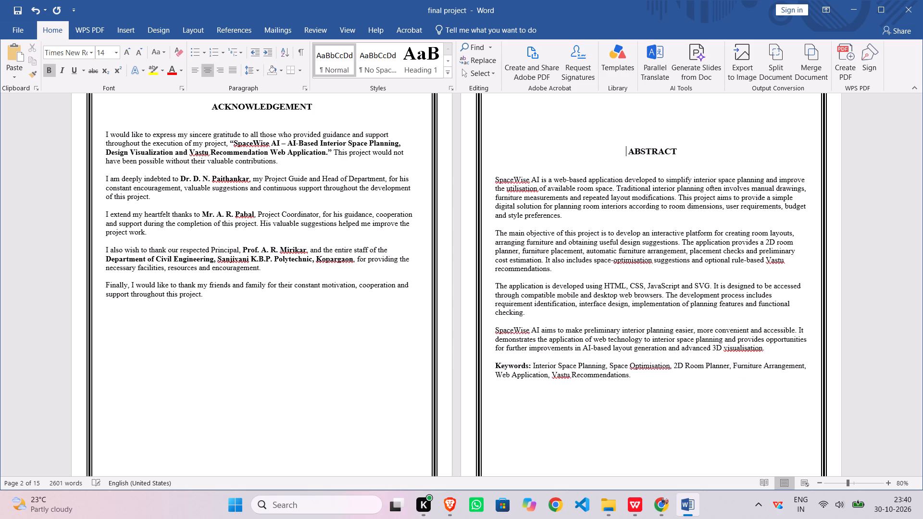
key(BackSpace)
key(BackSpace)
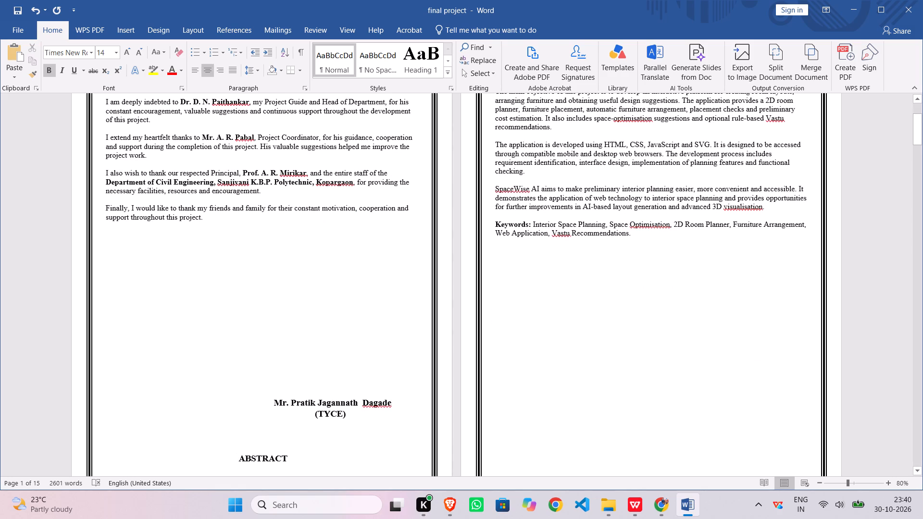
key(shift+Return)
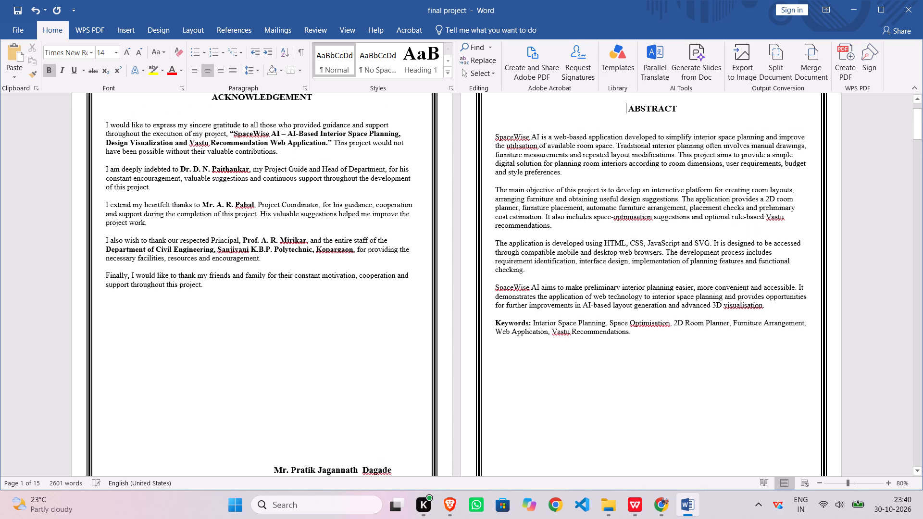
Insert a line break before the ACKNOWLEDGEMENT heading to move it one line down on page 1.
scroll(611, 202, up, 3)
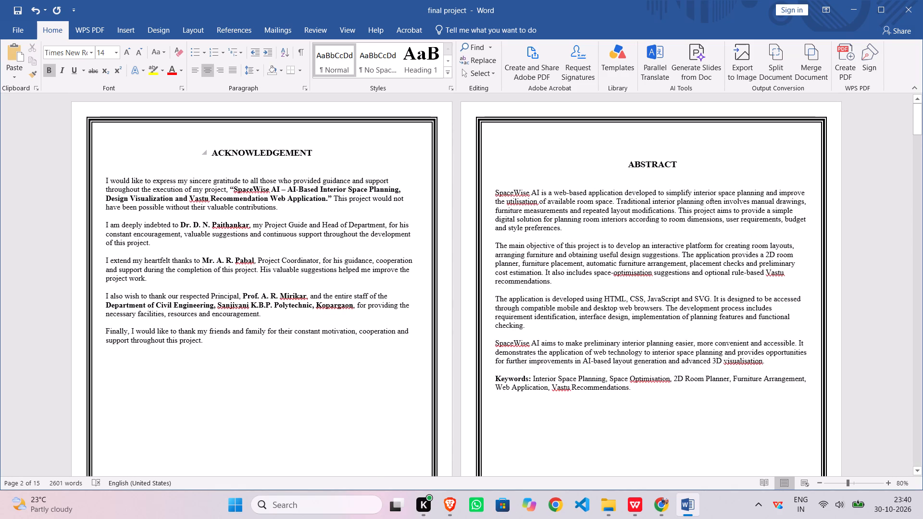
click(211, 150)
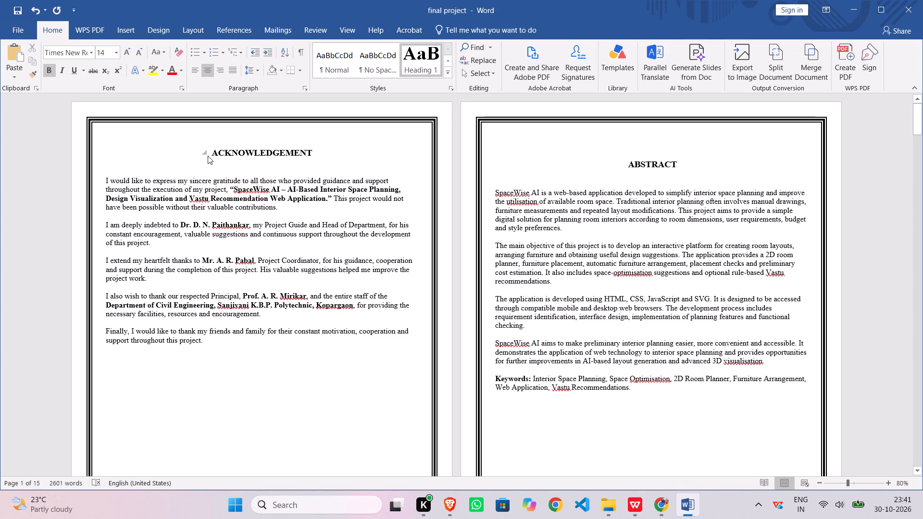
key(shift+Return)
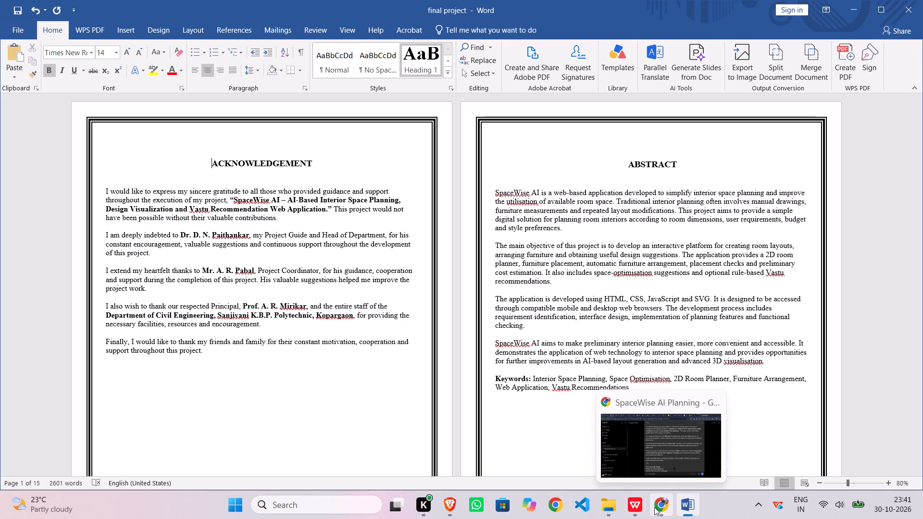
Switch to the scanned sample PDF in WPS Office and examine the layout of its ABSTRACT page.
triple_click(641, 506)
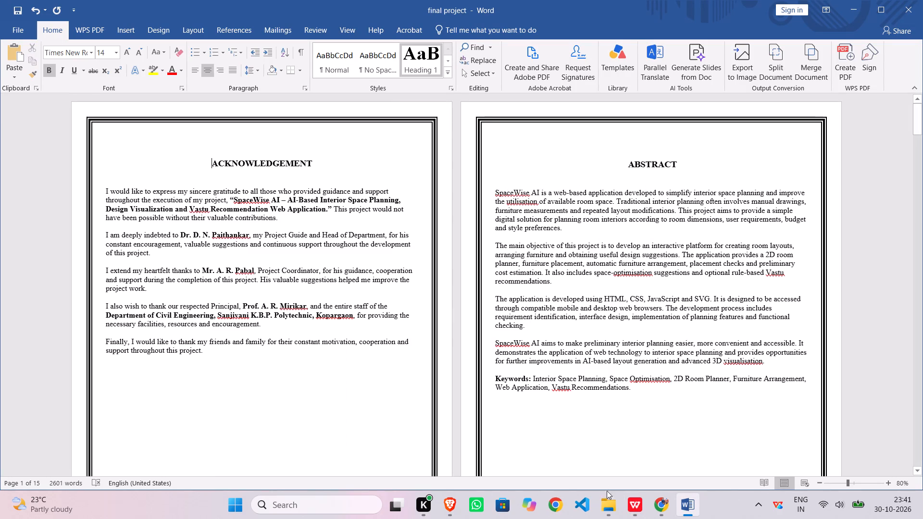
click(635, 509)
scroll(603, 468, down, 7)
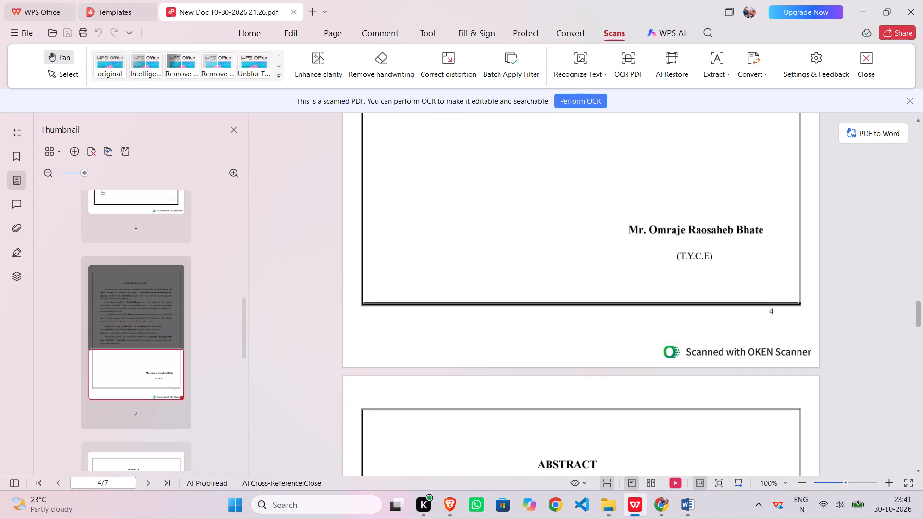
scroll(603, 468, down, 8)
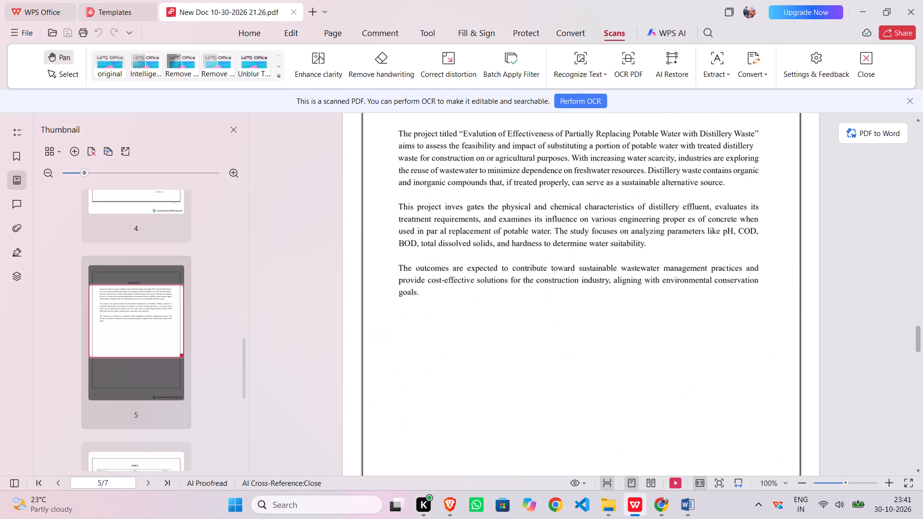
scroll(607, 459, down, 8)
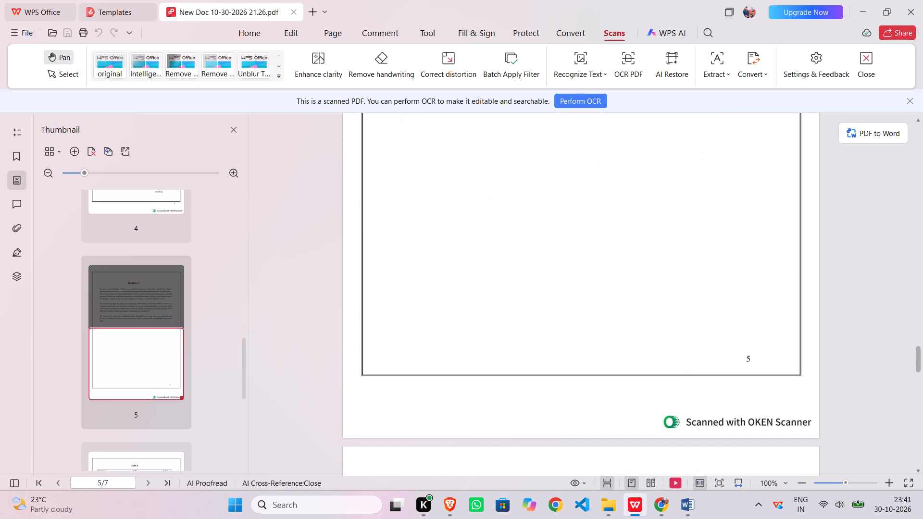
scroll(607, 459, up, 3)
scroll(607, 459, down, 5)
scroll(607, 459, up, 8)
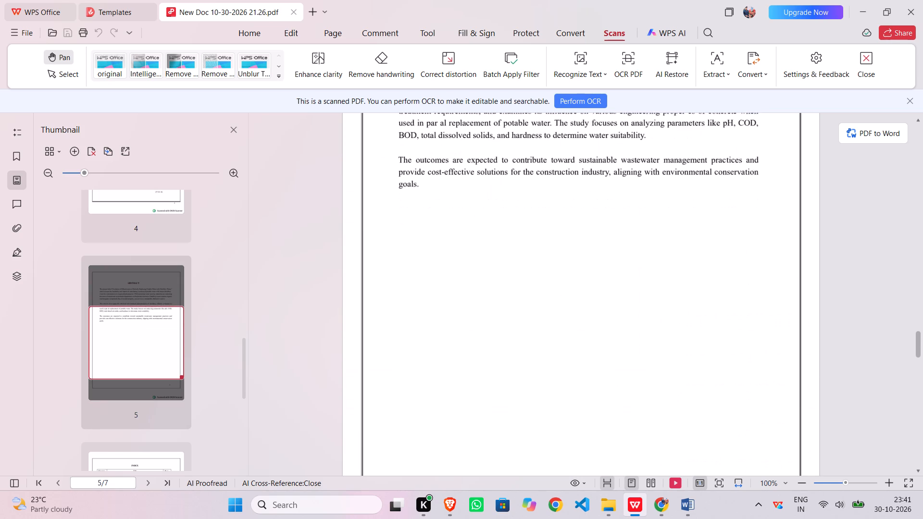
Switch back to Word and review the report's pages down to the INDEX table.
triple_click(682, 503)
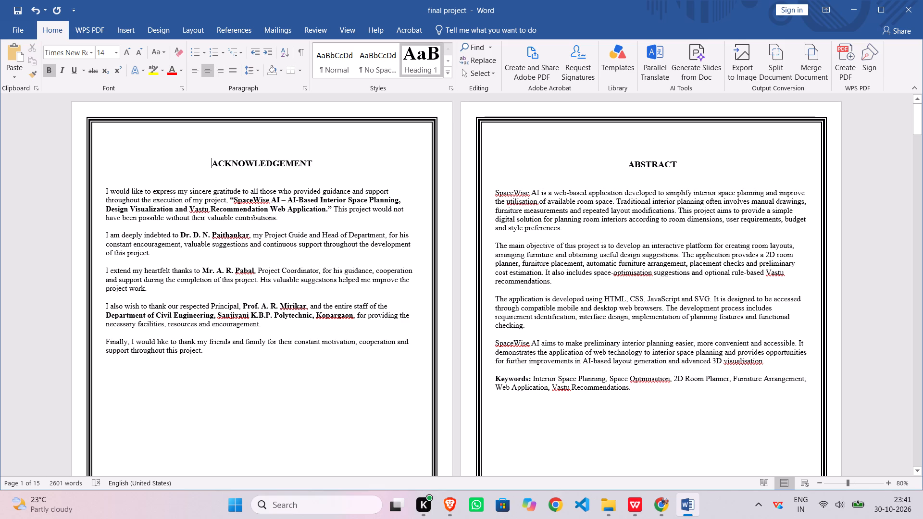
scroll(449, 184, down, 11)
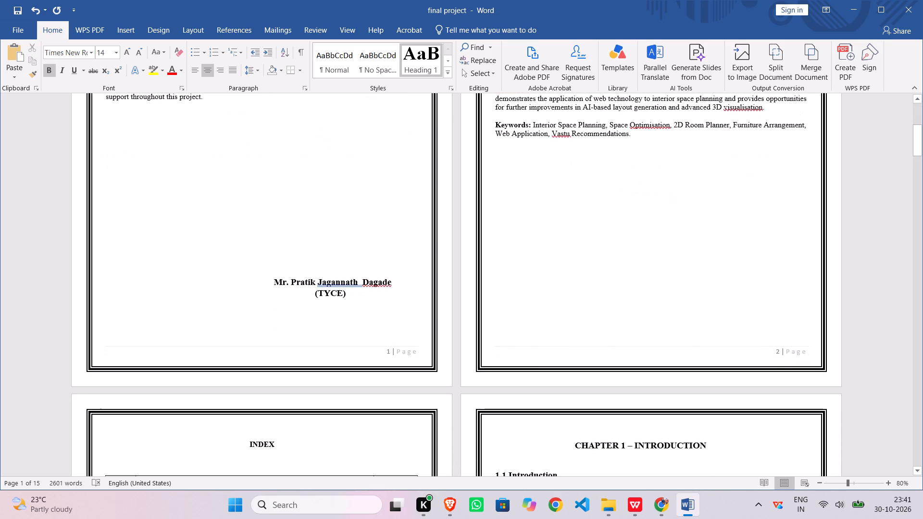
scroll(449, 184, down, 8)
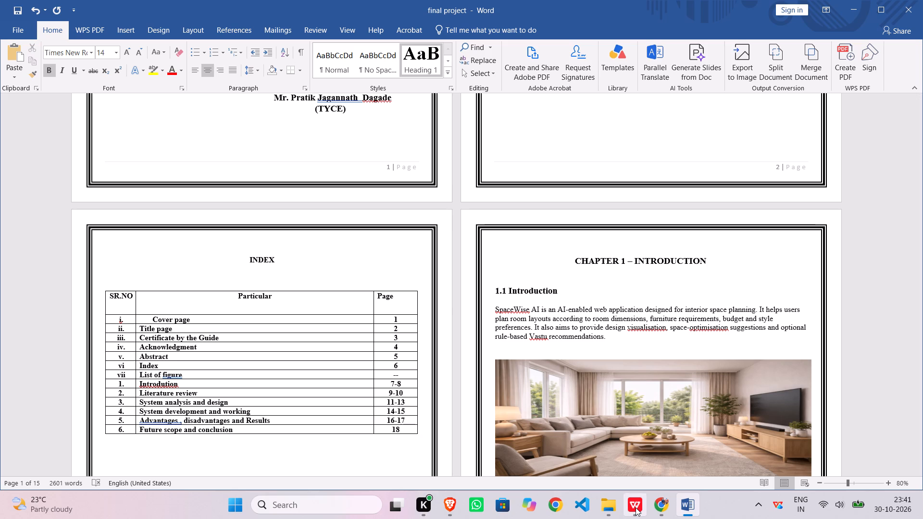
Open the "315003-SEMINAR AND PROJECT INITIATION COURSE" PDF from the Downloads folder in File Explorer.
click(609, 509)
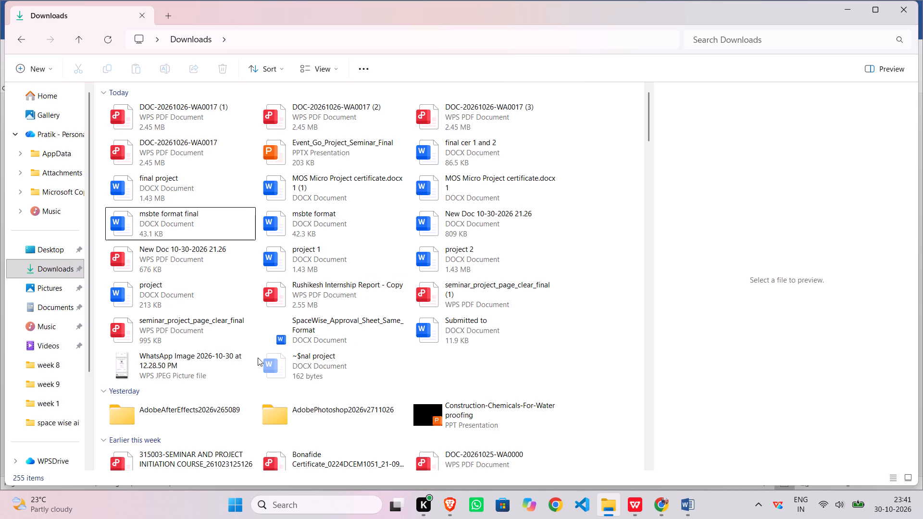
scroll(230, 358, down, 2)
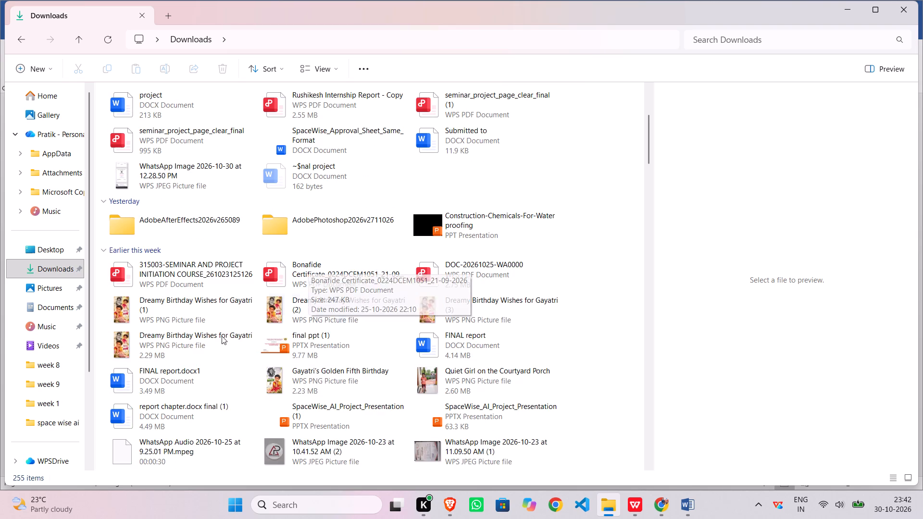
click(187, 275)
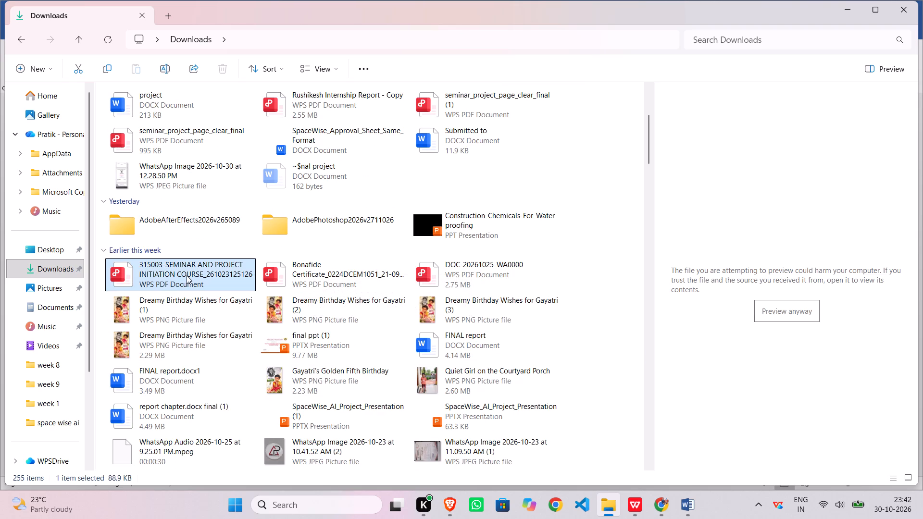
triple_click(227, 274)
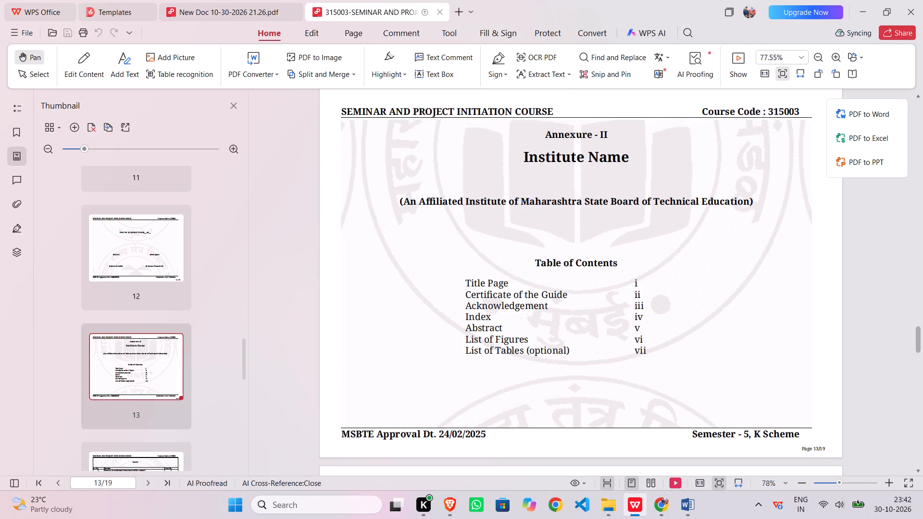
Examine the sample cover page, table of contents and INDEX formats in the annexures of the course PDF.
scroll(469, 333, down, 4)
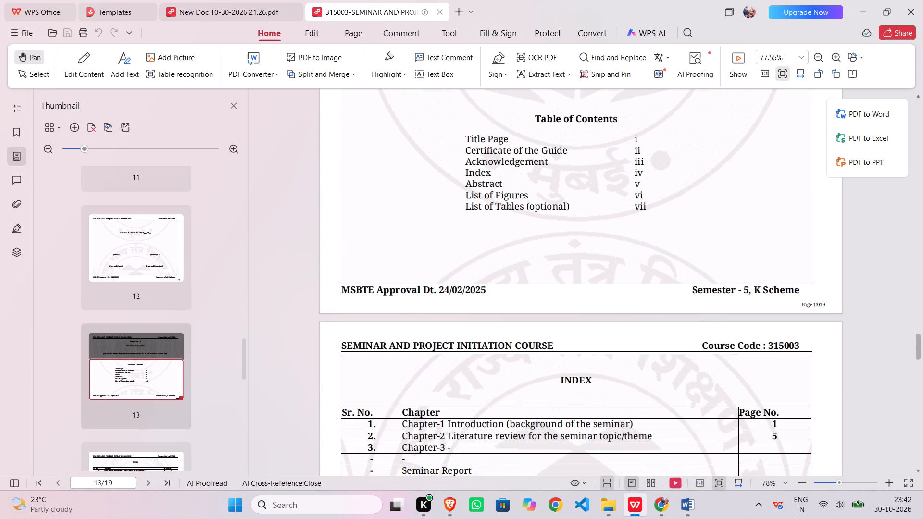
scroll(469, 333, down, 4)
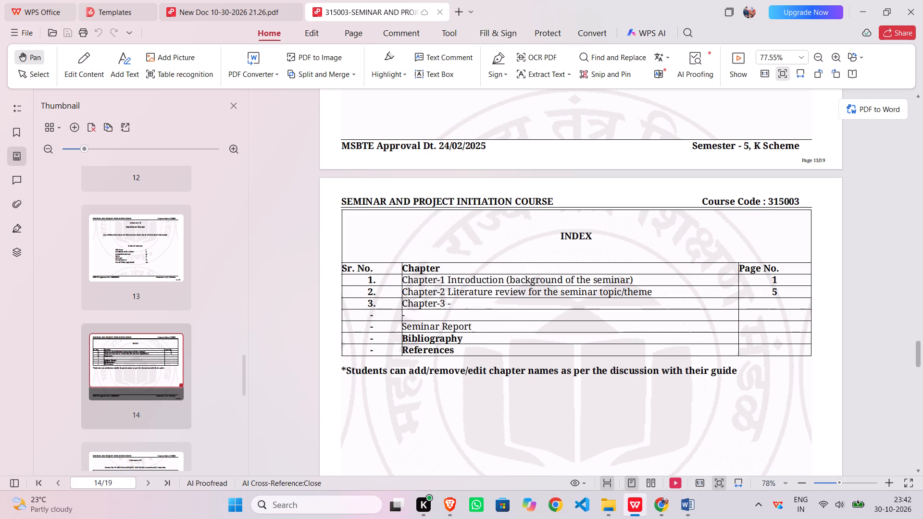
scroll(519, 367, up, 1)
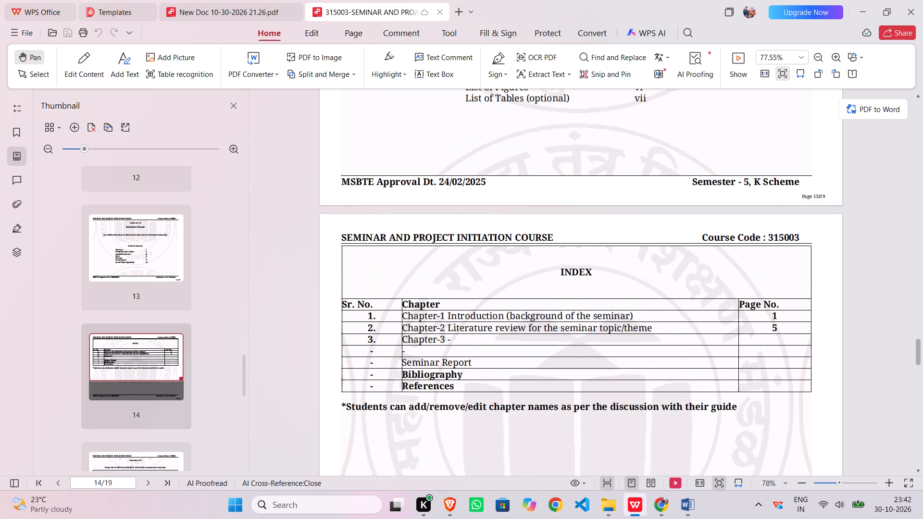
scroll(438, 377, up, 1)
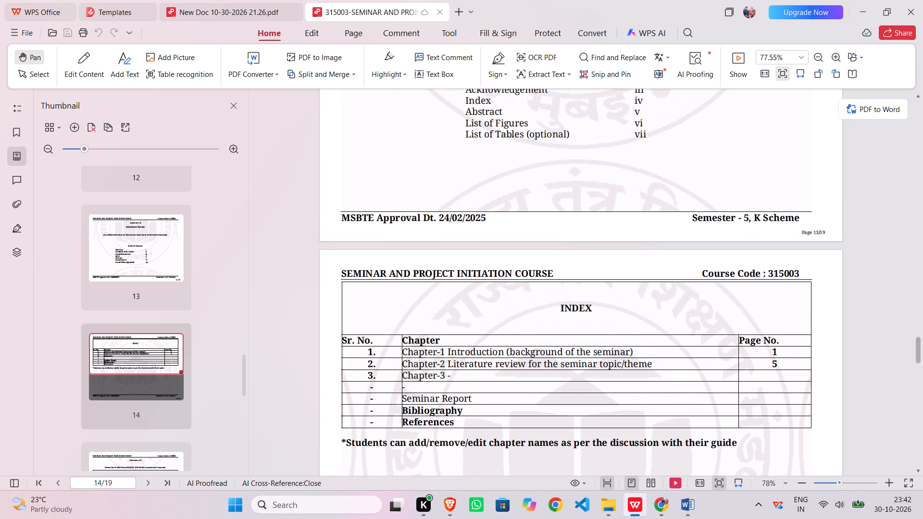
scroll(494, 381, up, 7)
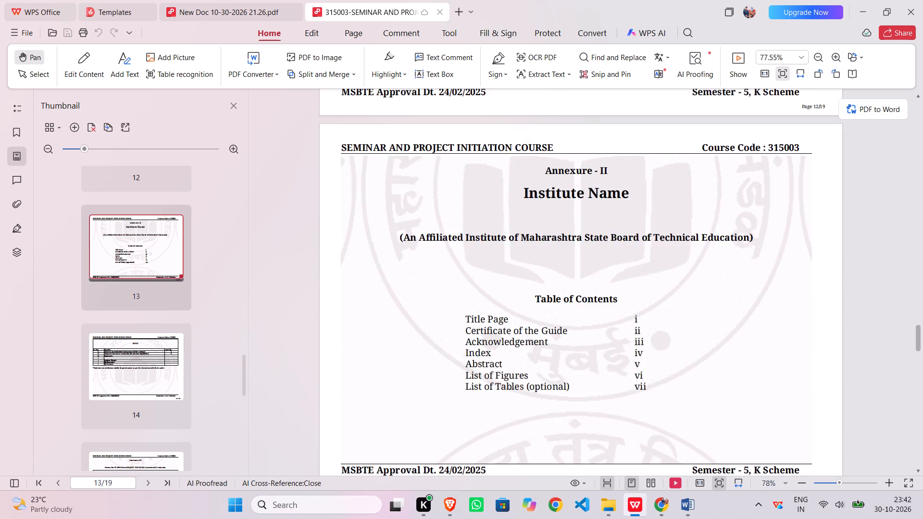
scroll(494, 381, up, 8)
scroll(494, 381, up, 15)
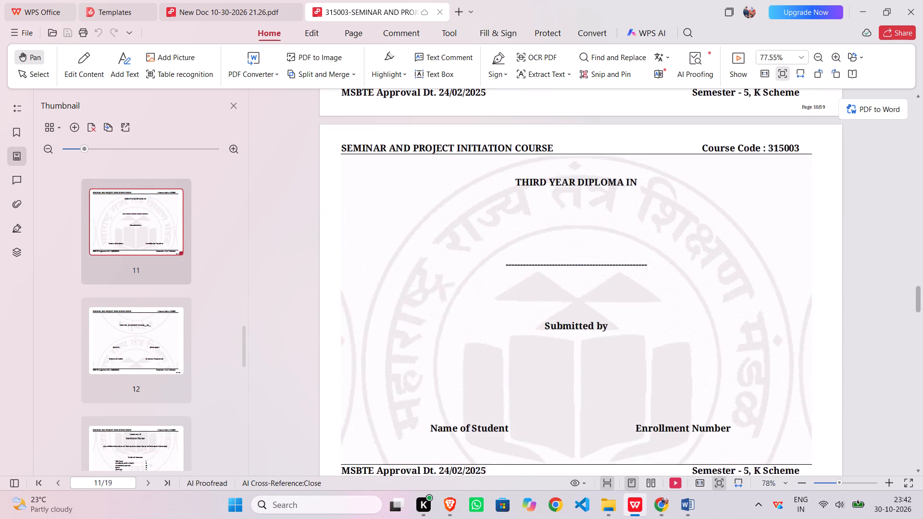
scroll(494, 381, up, 4)
scroll(494, 381, down, 7)
scroll(494, 381, down, 17)
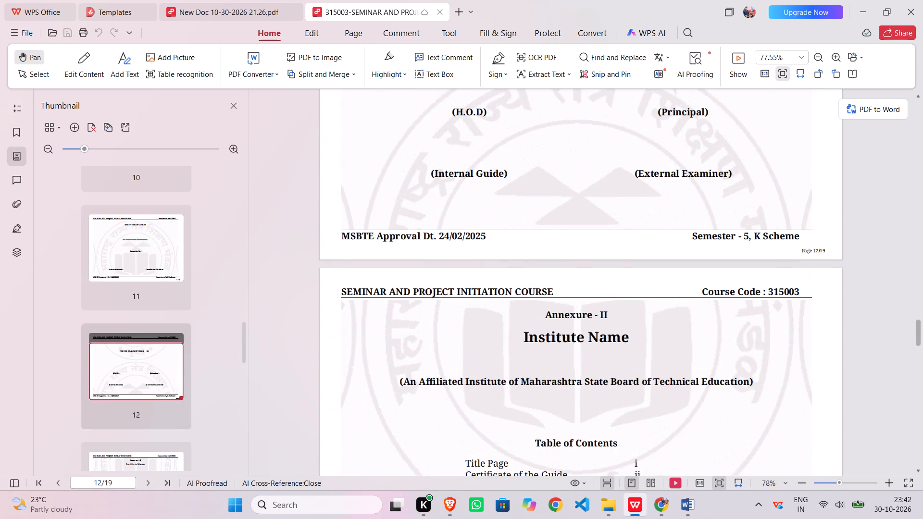
scroll(494, 381, down, 13)
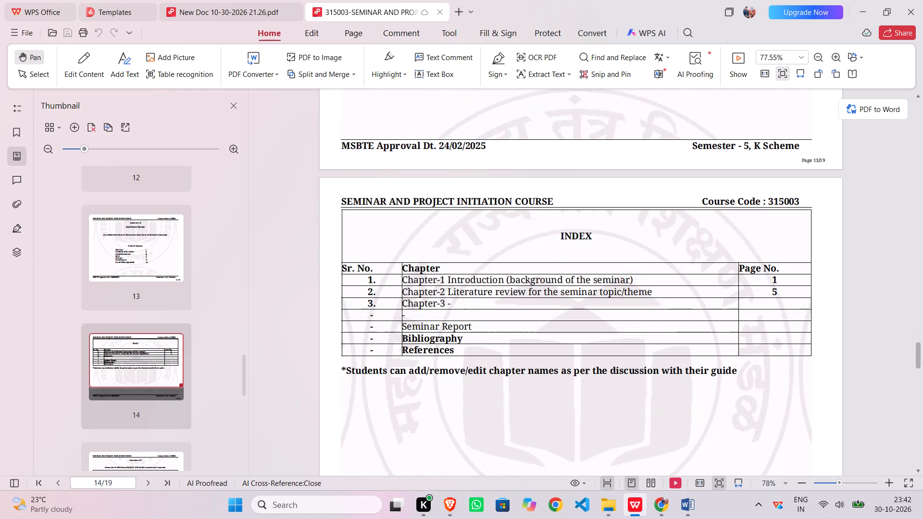
Read the required report contents in section IX, "Seminar and Project Initiation Report", of the course PDF.
scroll(494, 381, up, 20)
scroll(494, 381, up, 3)
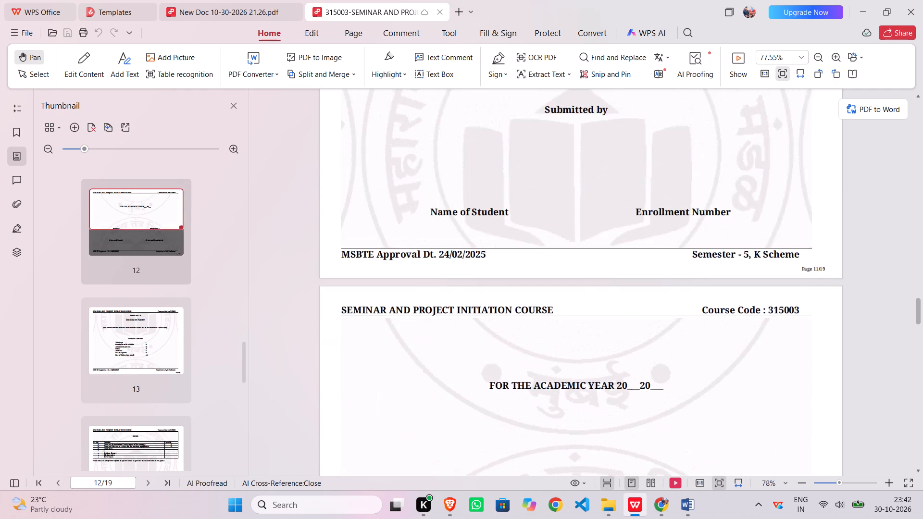
scroll(494, 381, up, 20)
scroll(494, 381, up, 3)
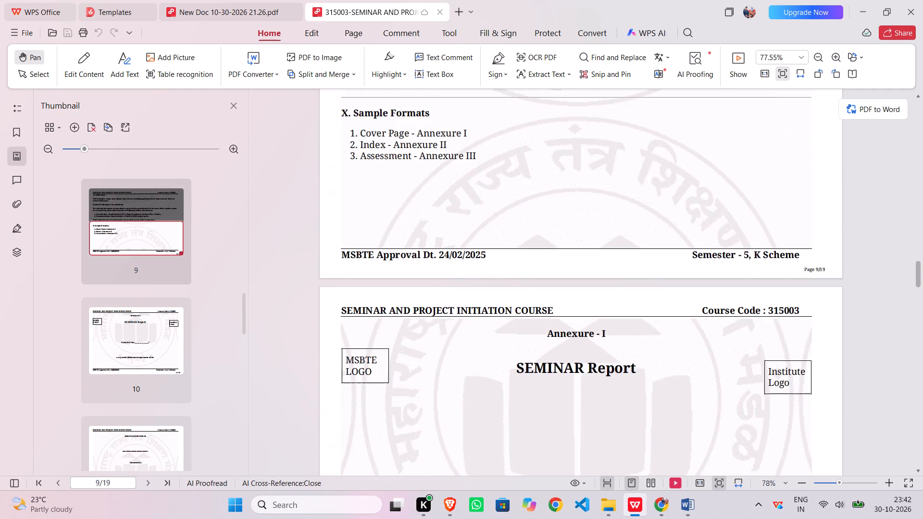
scroll(494, 381, up, 9)
scroll(494, 381, down, 2)
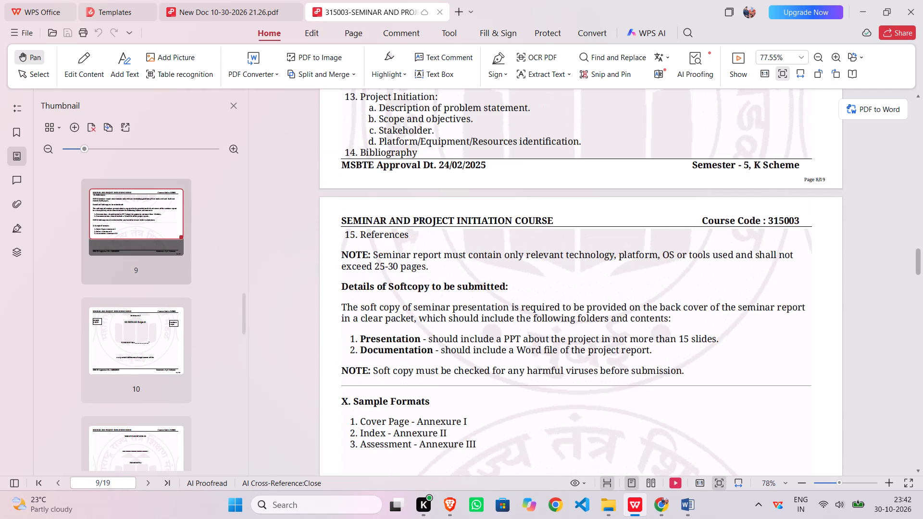
scroll(494, 381, down, 5)
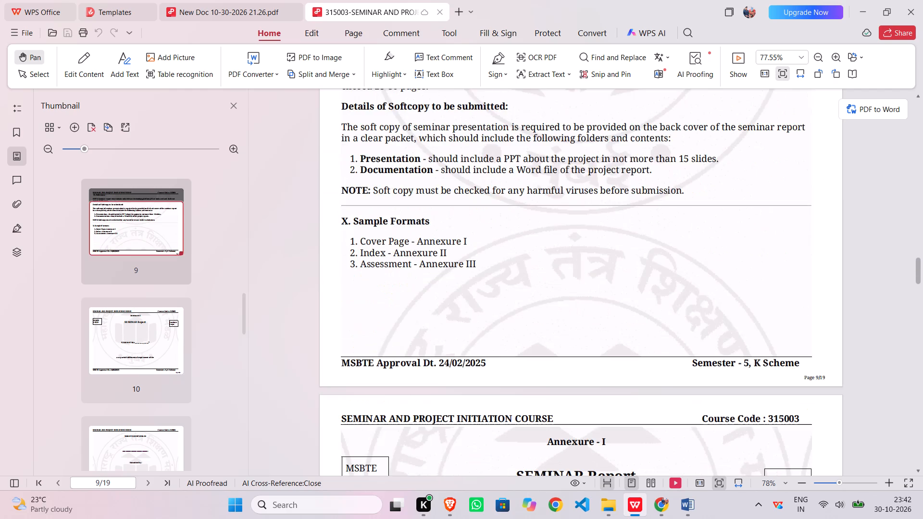
scroll(494, 381, up, 13)
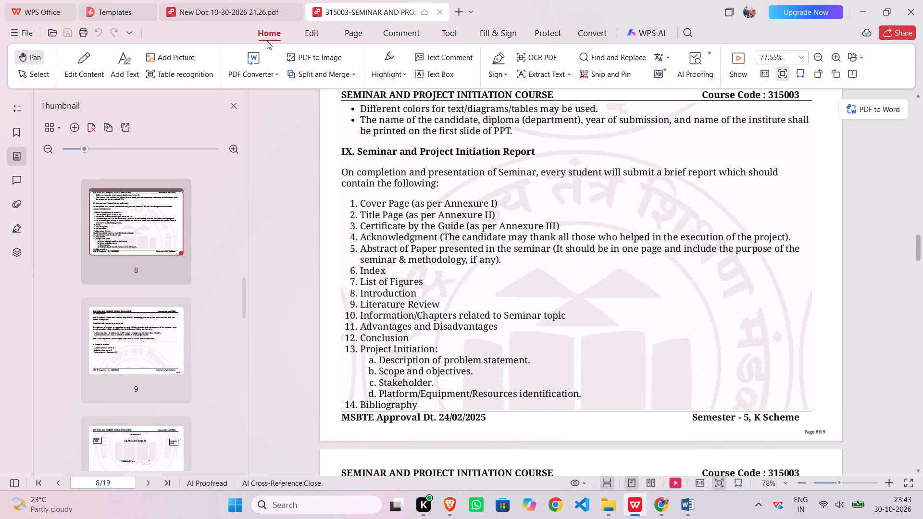
Return to the scanned sample PDF "New Doc 10-30-2026 21.26" and examine its INDEX table.
click(225, 0)
scroll(539, 292, down, 8)
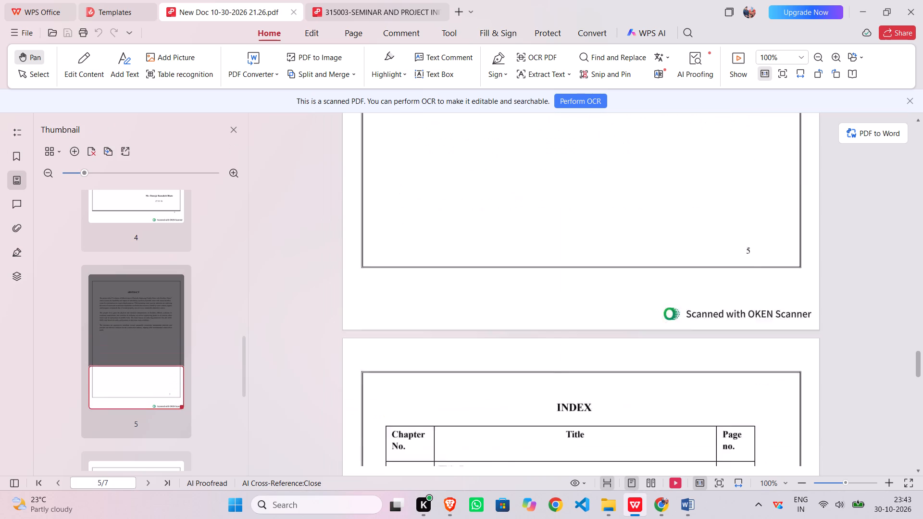
scroll(541, 292, down, 8)
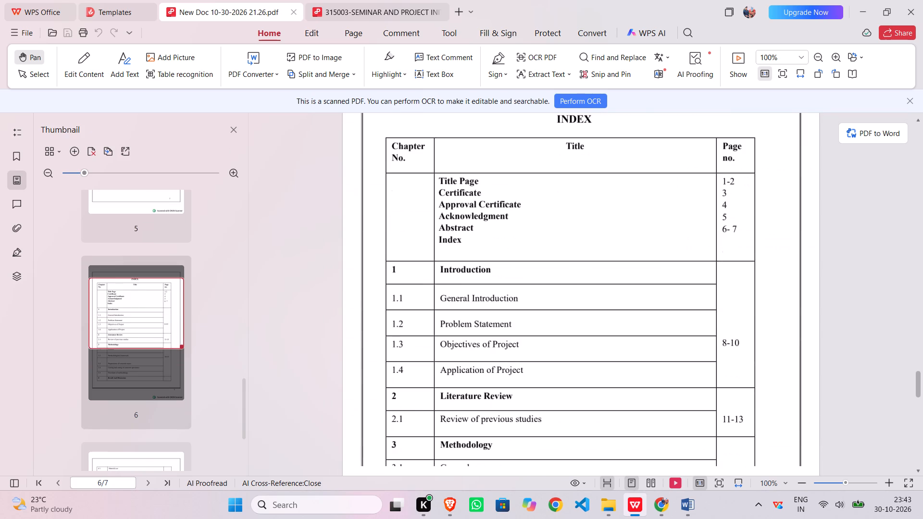